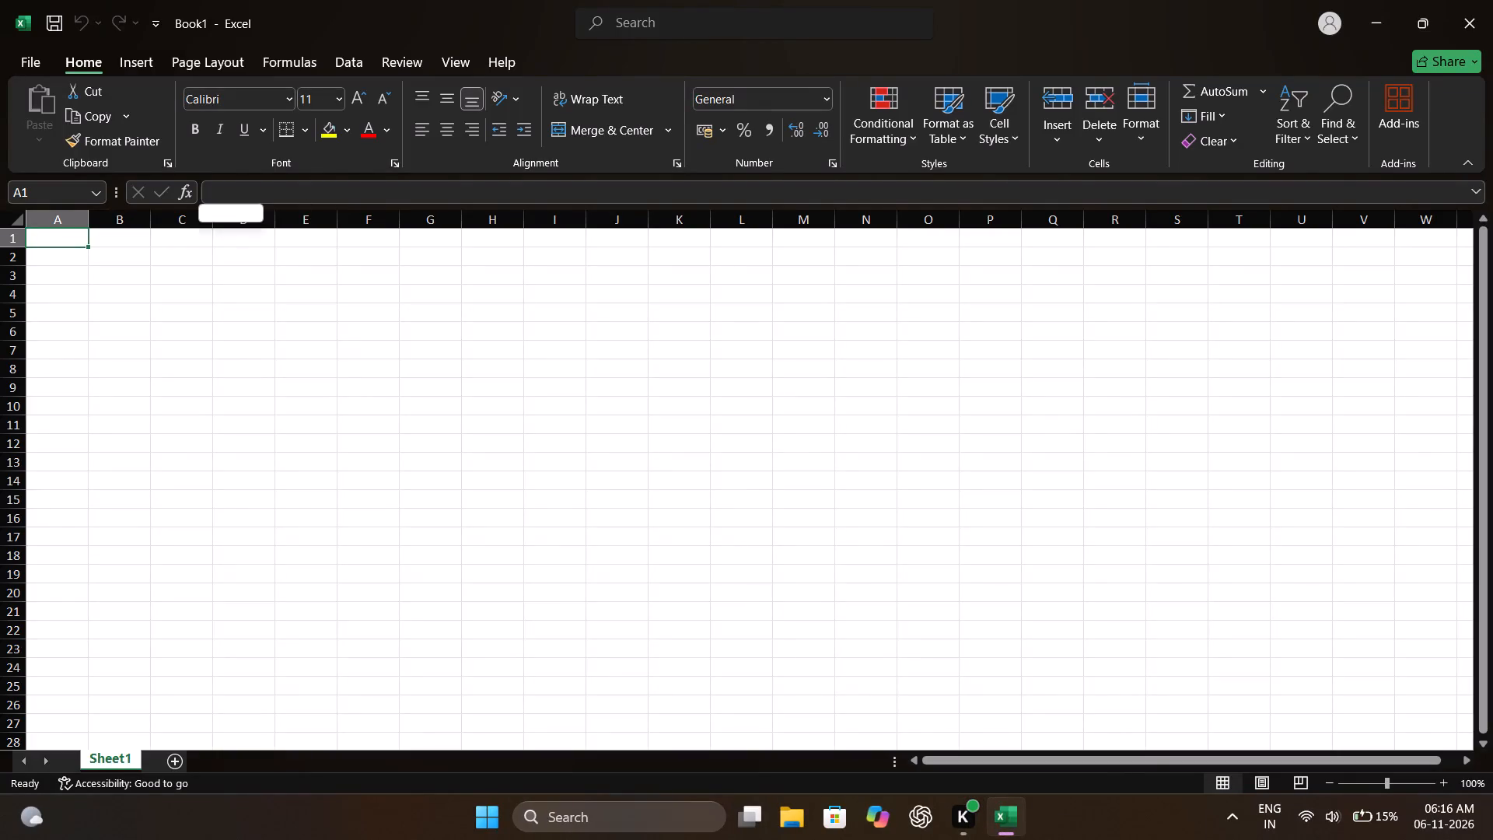
Open the recent workbook named ashish from Documents.
{"action": "key", "text": "ctrl+o"}
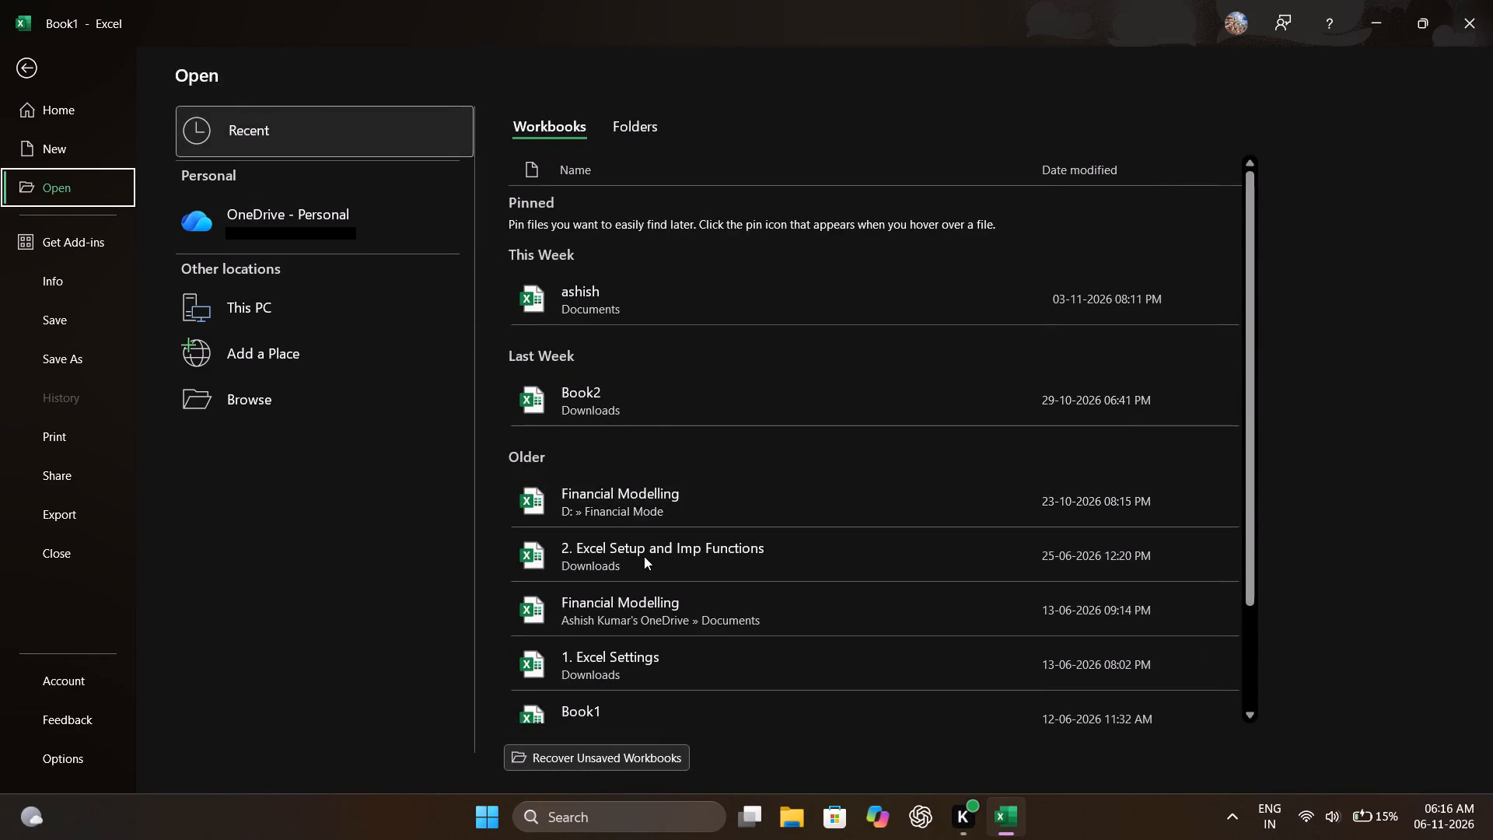
{"action": "left_click", "coordinate": [658, 320]}
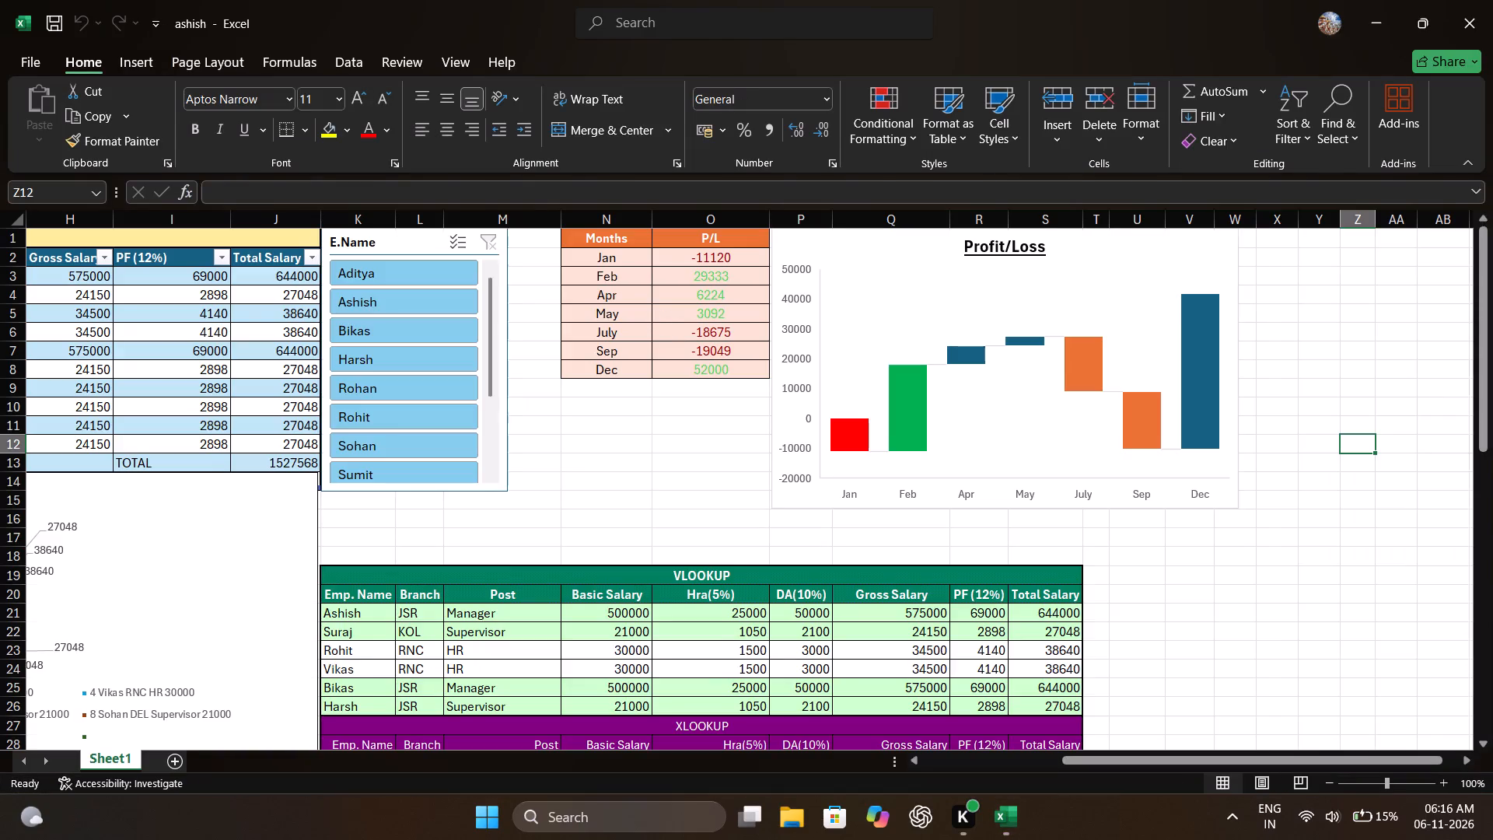
Look through the Profit/Loss chart area's formatting options, covering fill, size and properties, text fill, text effects and text box.
{"action": "left_click", "coordinate": [1091, 419]}
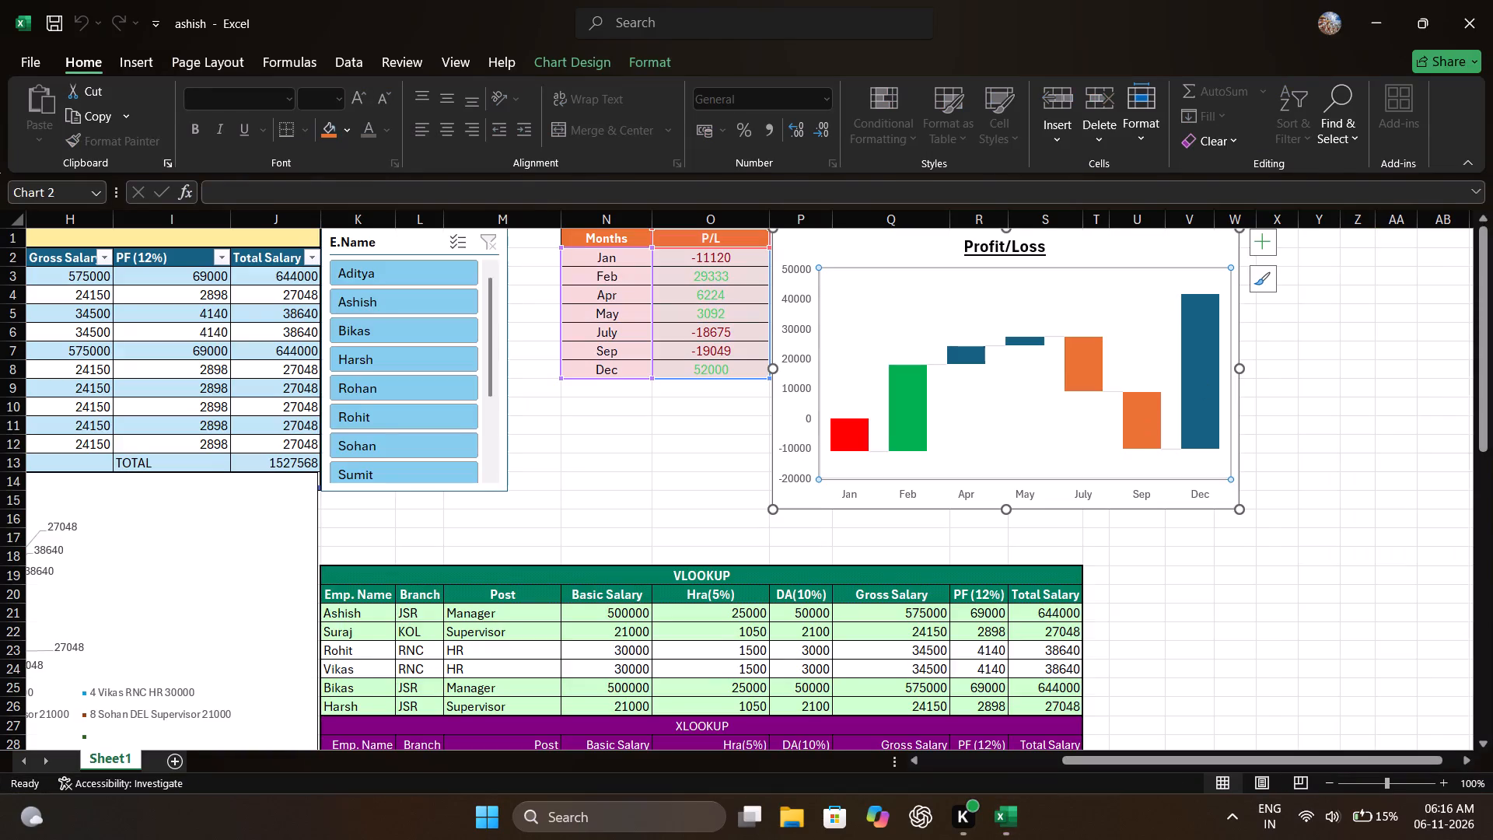
{"action": "left_click", "coordinate": [1140, 250]}
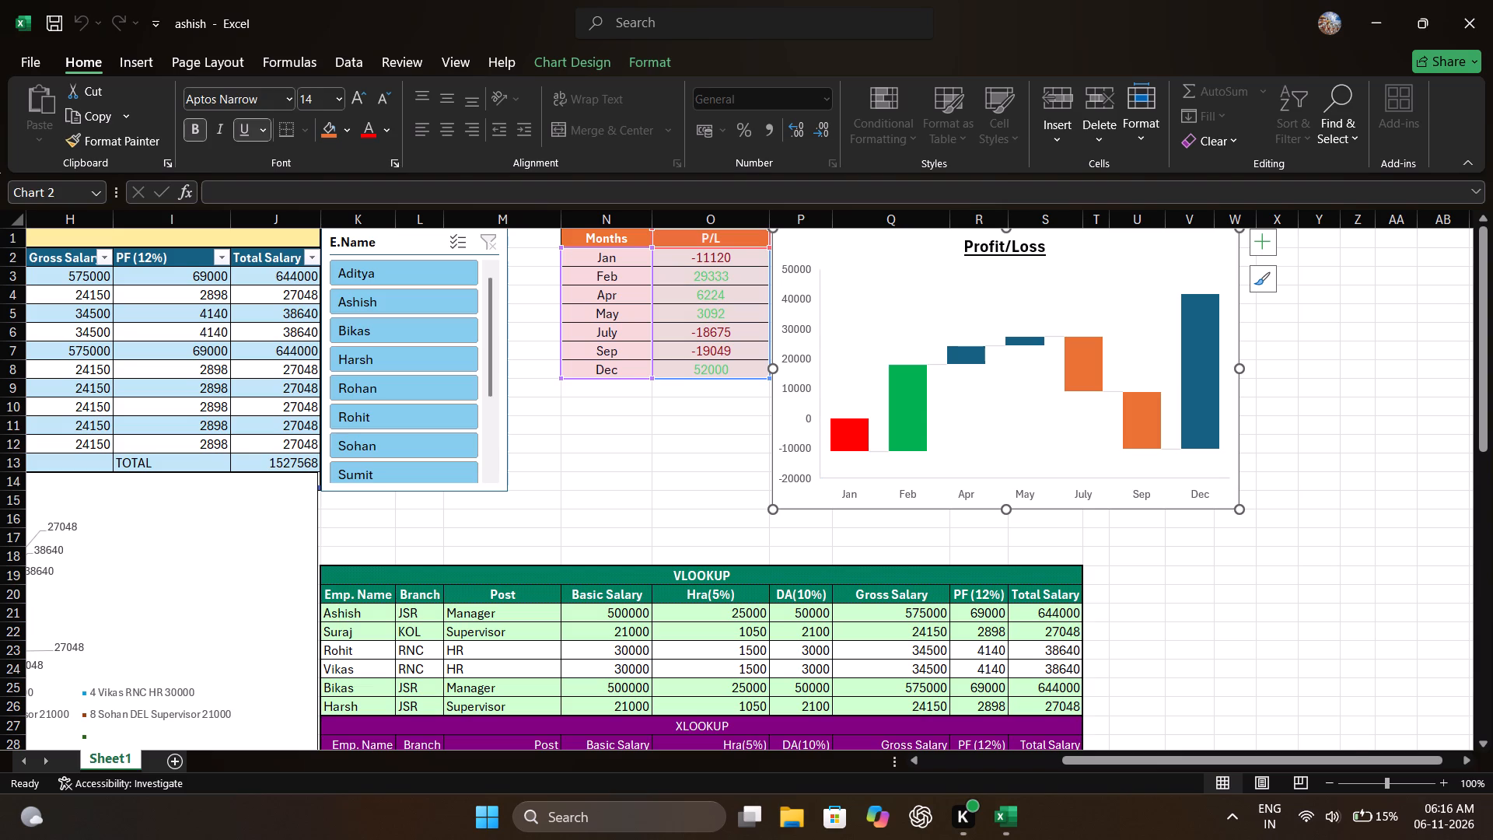
{"action": "right_click", "coordinate": [1140, 250]}
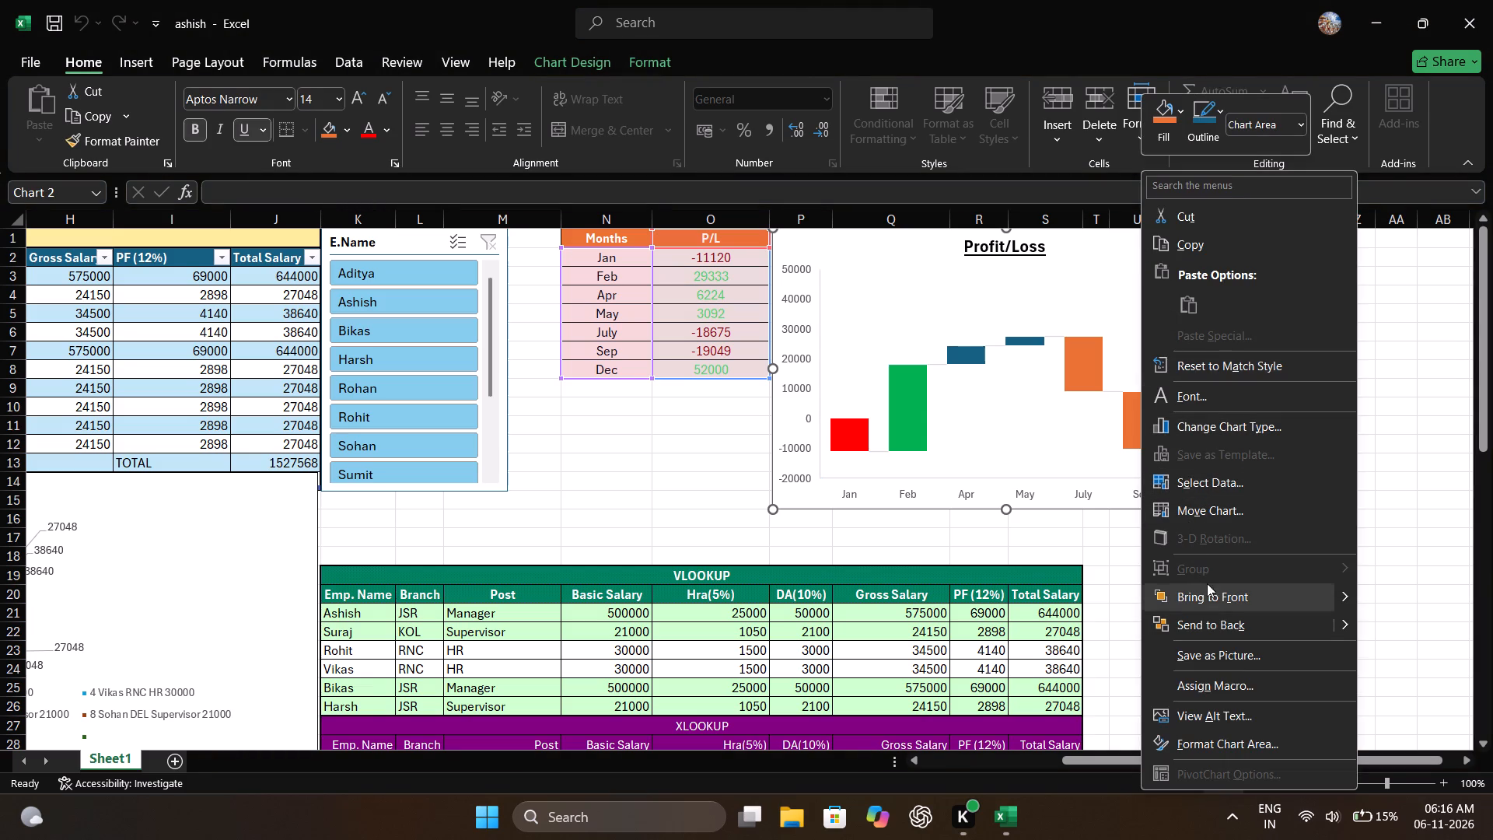
{"action": "left_click", "coordinate": [1237, 741]}
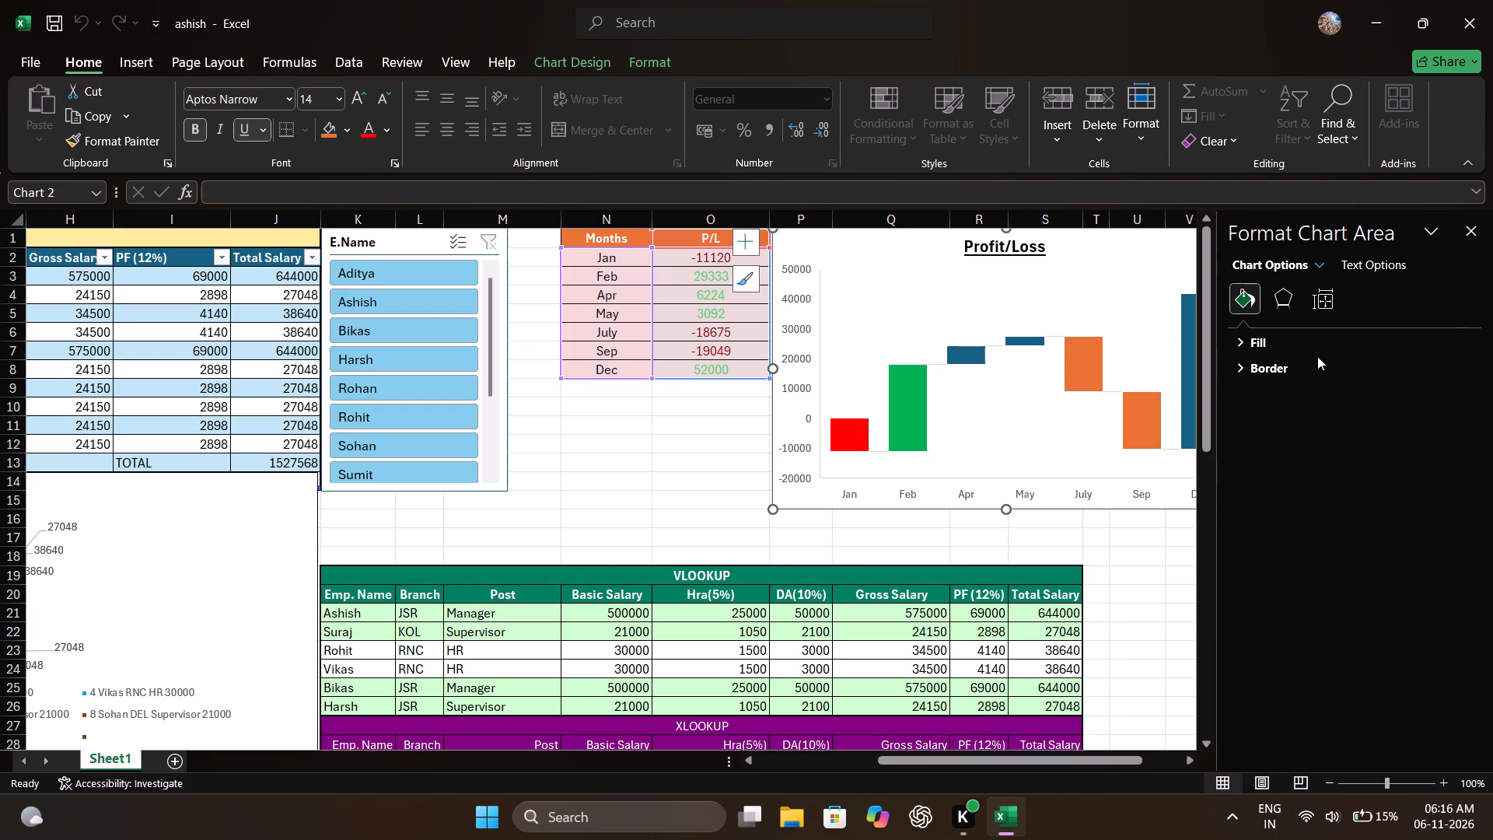
{"action": "left_click", "coordinate": [1242, 347]}
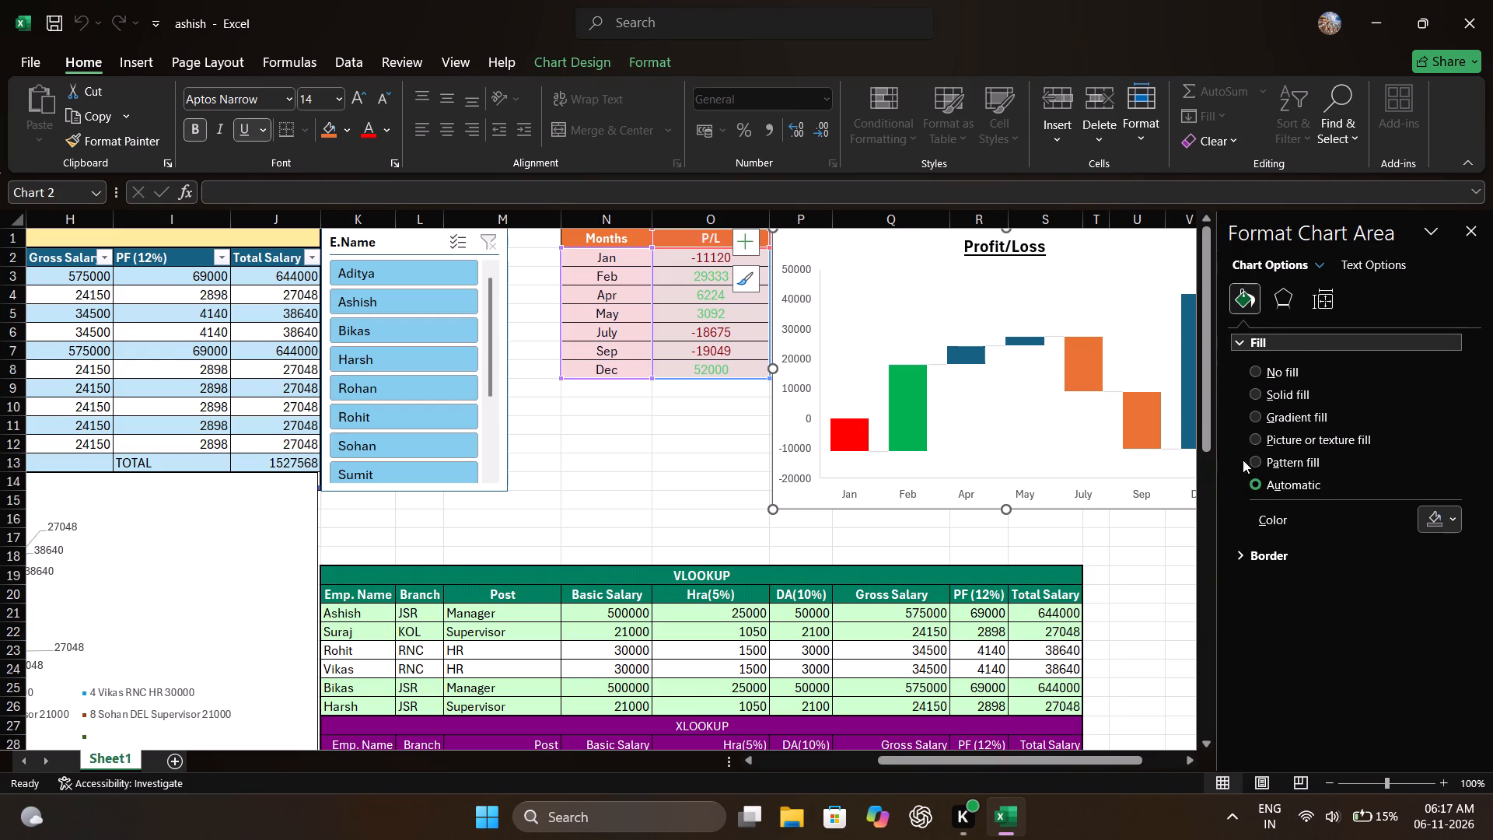
{"action": "left_click", "coordinate": [1459, 519]}
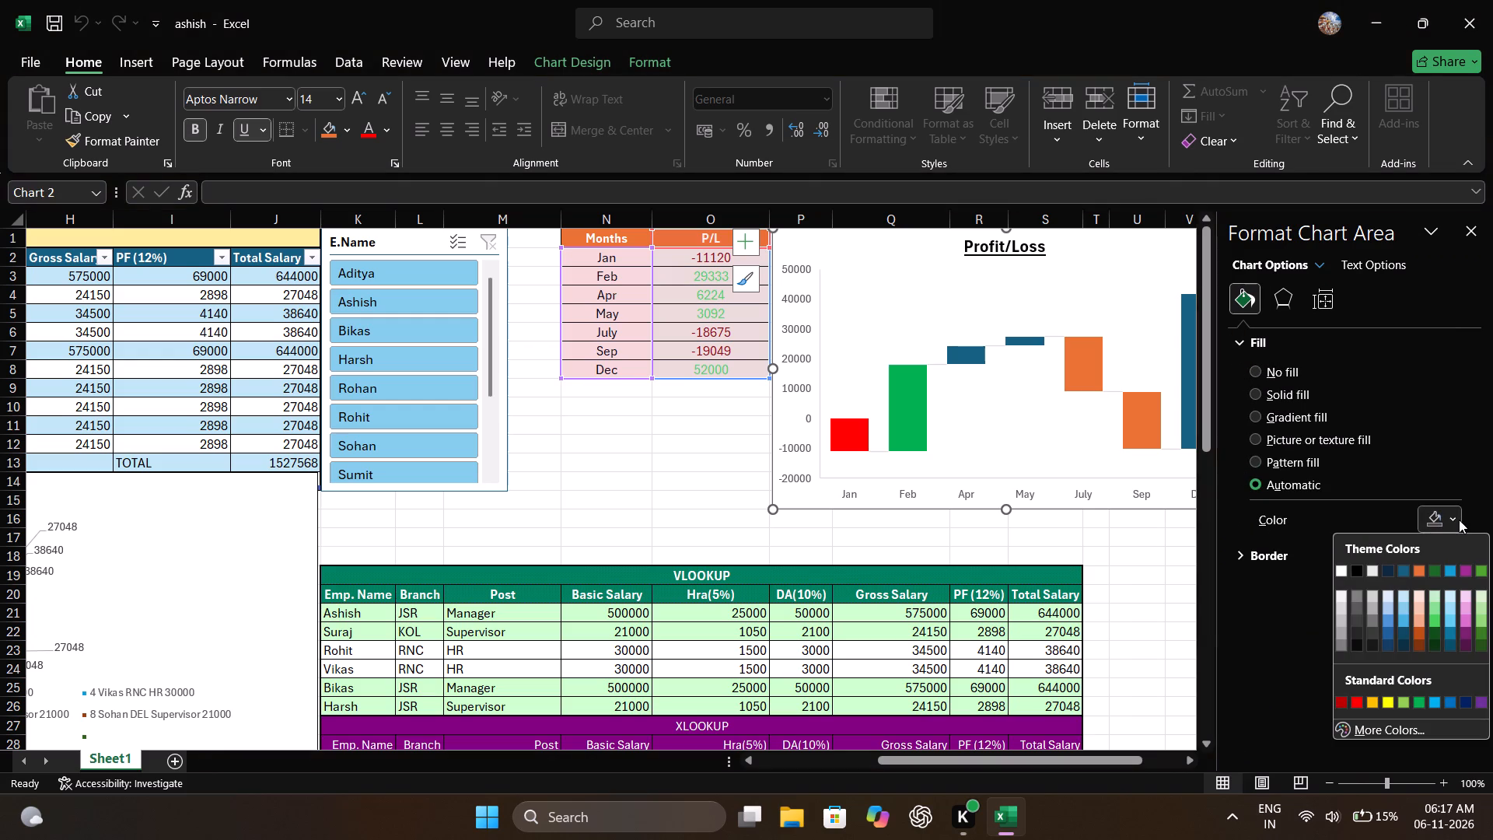
{"action": "left_click", "coordinate": [1459, 520]}
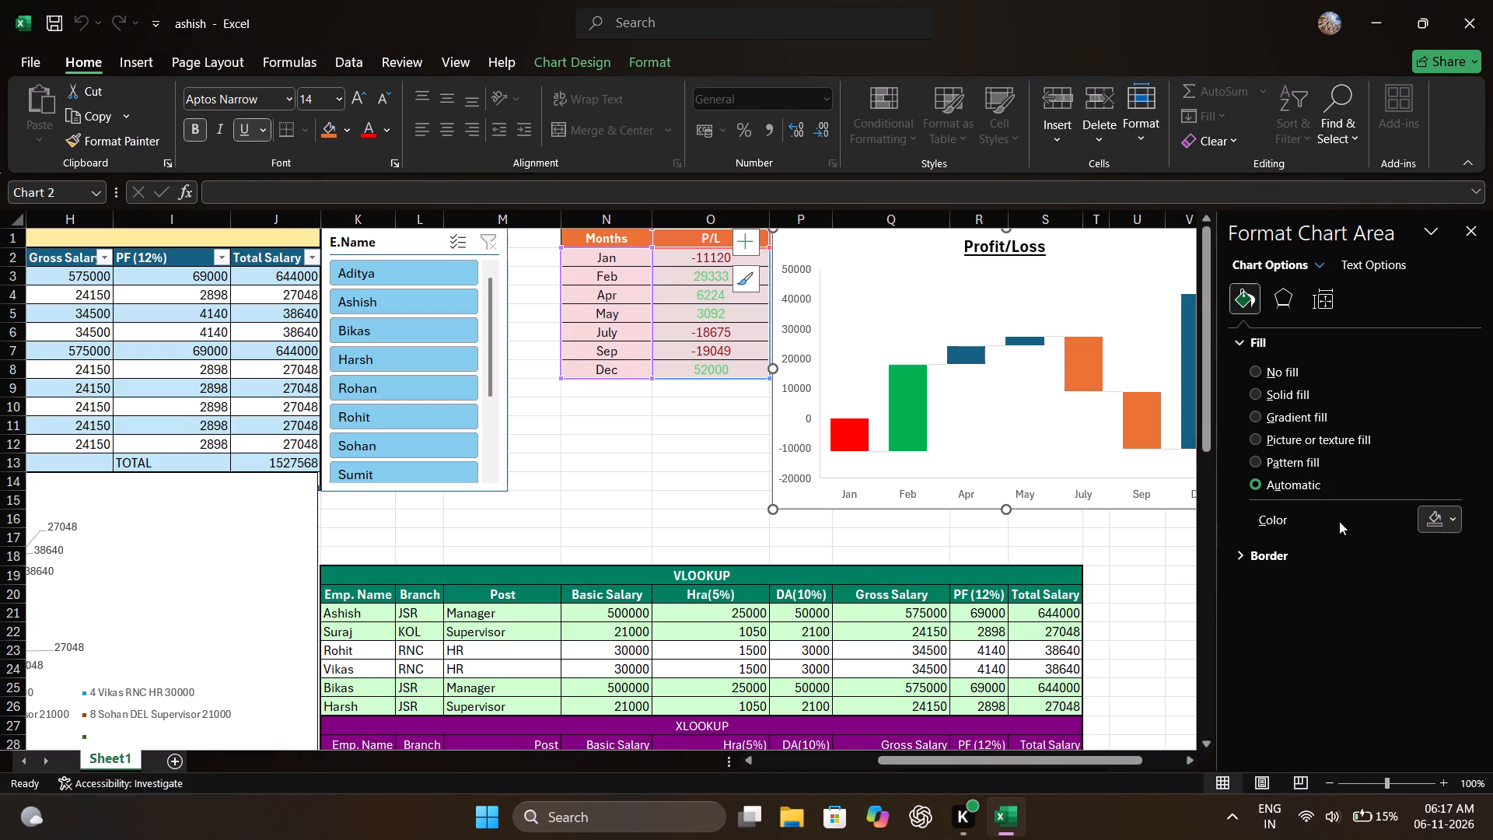
{"action": "left_click", "coordinate": [1322, 296]}
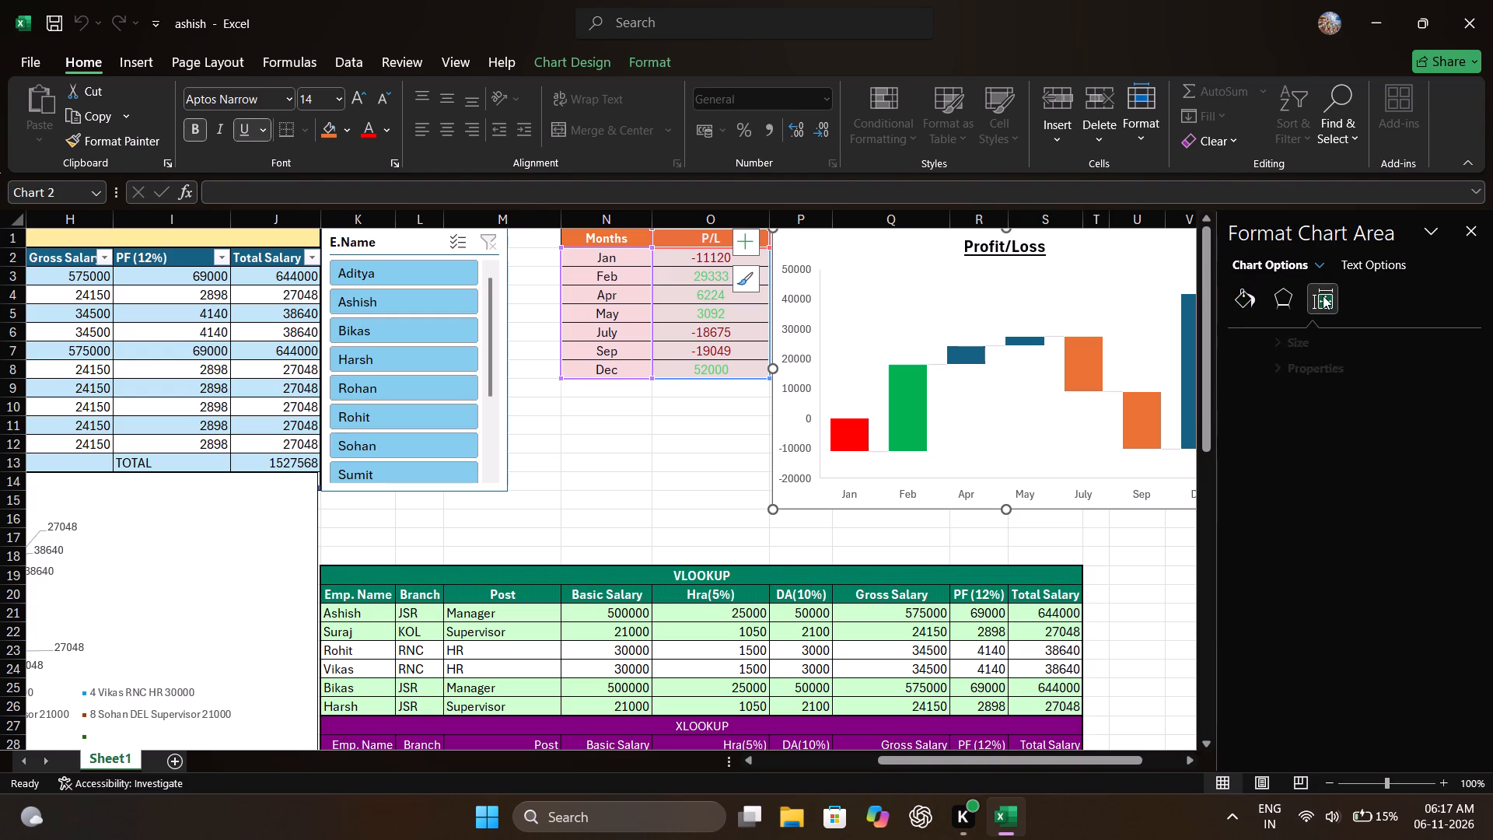
{"action": "left_click", "coordinate": [1243, 371]}
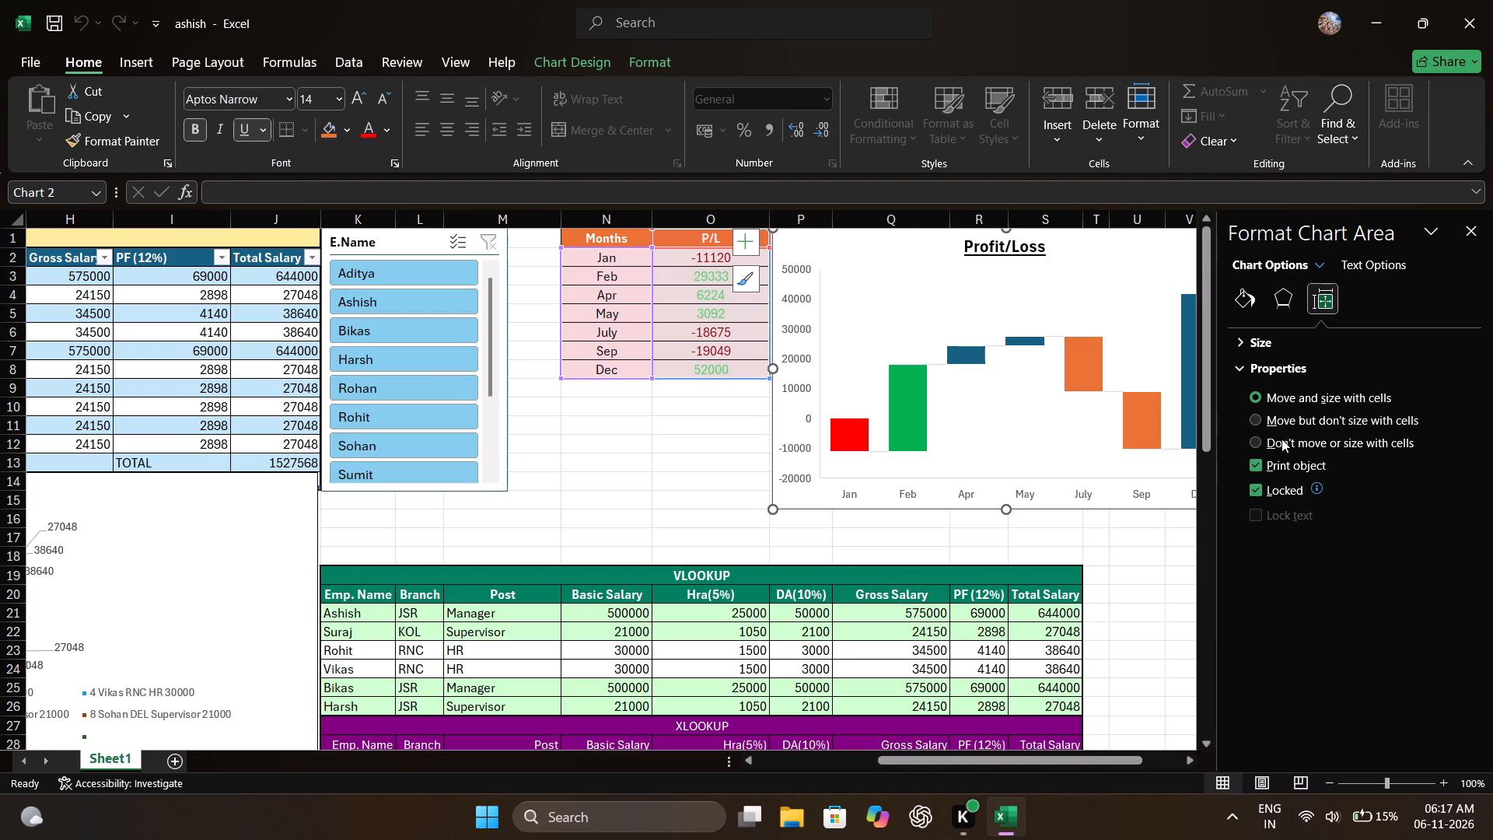
{"action": "scroll", "coordinate": [1290, 478], "scroll_direction": "down", "scroll_amount": 3}
{"action": "left_click", "coordinate": [1385, 273]}
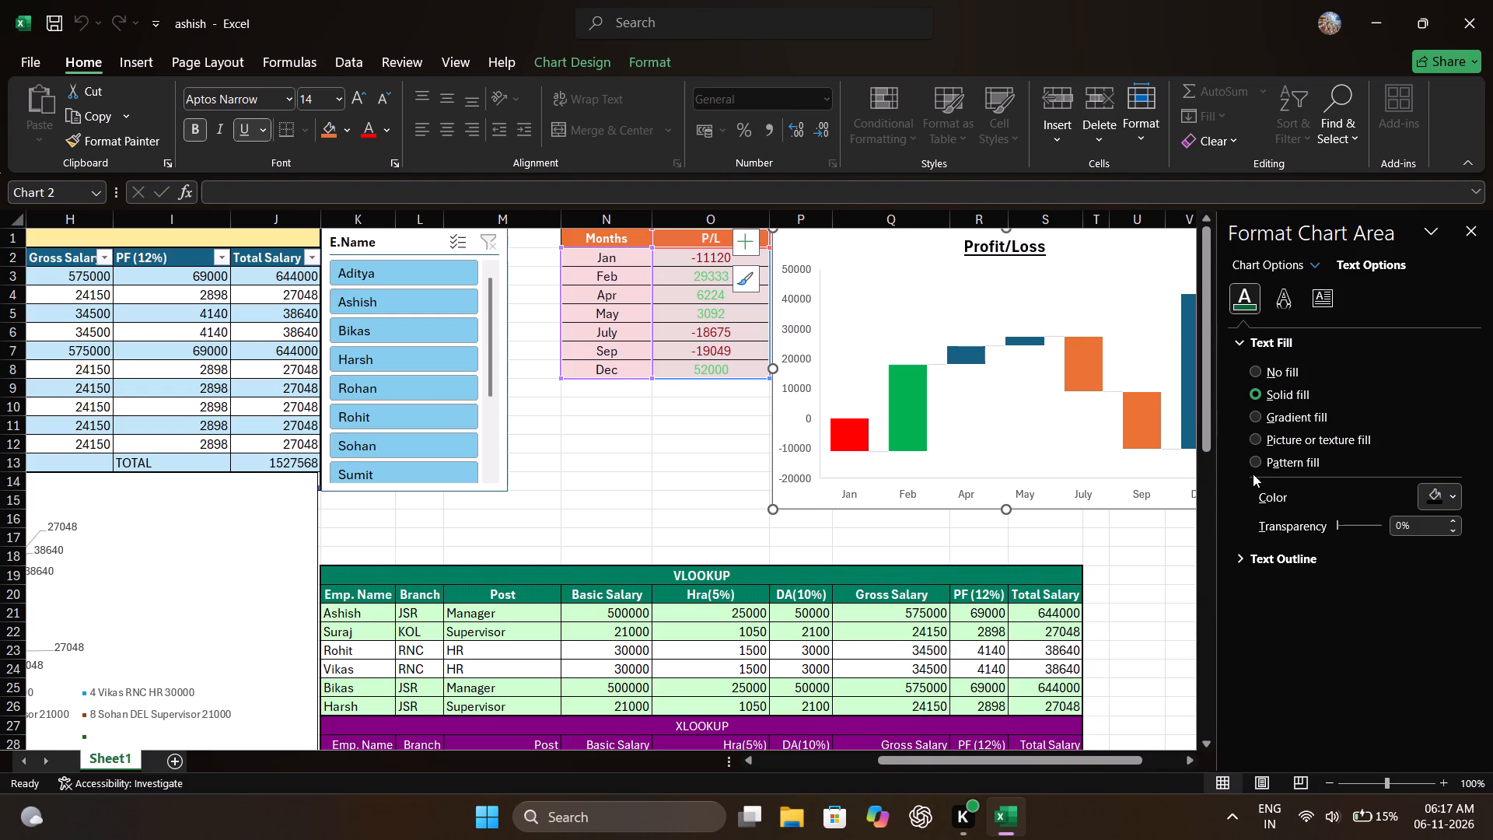
{"action": "left_click", "coordinate": [1275, 299]}
{"action": "left_click", "coordinate": [1315, 295]}
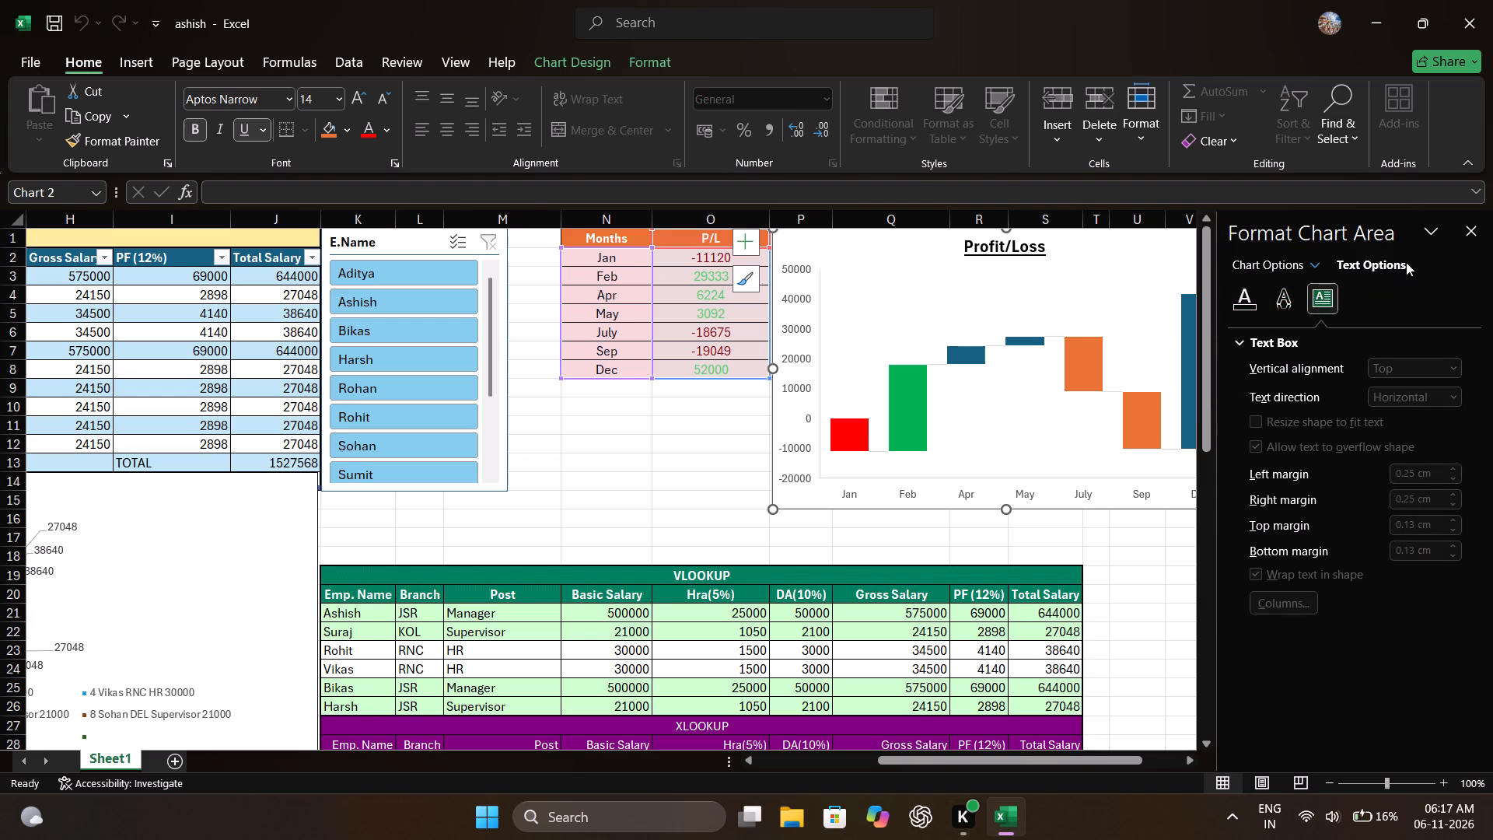
{"action": "left_click", "coordinate": [1471, 232]}
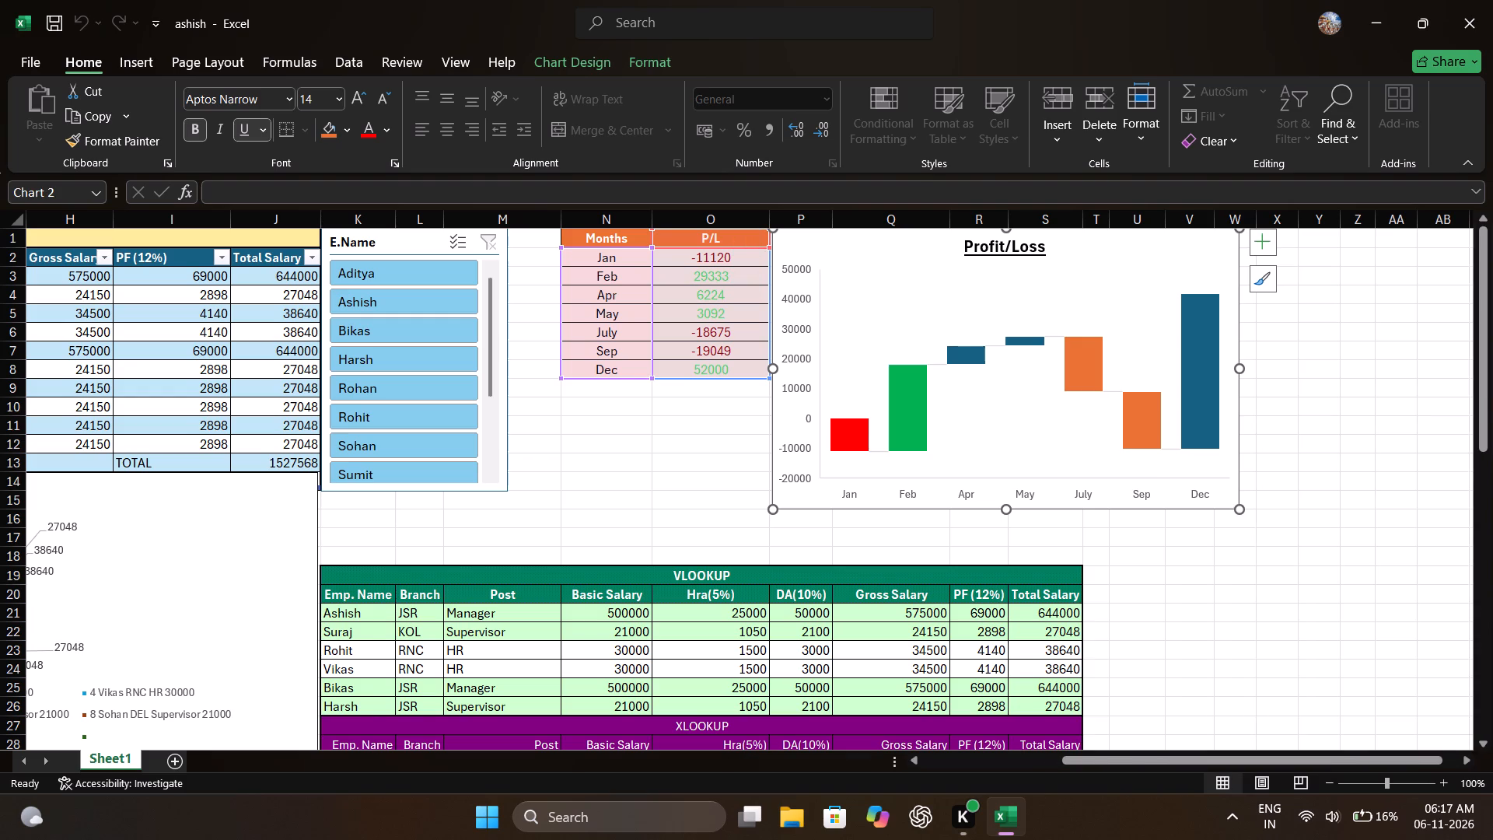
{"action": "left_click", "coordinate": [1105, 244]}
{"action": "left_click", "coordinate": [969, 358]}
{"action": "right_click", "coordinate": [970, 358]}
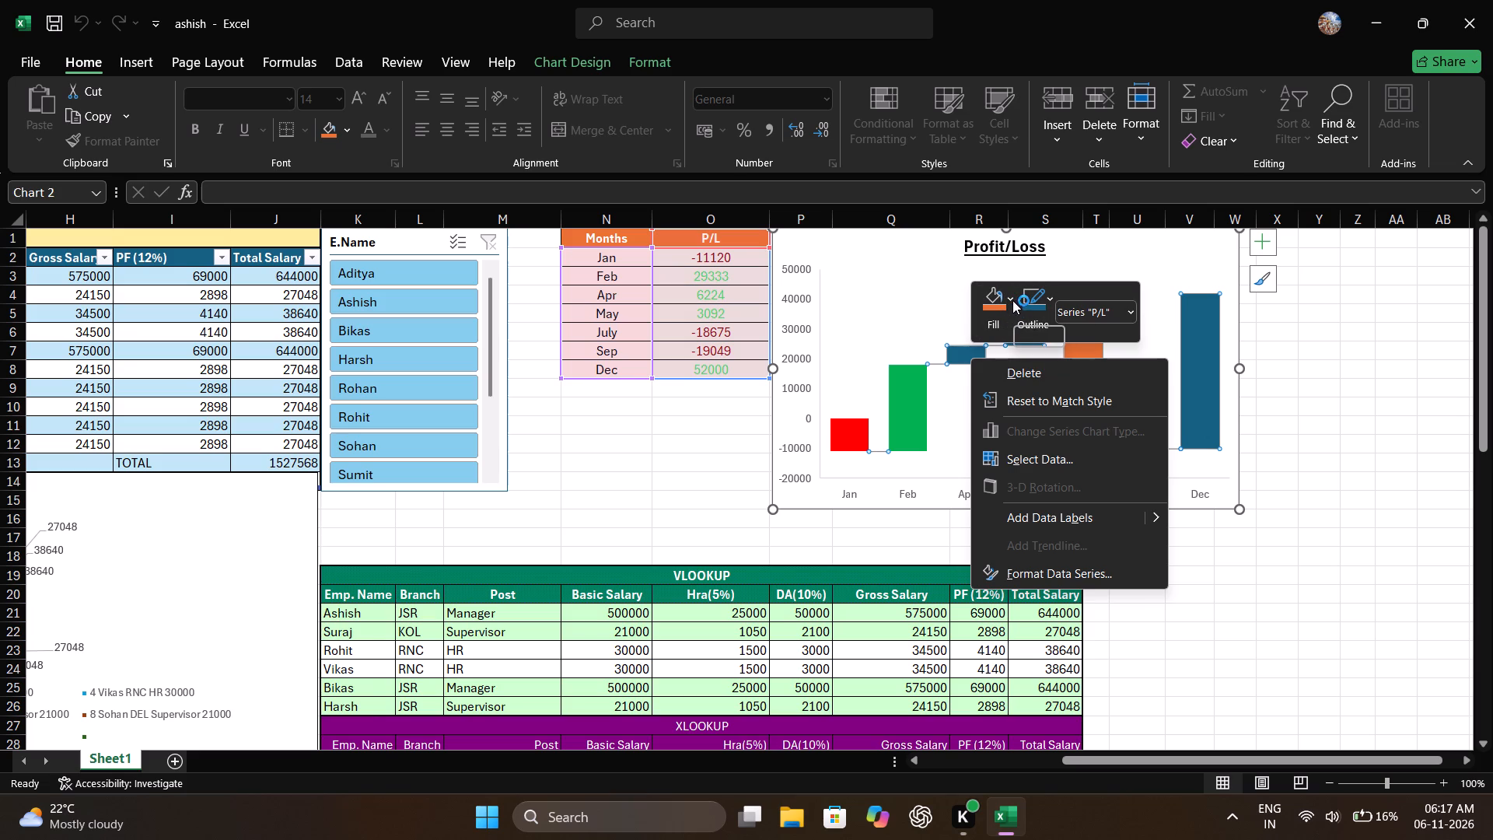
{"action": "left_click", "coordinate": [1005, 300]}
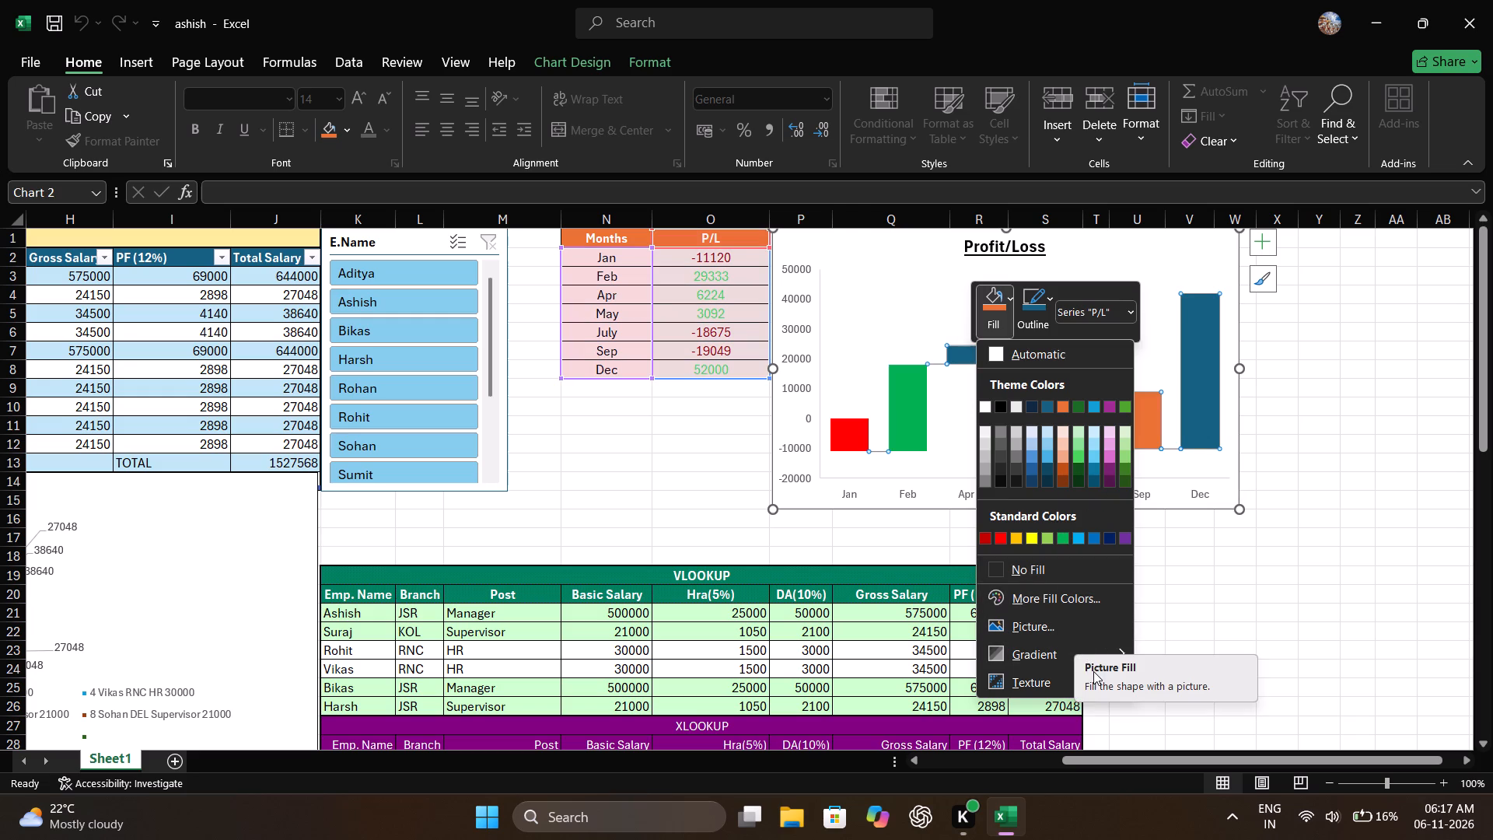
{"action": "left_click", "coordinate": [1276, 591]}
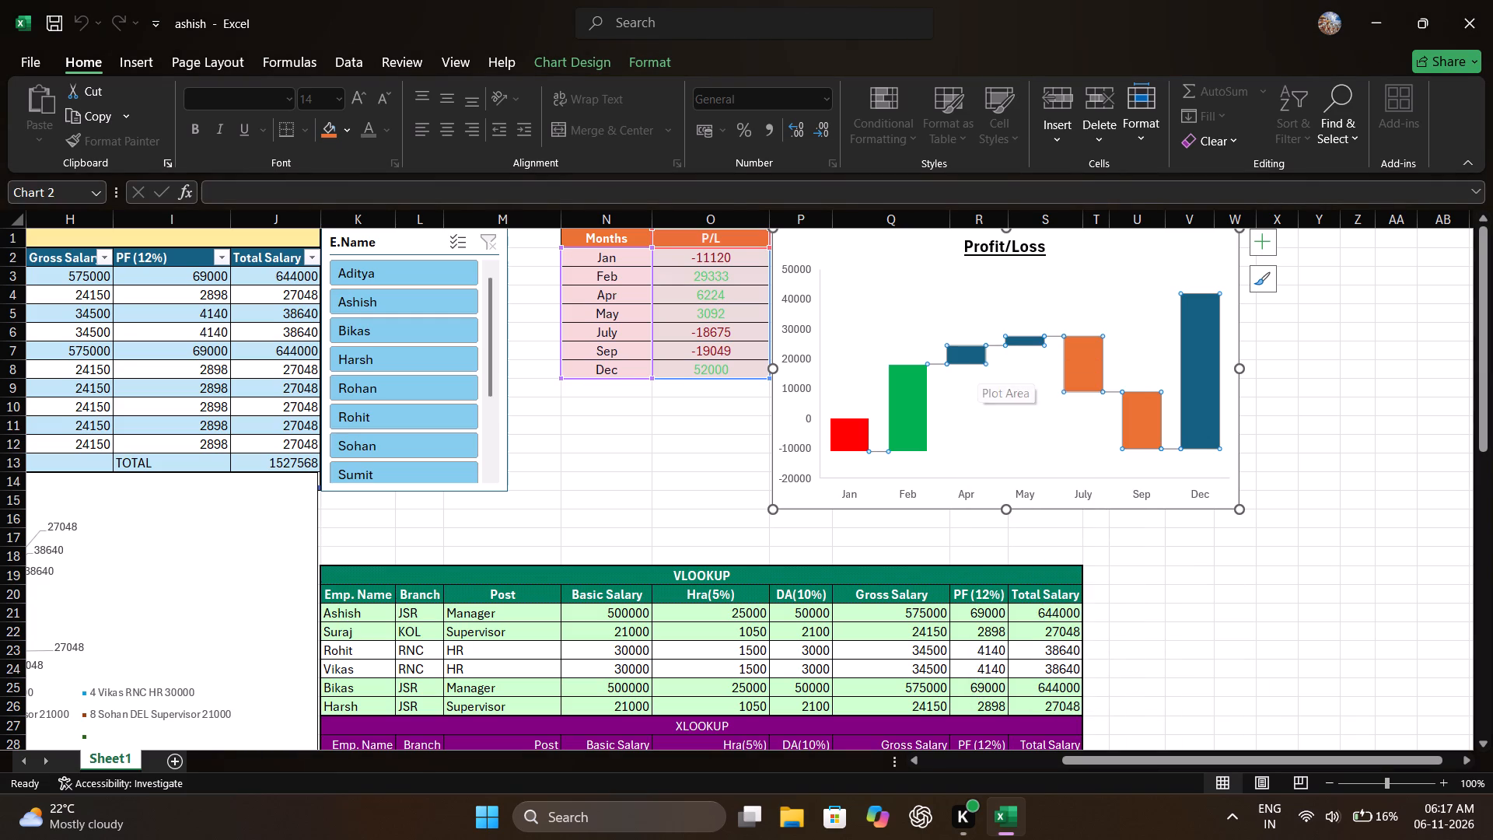
Fill only the Apr bar of the Profit/Loss chart with a lighter green theme colour.
{"action": "left_click", "coordinate": [962, 358]}
{"action": "right_click", "coordinate": [964, 352]}
{"action": "right_click", "coordinate": [964, 352]}
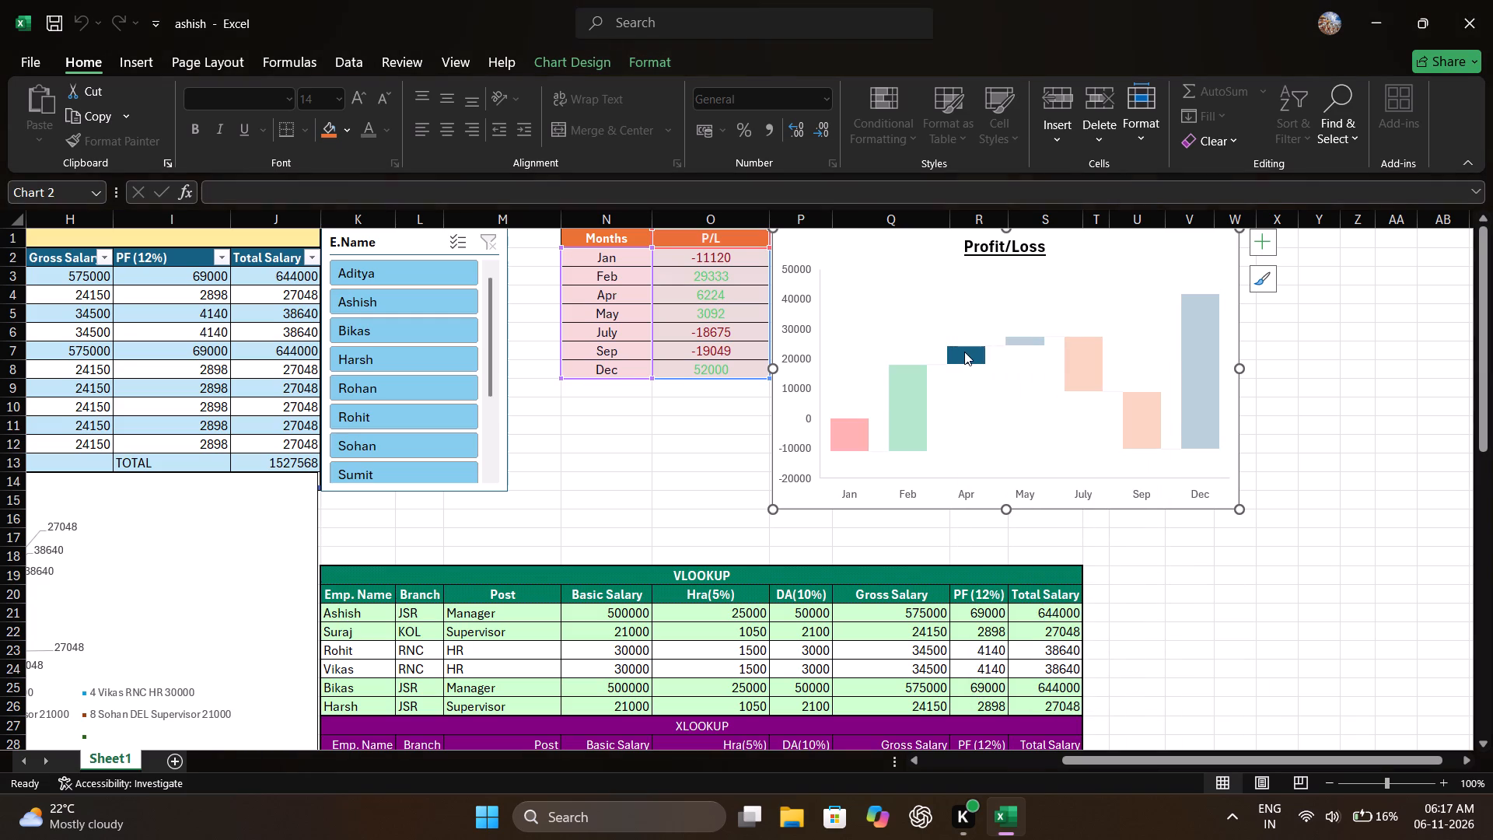
{"action": "right_click", "coordinate": [964, 352]}
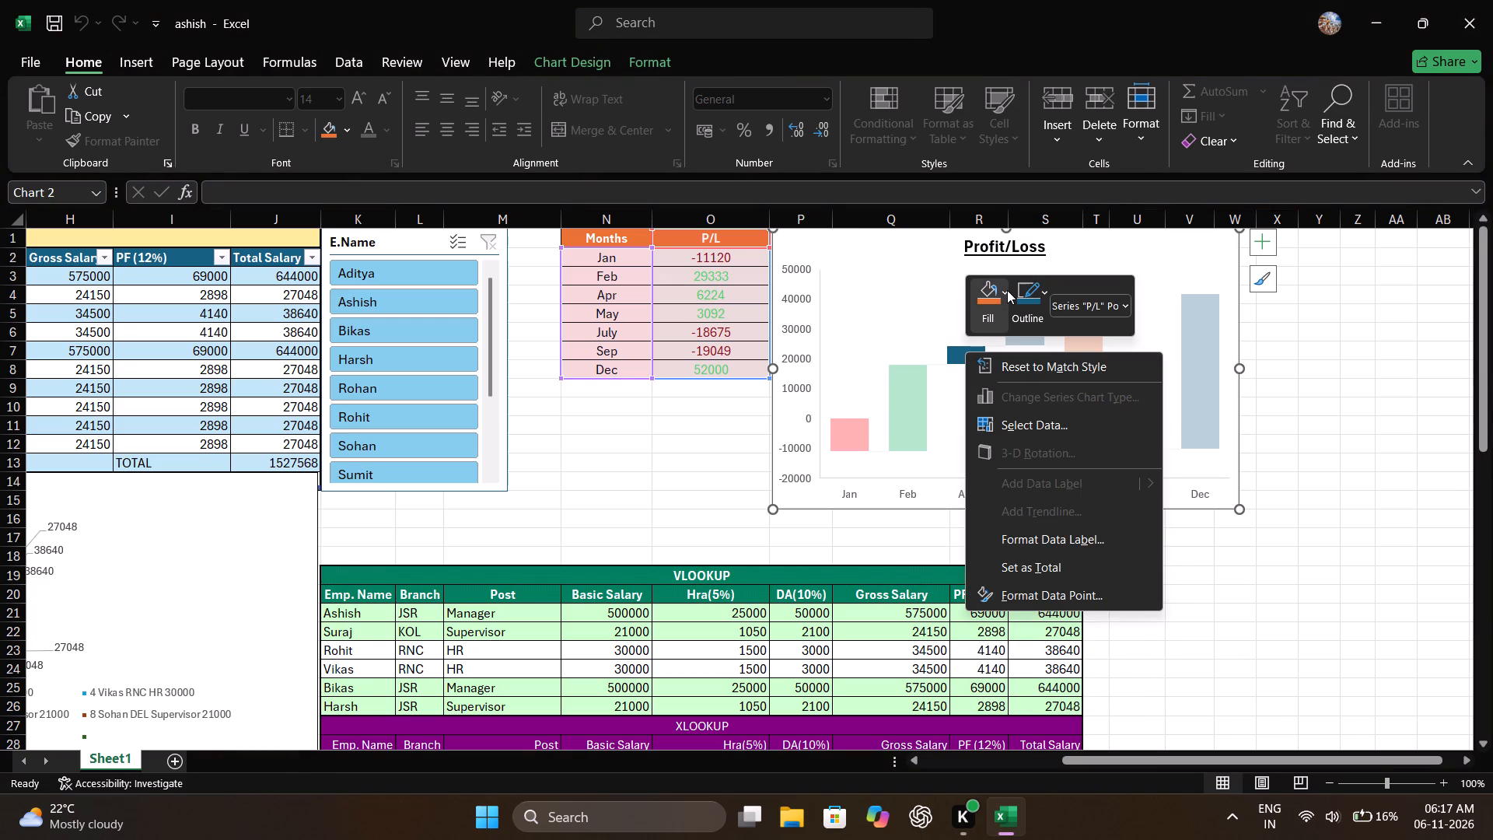
{"action": "left_click", "coordinate": [1007, 291]}
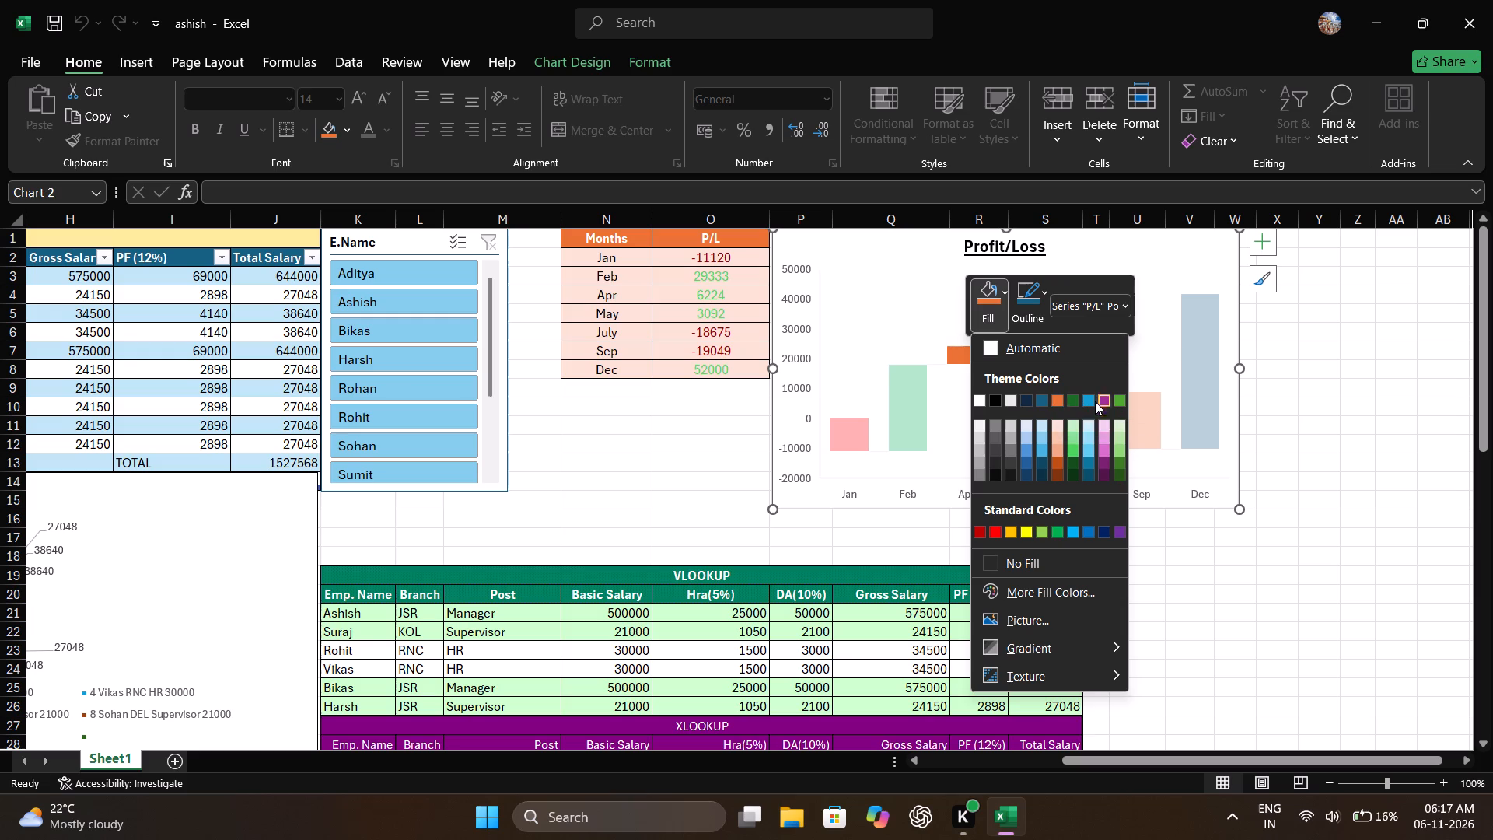
{"action": "left_click", "coordinate": [1073, 450]}
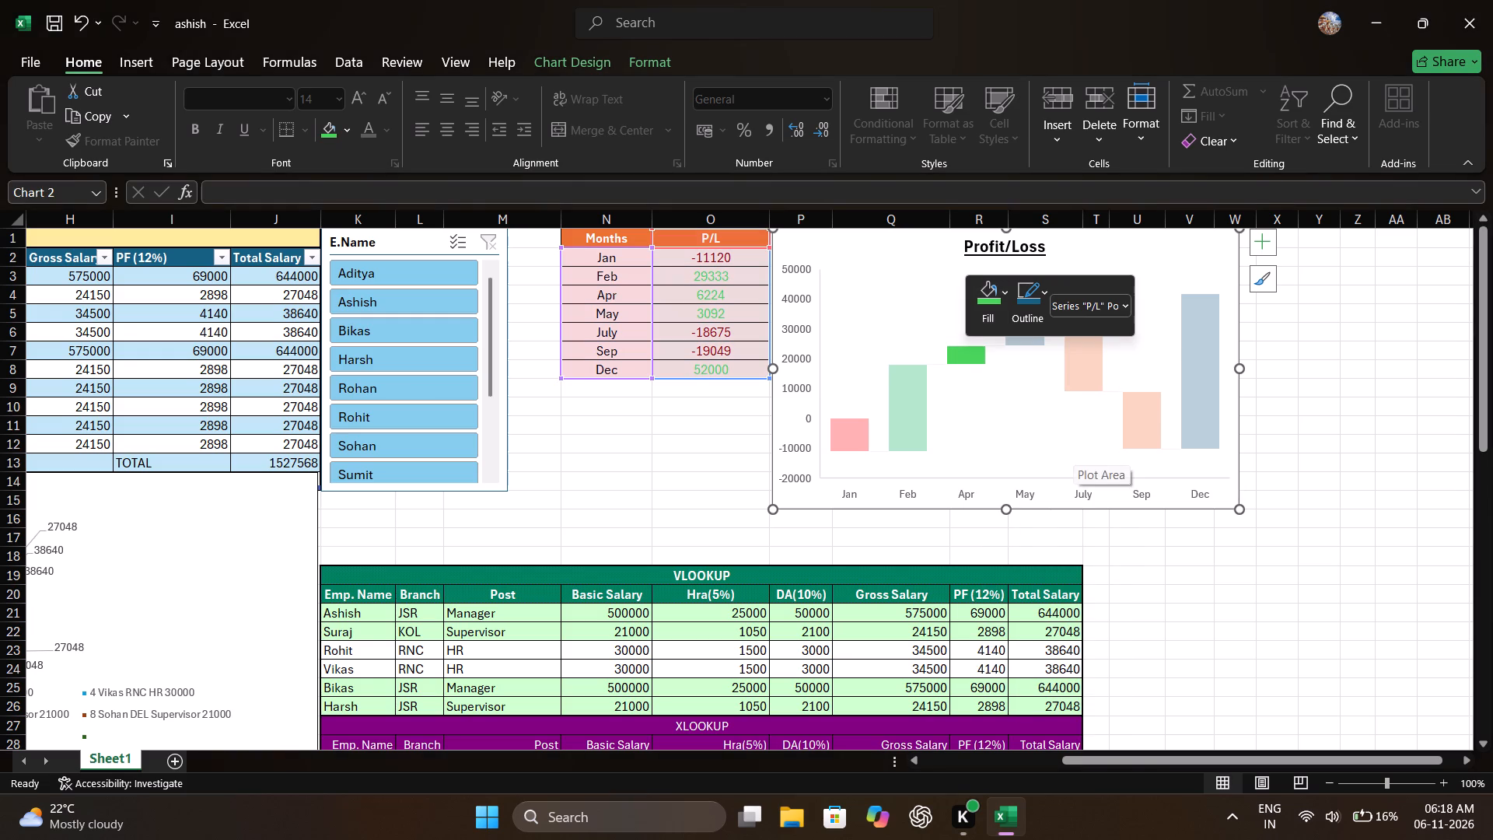
Give the Apr bar in the Profit/Loss chart a white outline.
{"action": "left_click", "coordinate": [1129, 308]}
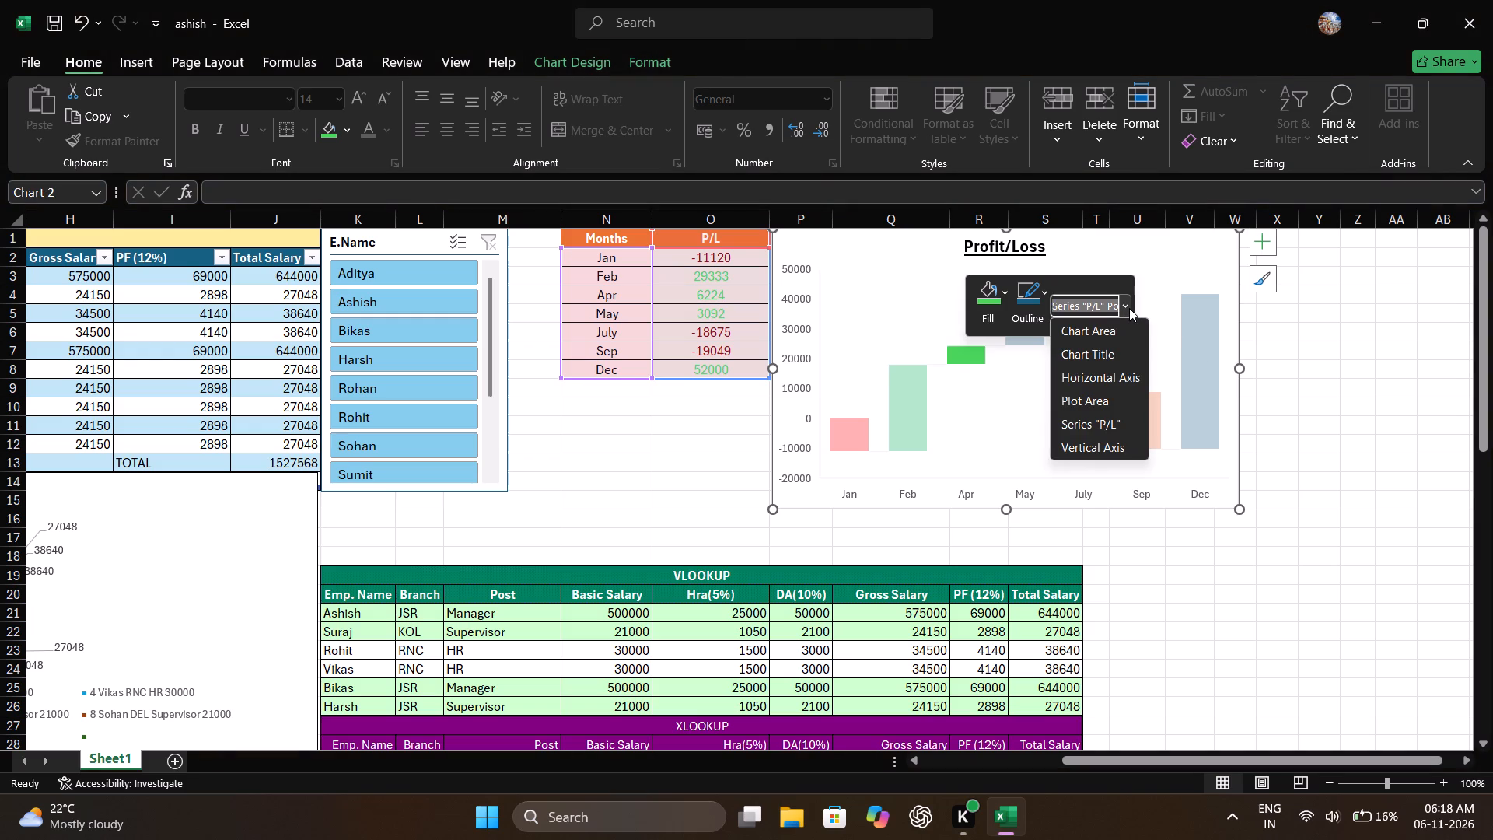
{"action": "left_click", "coordinate": [1129, 308]}
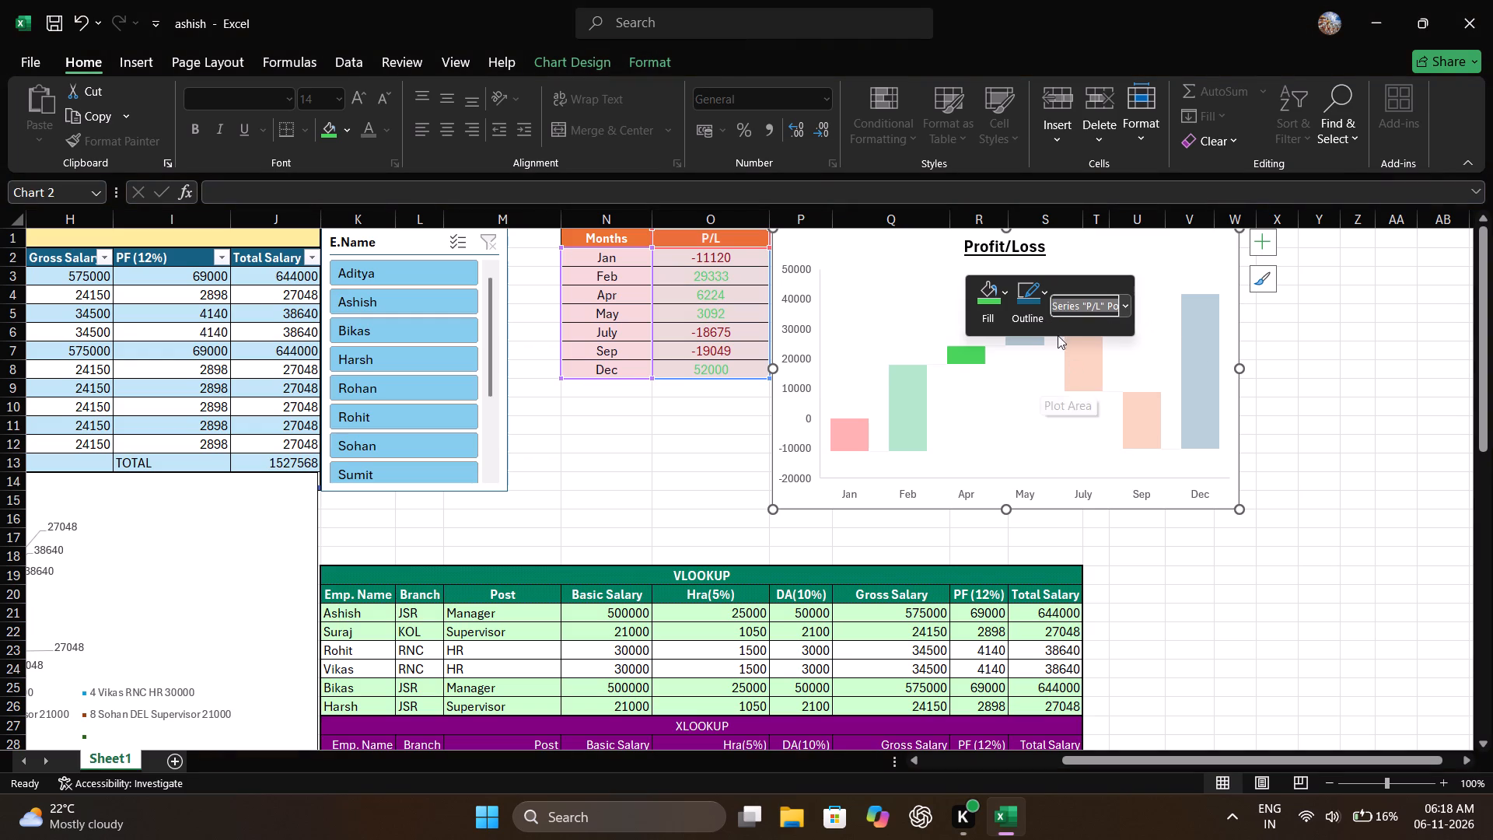
{"action": "left_click", "coordinate": [1045, 292]}
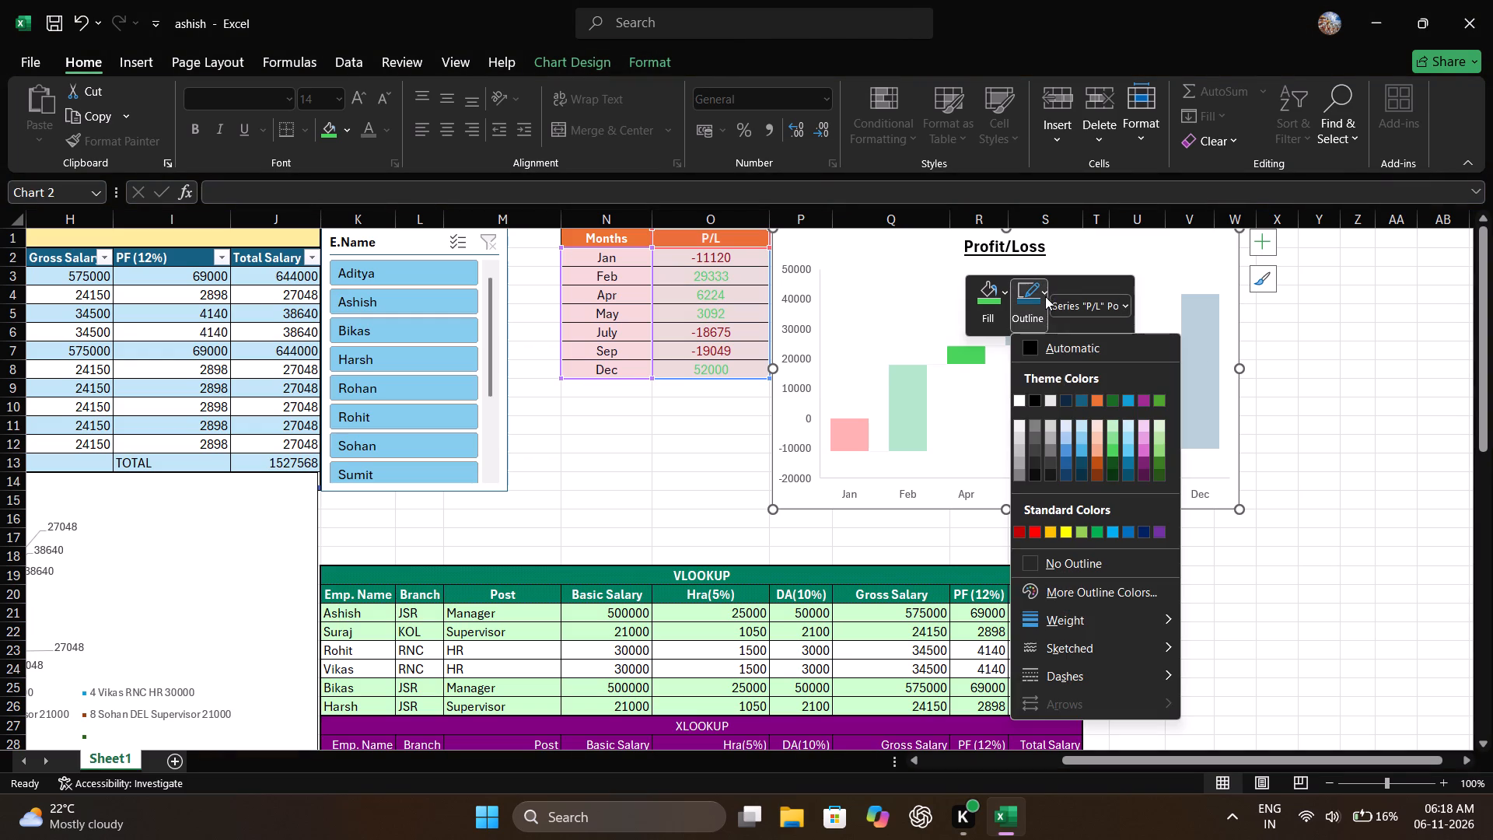
{"action": "left_click", "coordinate": [1017, 395]}
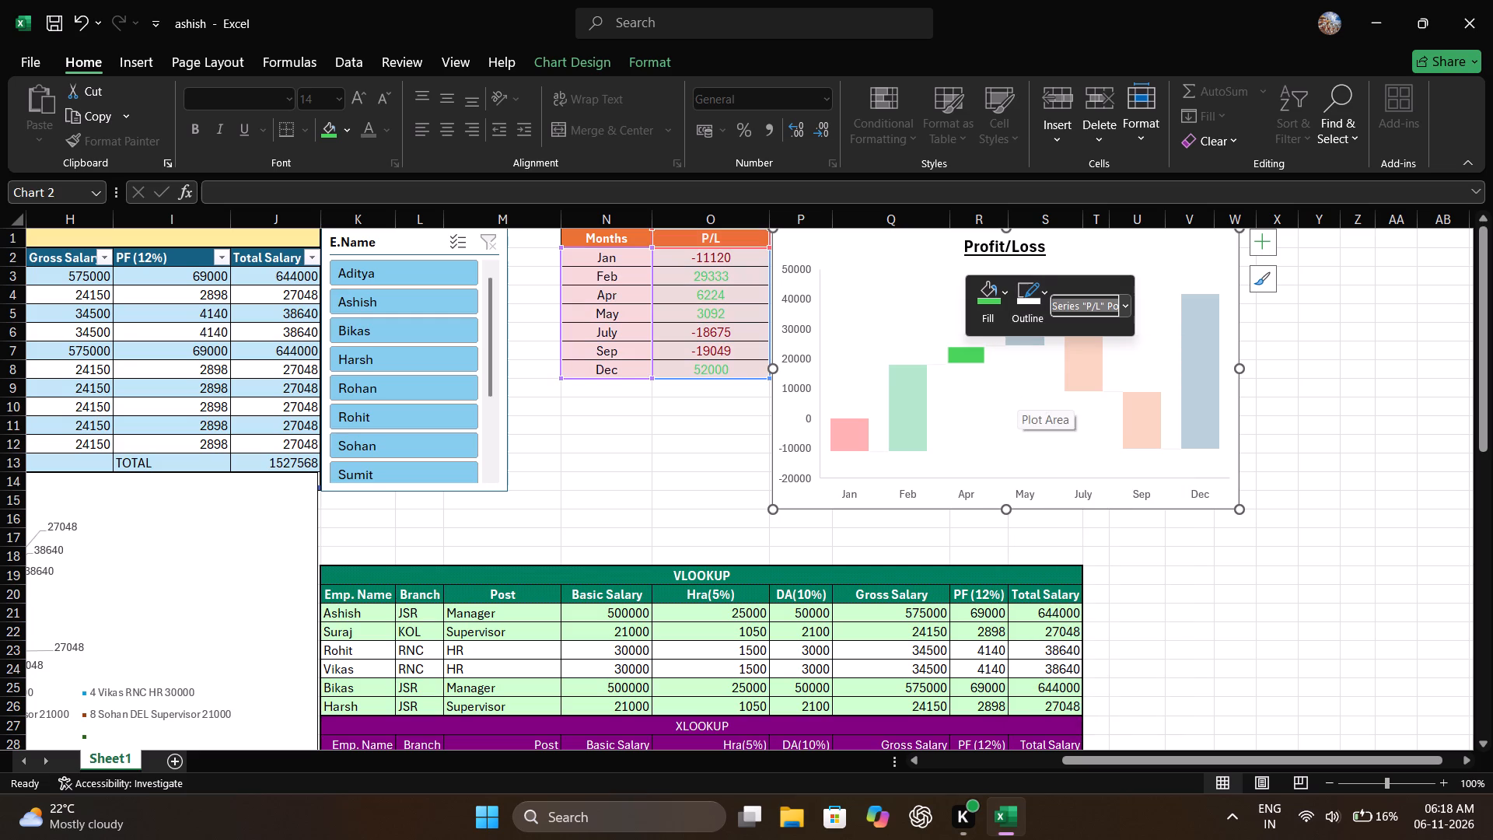
{"action": "left_click", "coordinate": [1012, 395]}
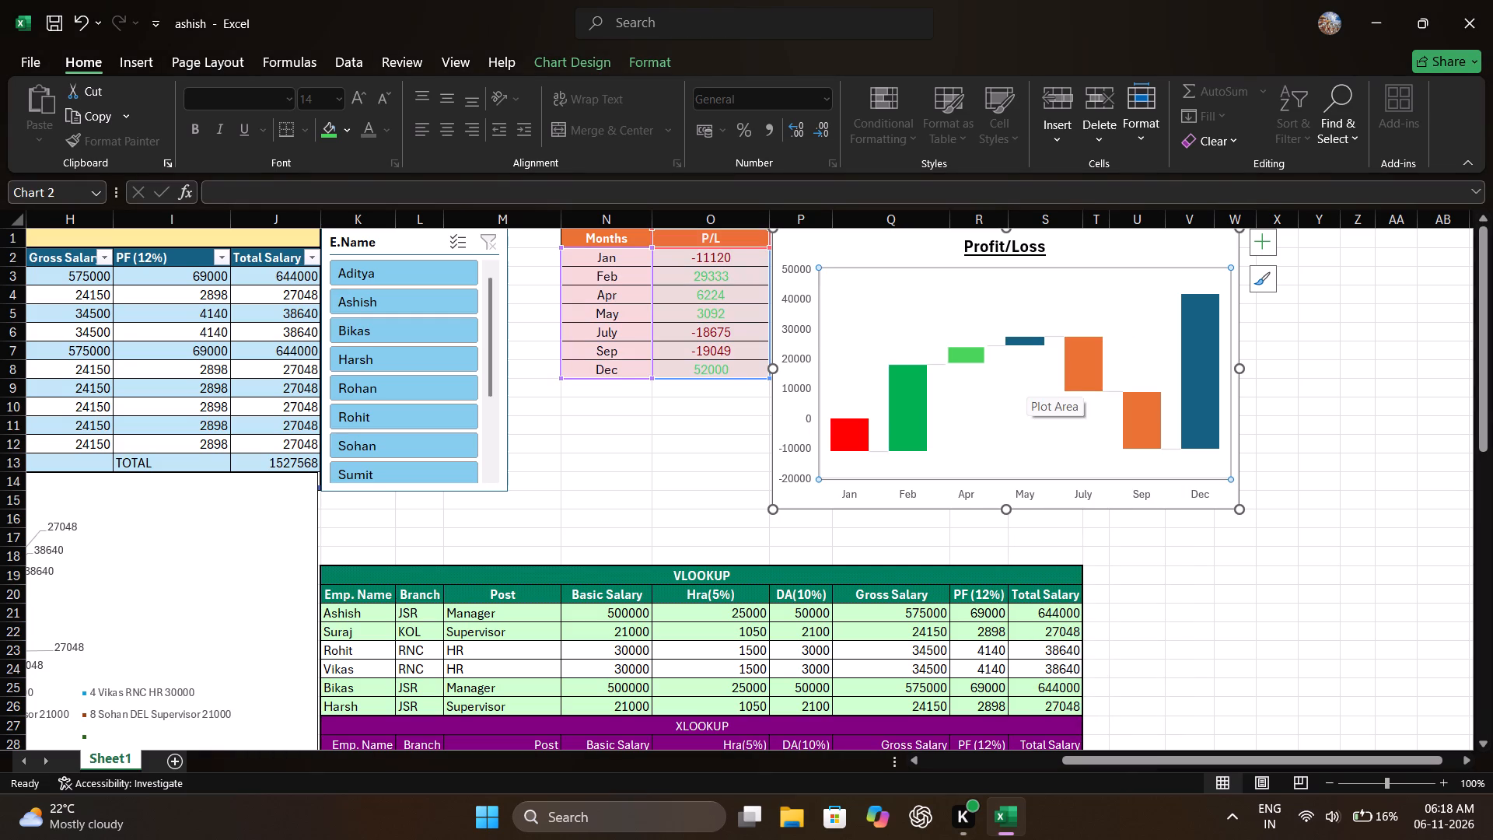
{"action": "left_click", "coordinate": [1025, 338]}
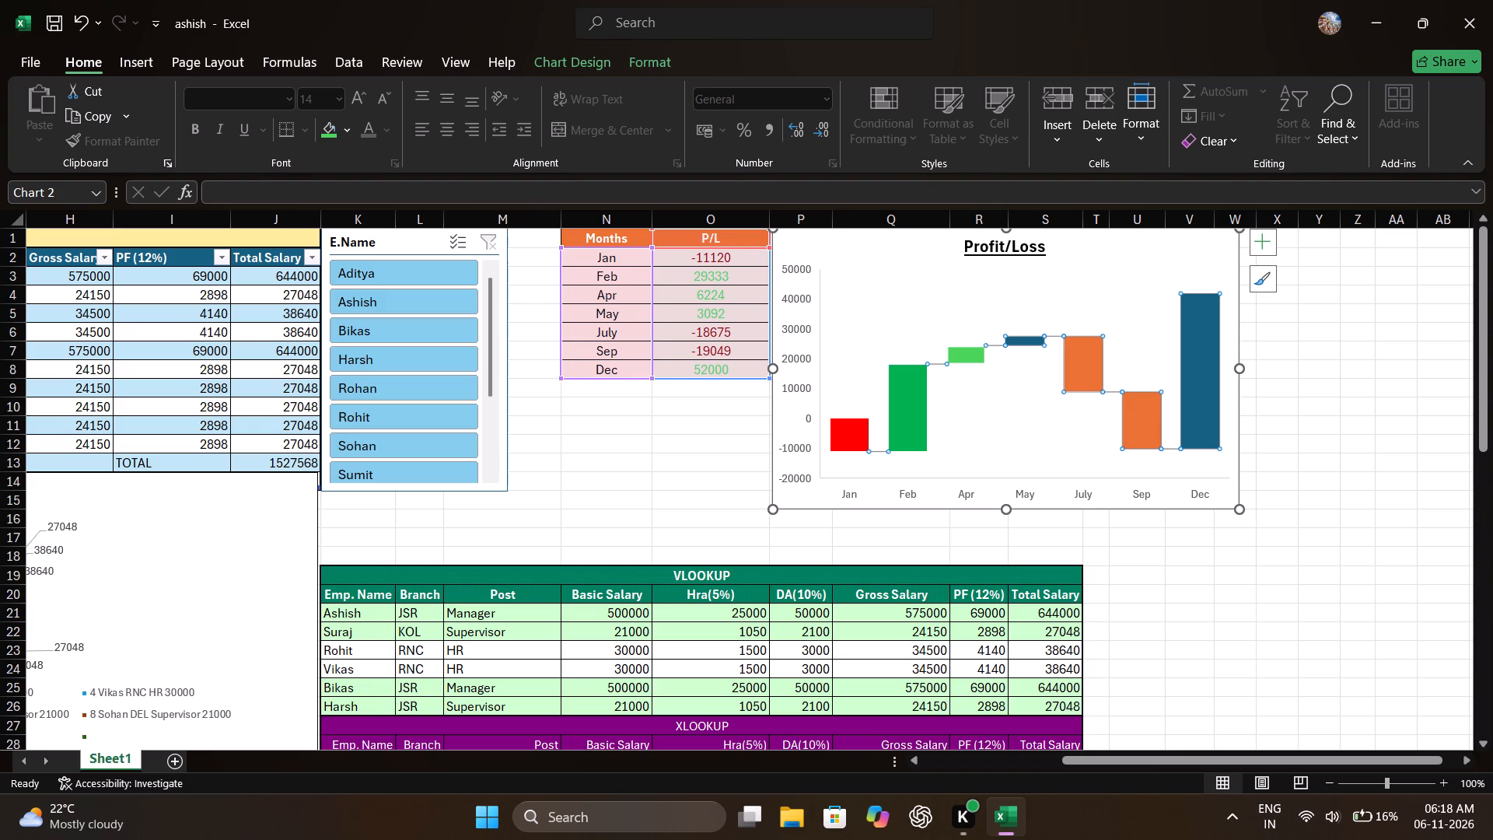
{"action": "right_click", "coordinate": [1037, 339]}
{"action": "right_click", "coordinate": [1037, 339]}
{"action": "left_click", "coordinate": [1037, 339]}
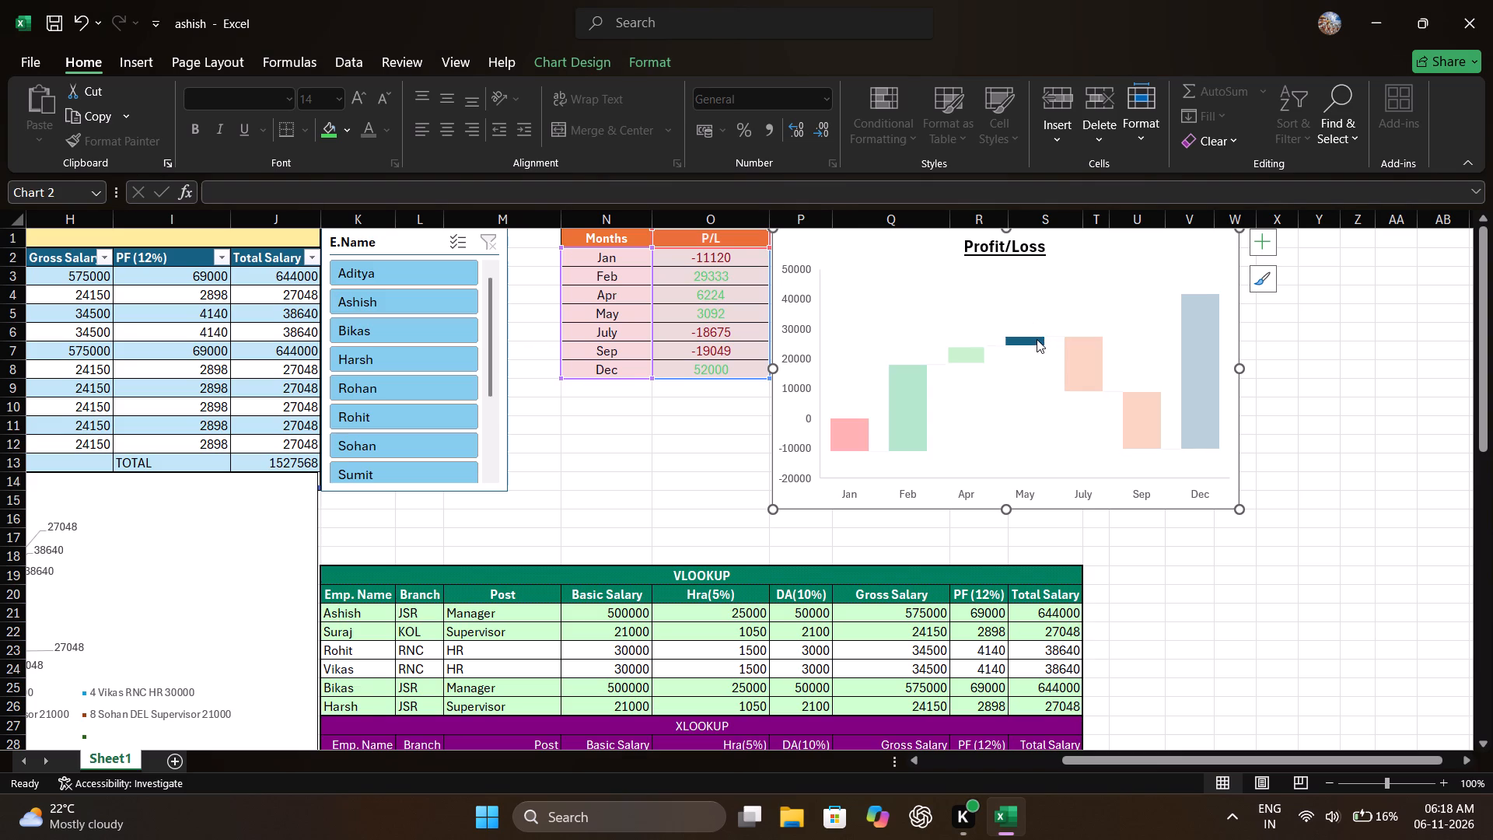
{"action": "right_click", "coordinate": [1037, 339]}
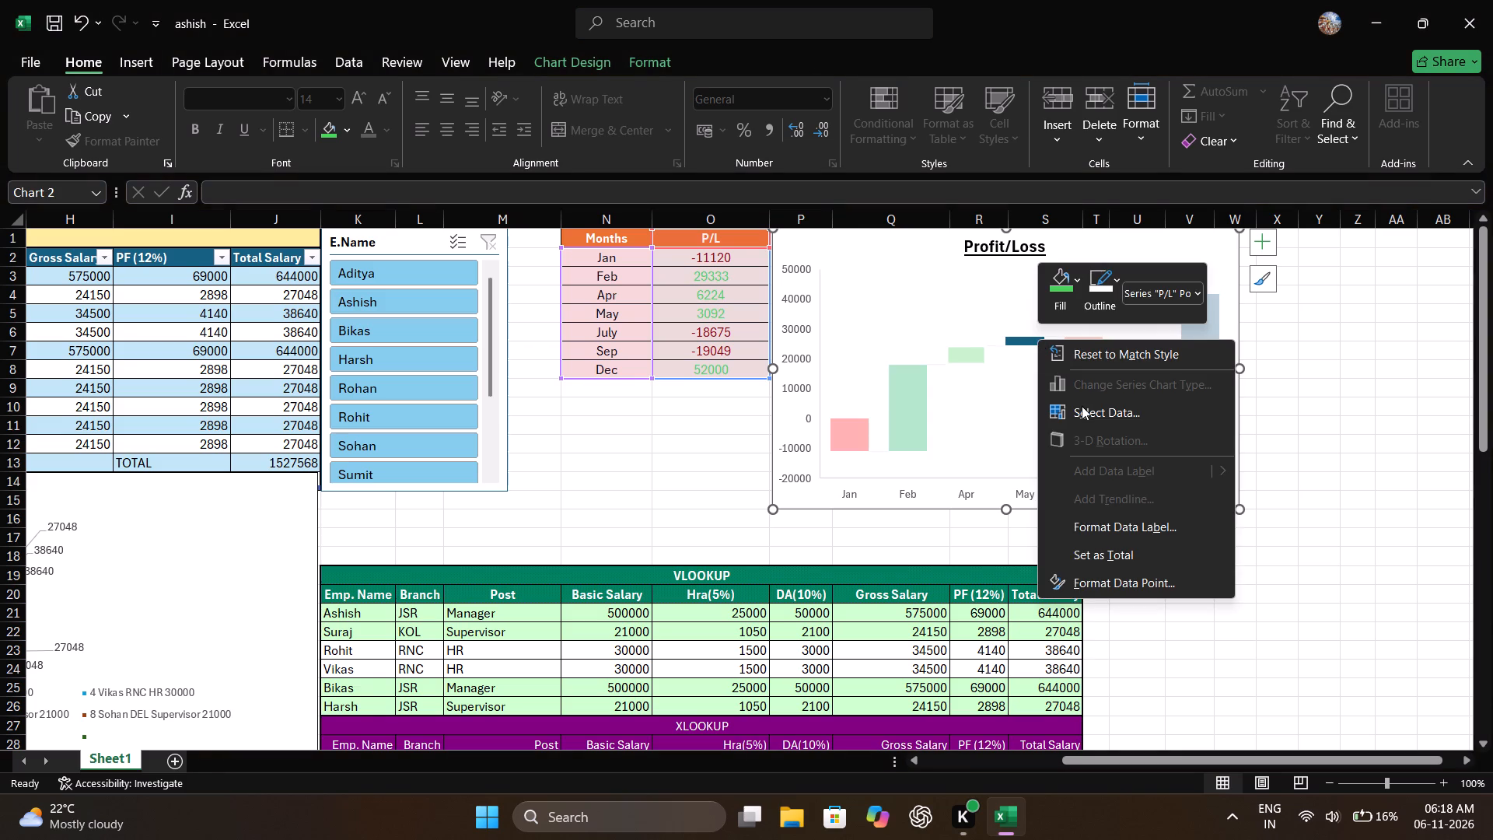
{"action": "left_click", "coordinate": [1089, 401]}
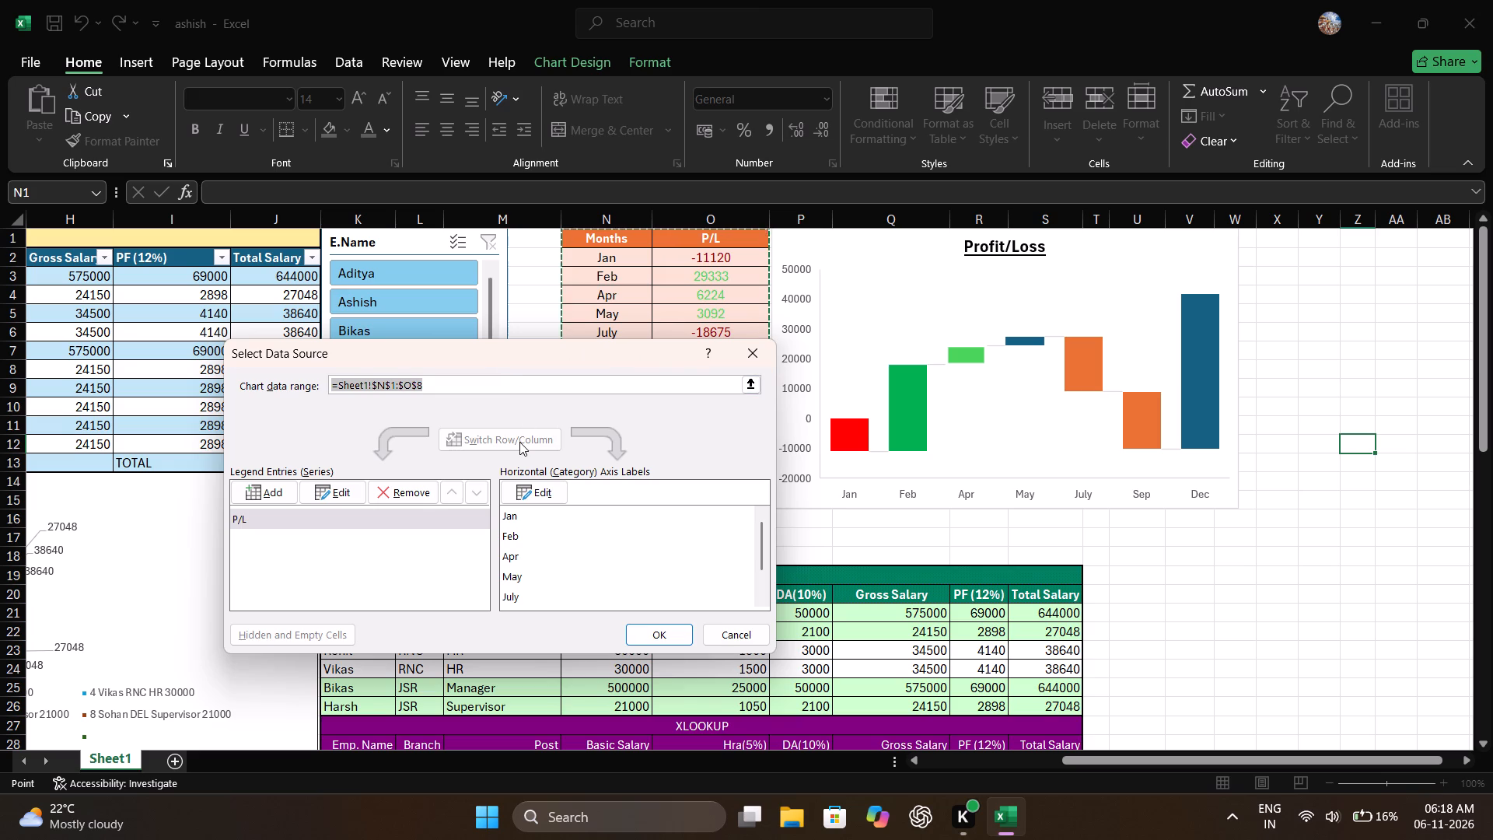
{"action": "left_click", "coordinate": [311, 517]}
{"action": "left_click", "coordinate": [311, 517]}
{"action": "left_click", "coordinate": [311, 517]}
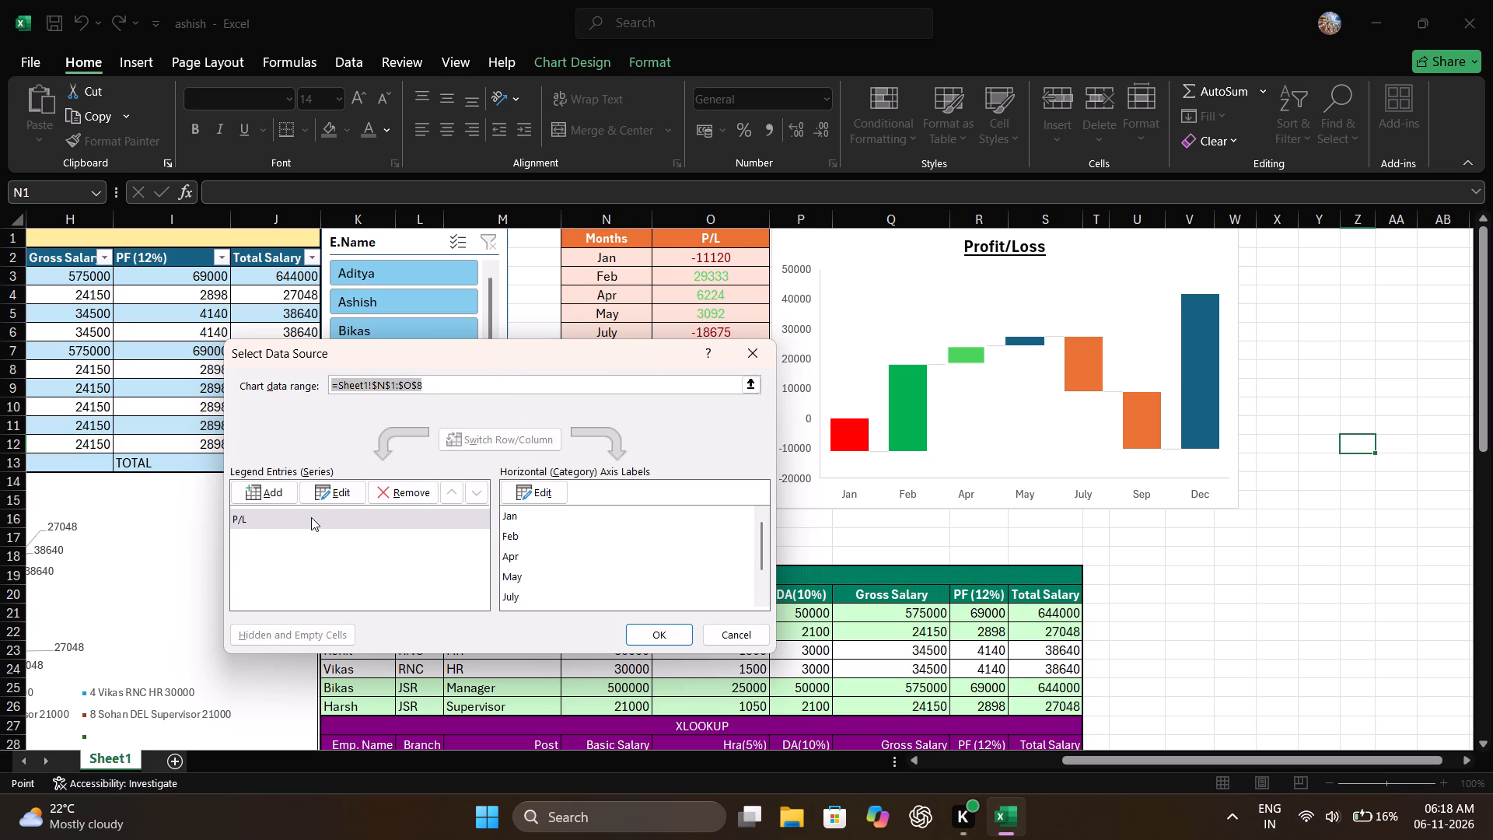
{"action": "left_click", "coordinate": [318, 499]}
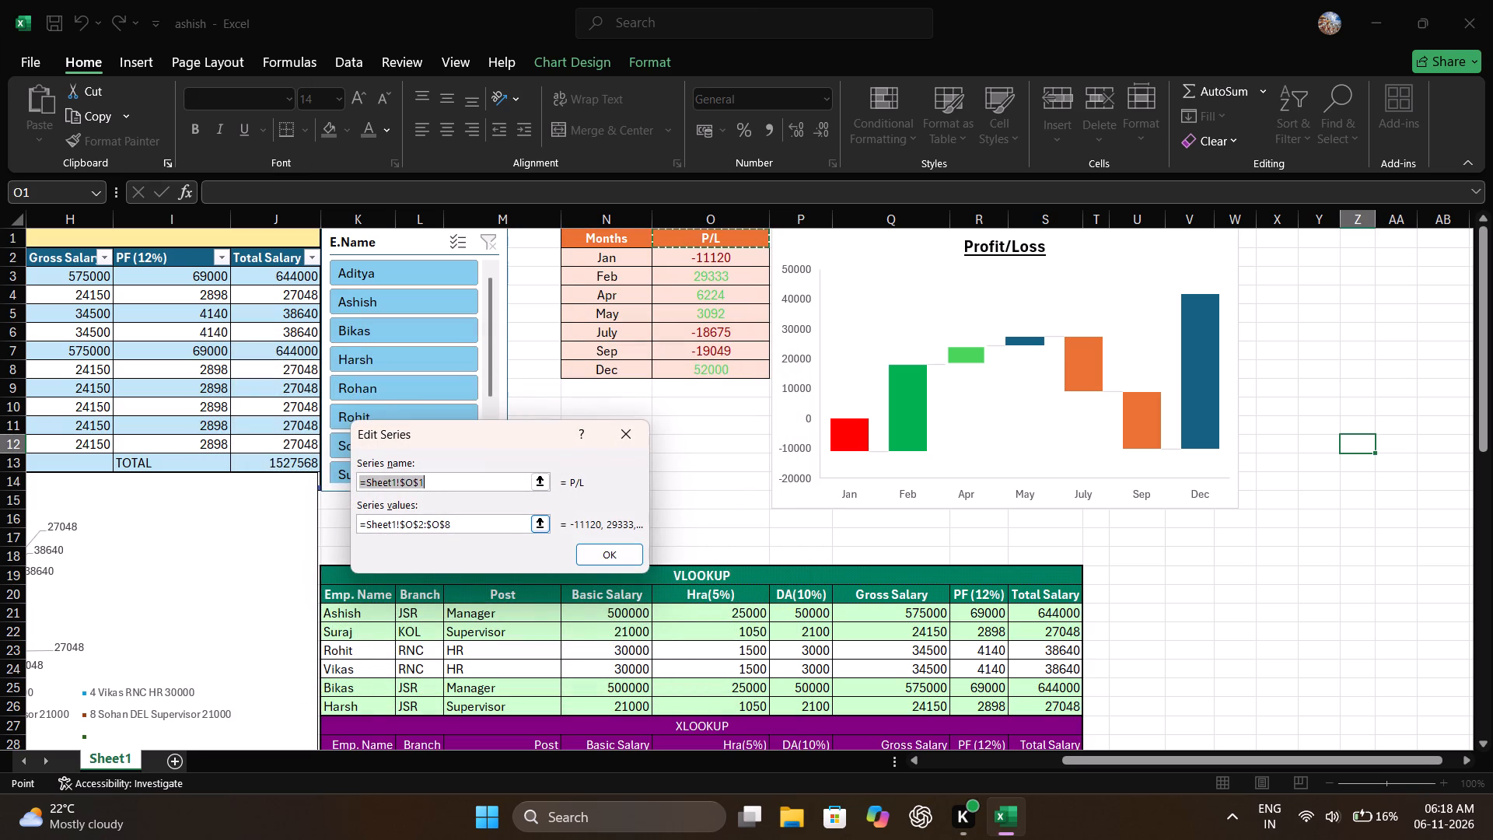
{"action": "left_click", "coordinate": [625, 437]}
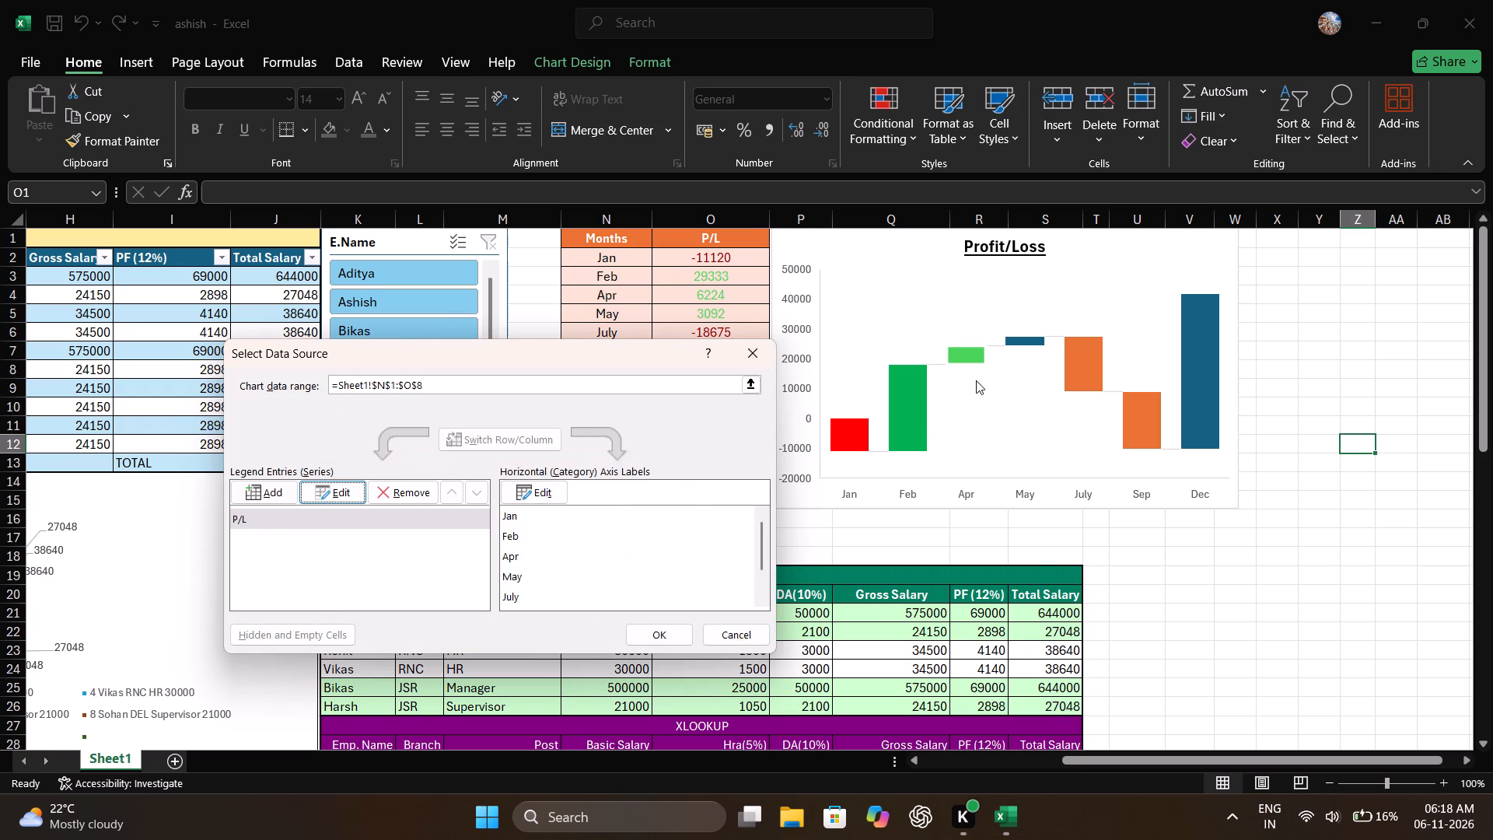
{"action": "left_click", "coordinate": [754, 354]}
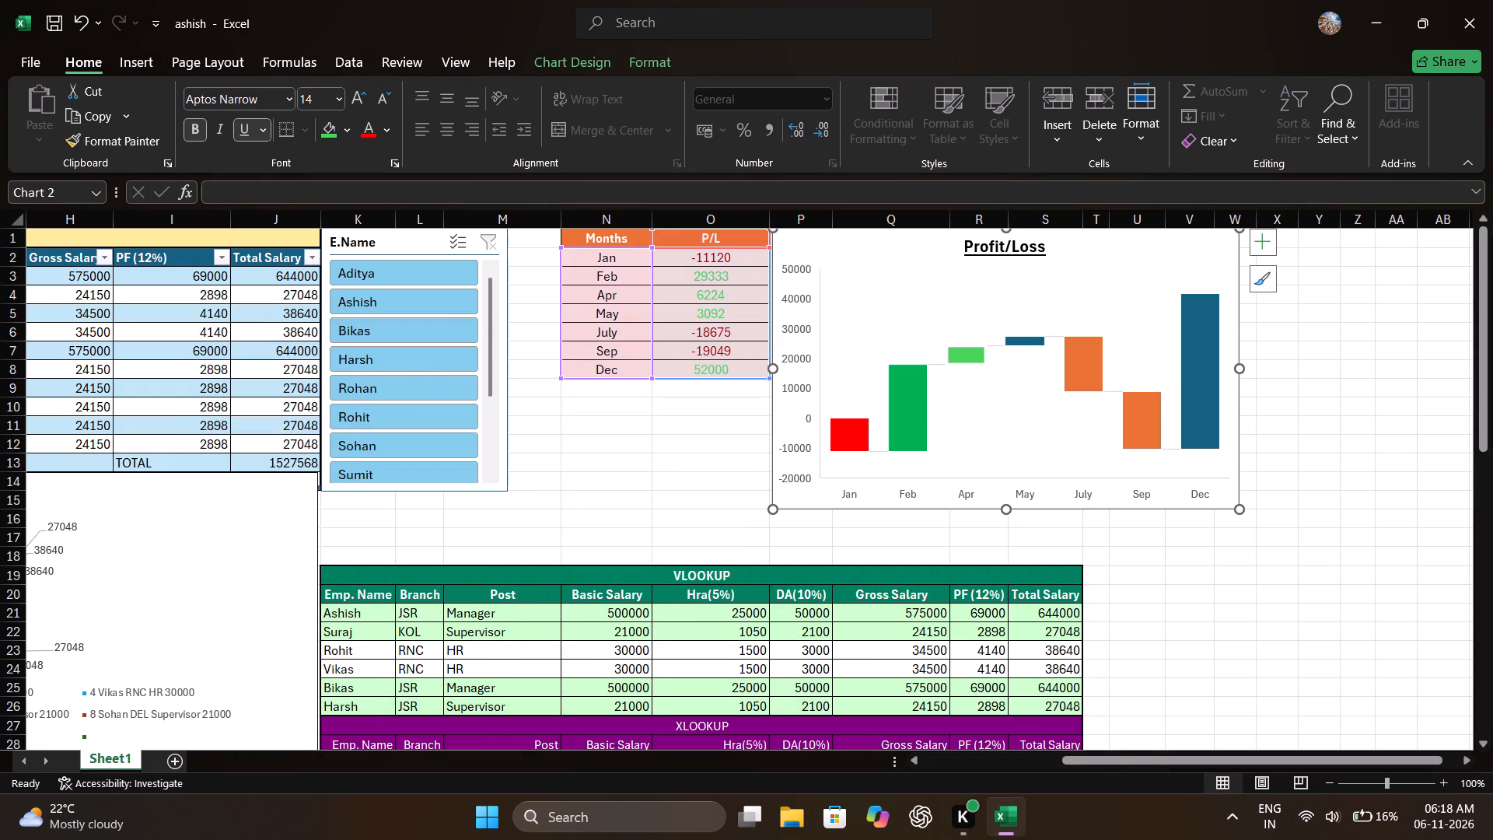
Look through the Profit/Loss chart's style thumbnails, colourful and monochromatic palettes, and chart elements options.
{"action": "left_click", "coordinate": [1032, 340]}
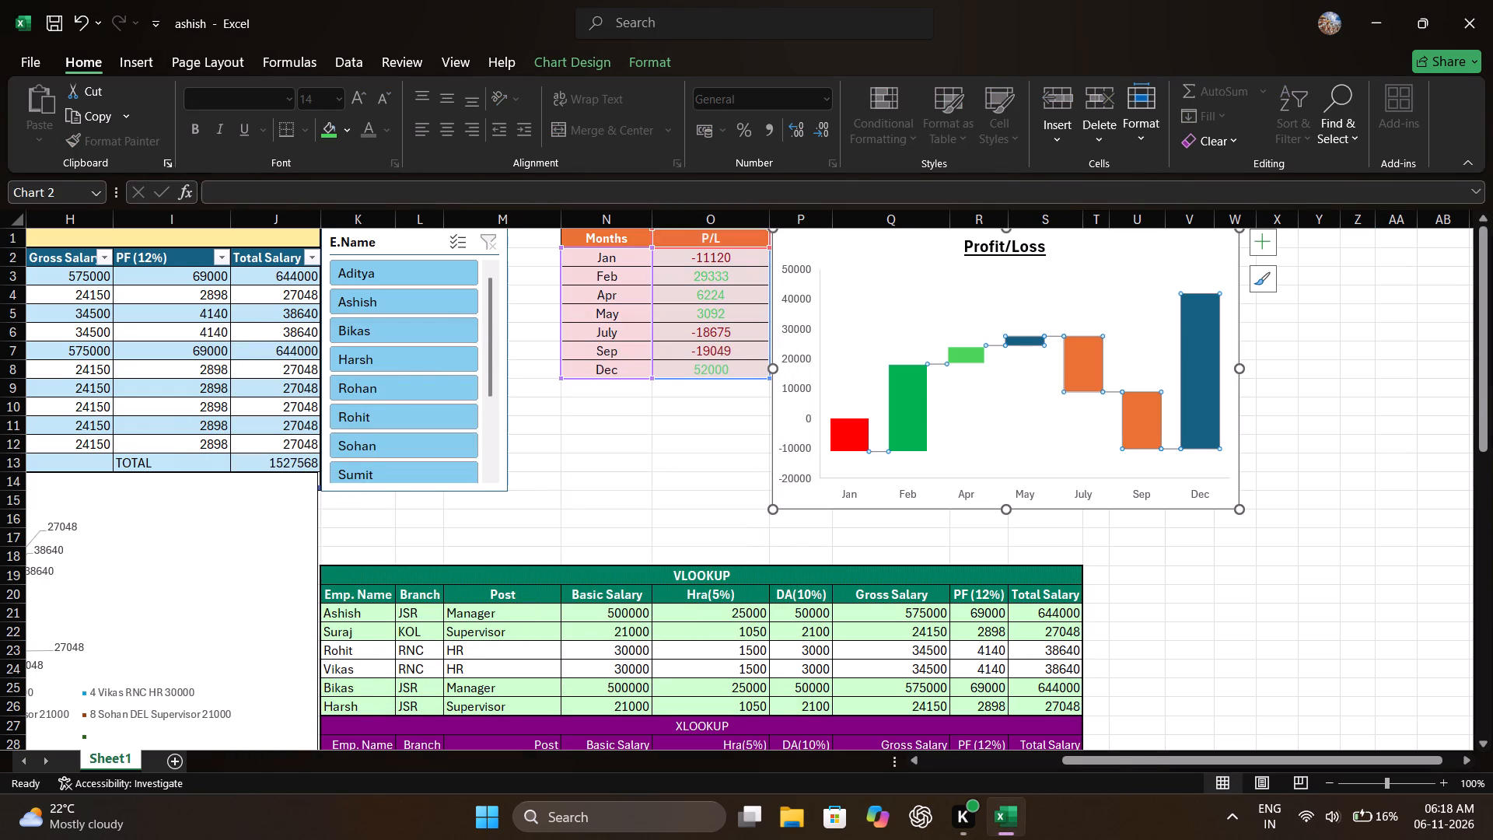
{"action": "left_click", "coordinate": [1272, 285]}
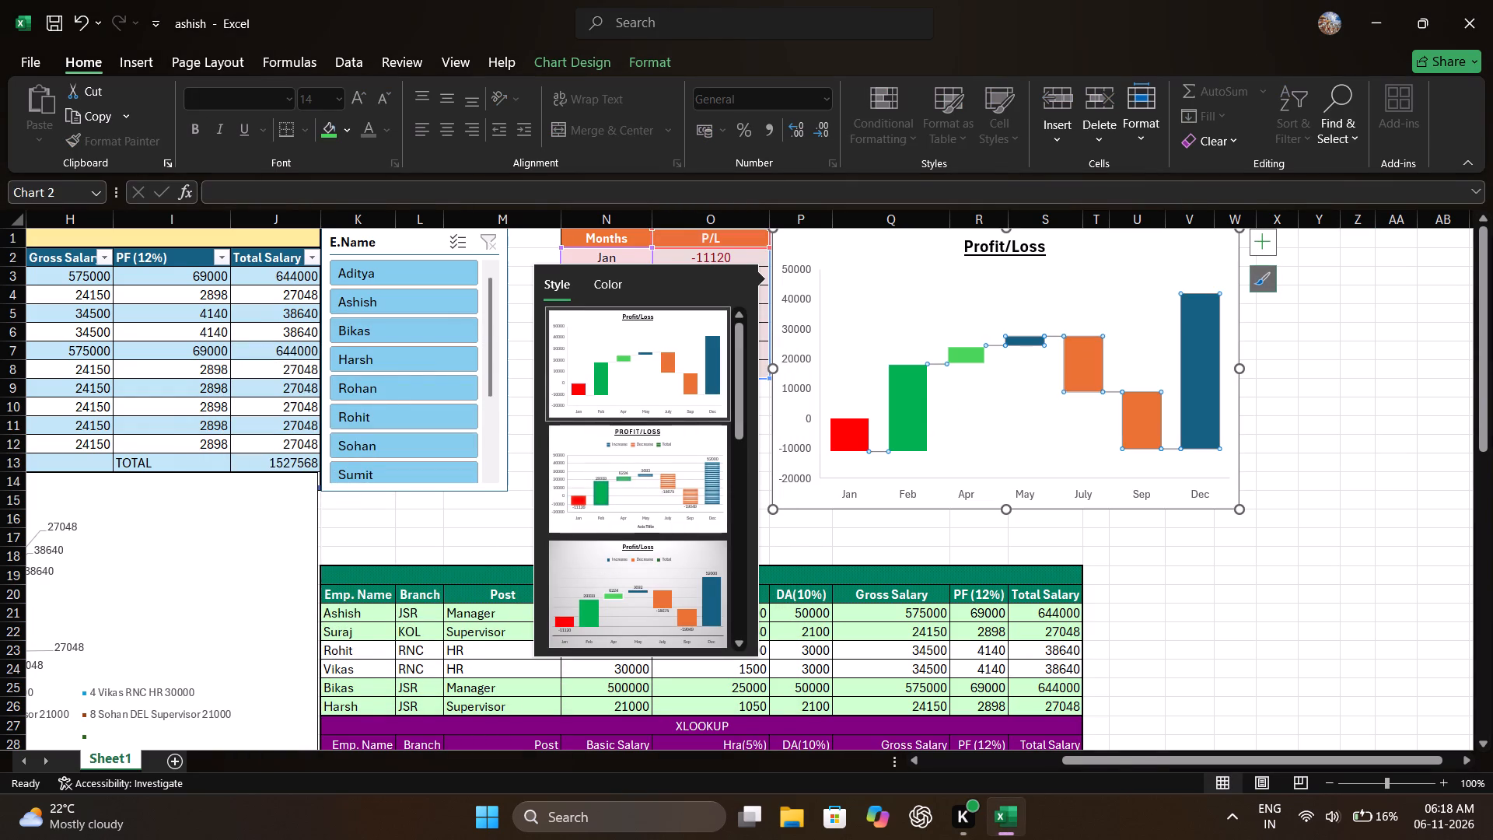
{"action": "left_click", "coordinate": [624, 281]}
{"action": "left_click", "coordinate": [610, 285]}
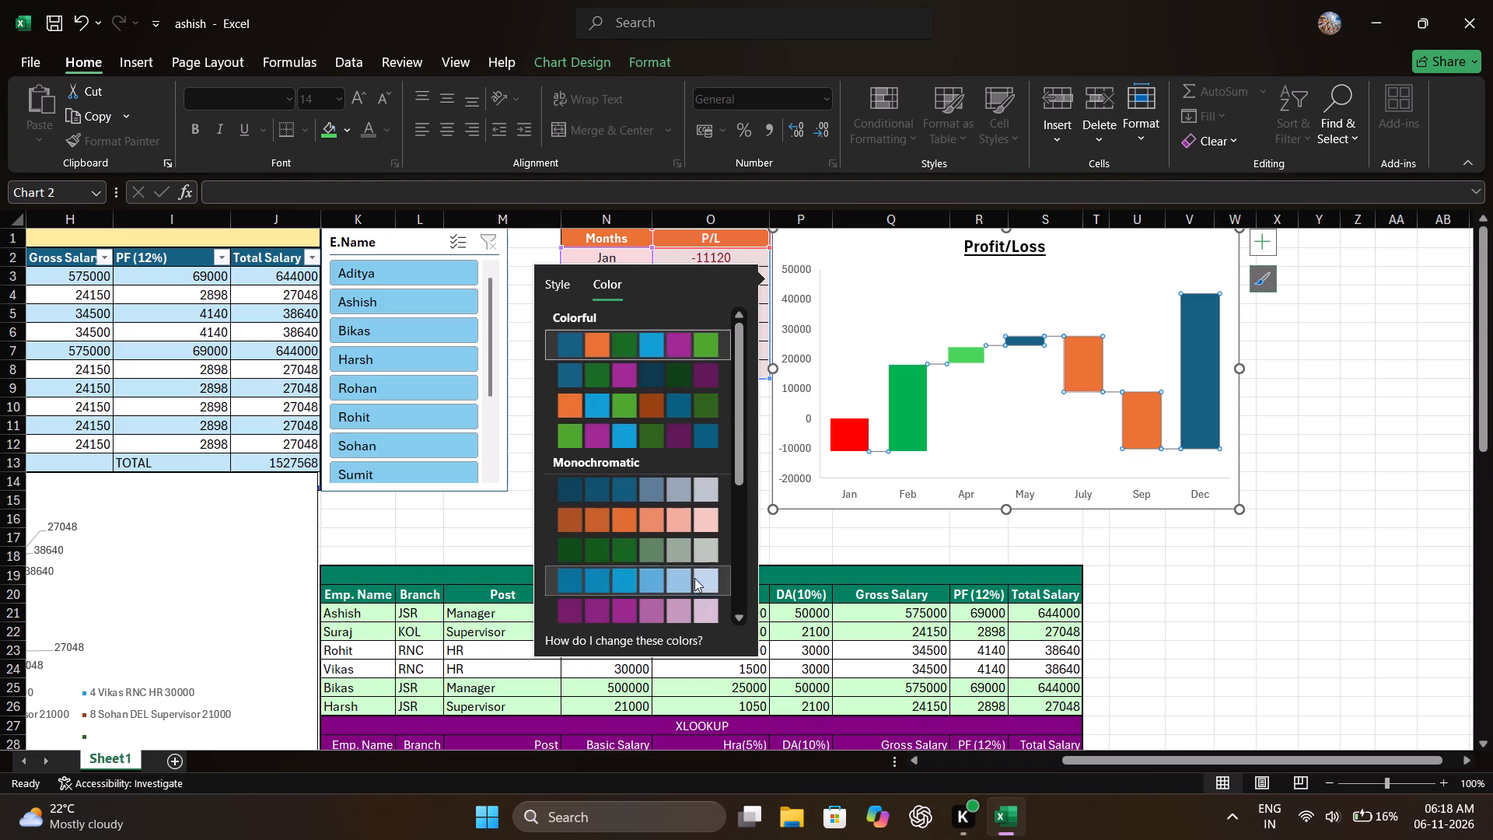
{"action": "left_click", "coordinate": [647, 637]}
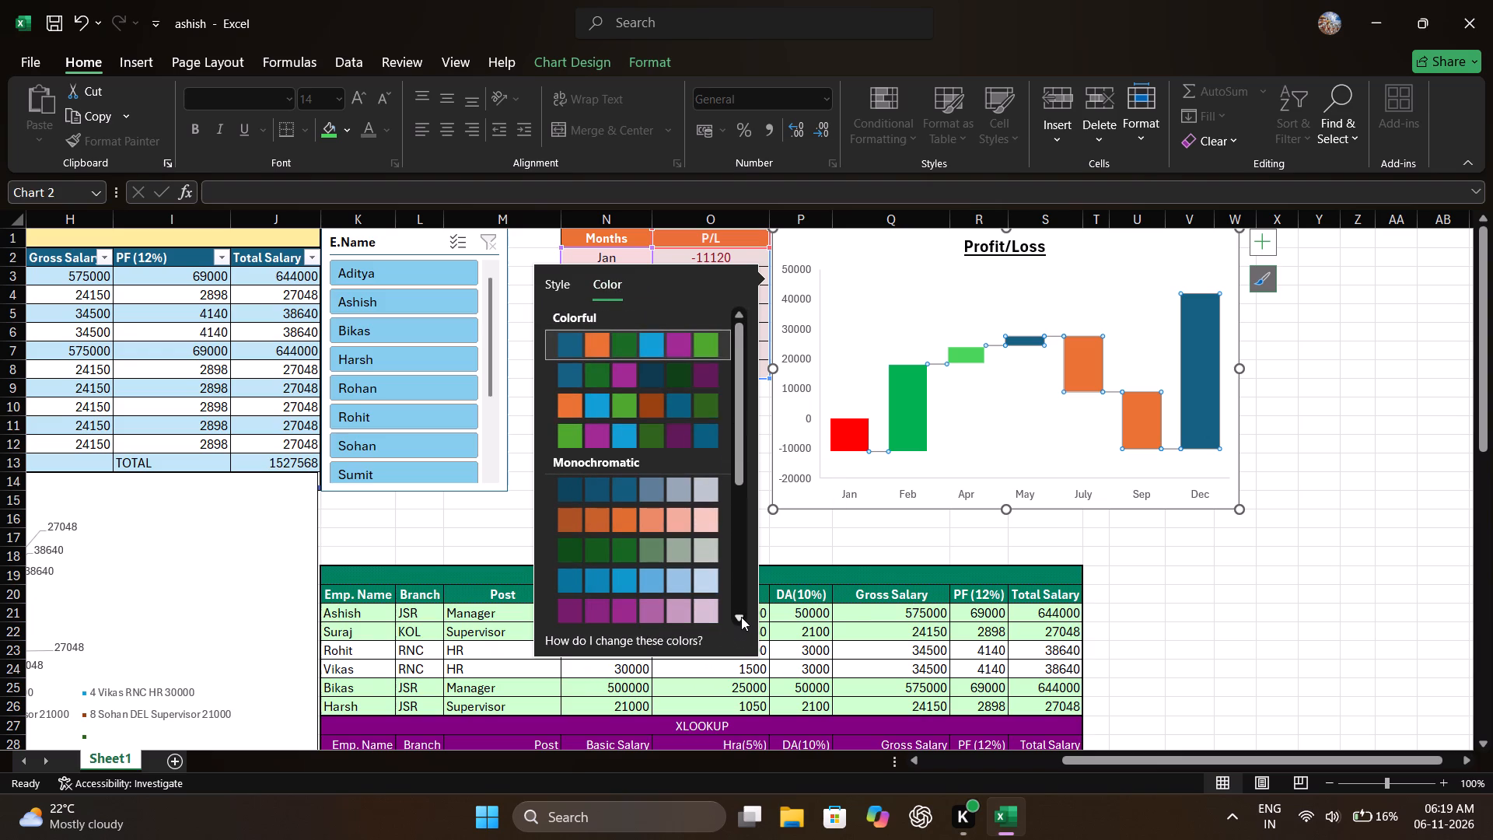
{"action": "double_click", "coordinate": [741, 617]}
{"action": "triple_click", "coordinate": [741, 617]}
{"action": "double_click", "coordinate": [741, 617]}
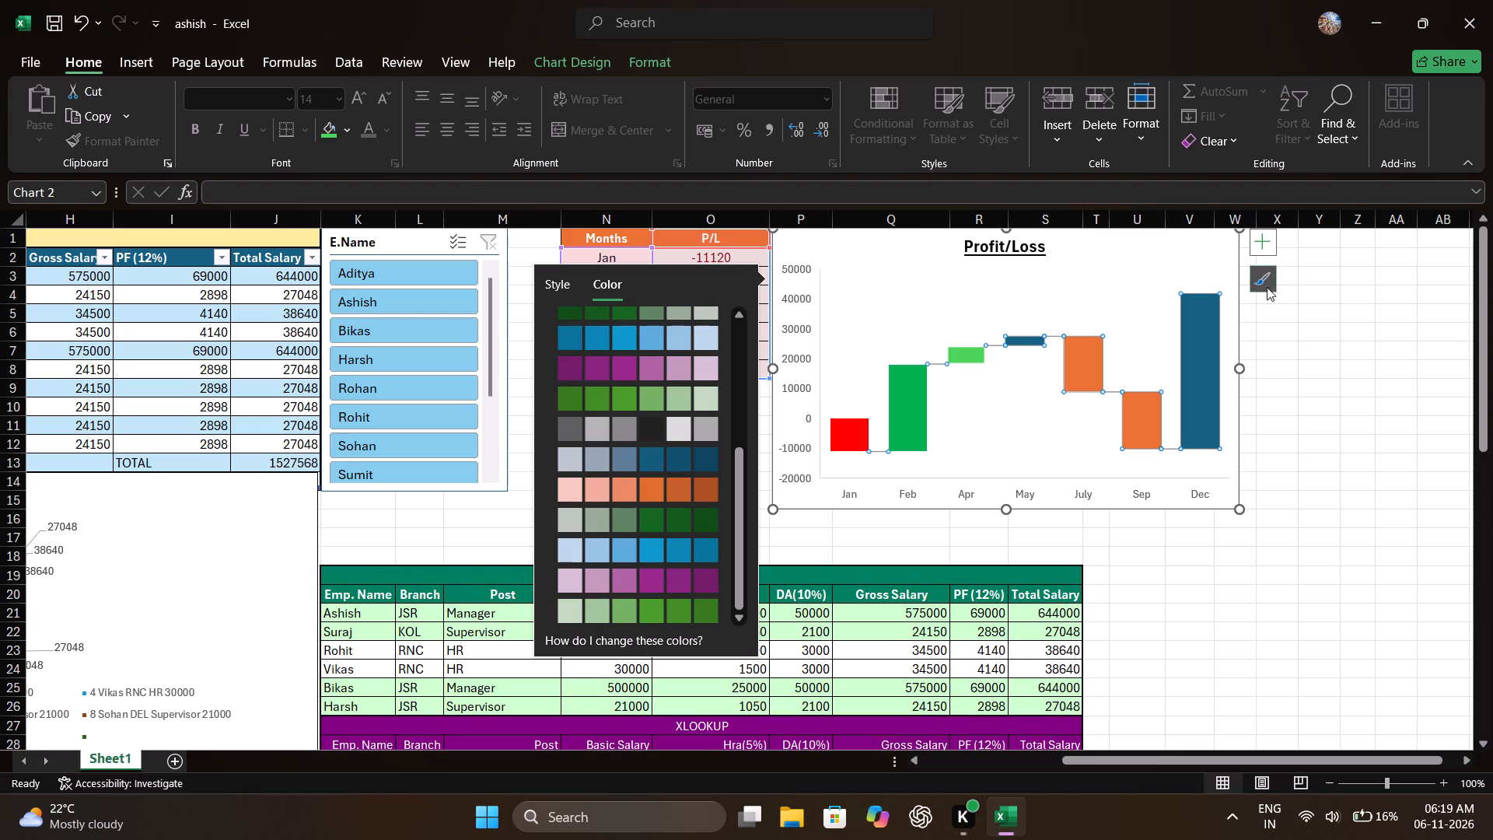
{"action": "left_click", "coordinate": [1266, 247]}
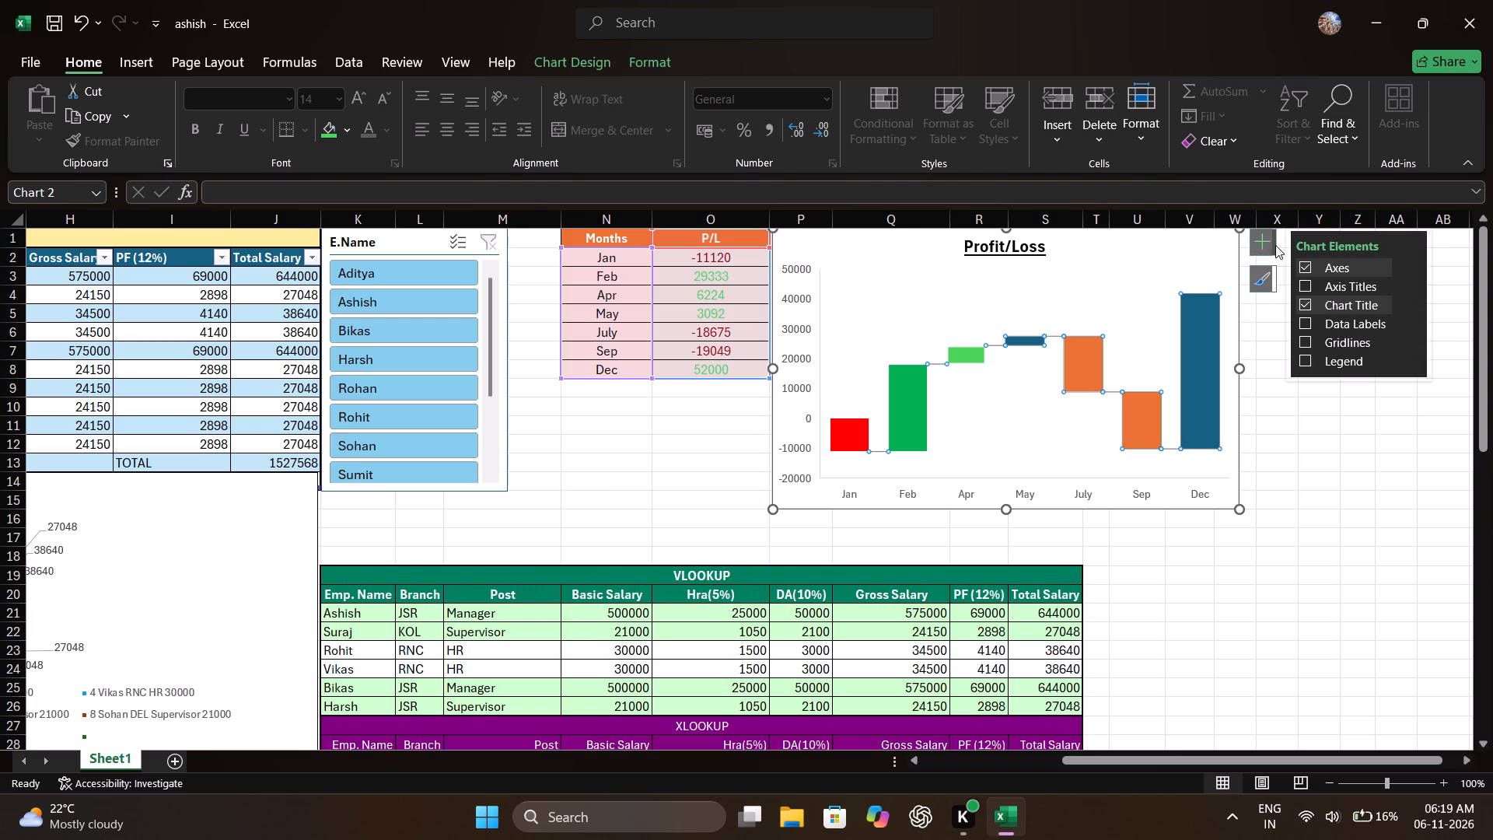
{"action": "left_click", "coordinate": [1268, 249]}
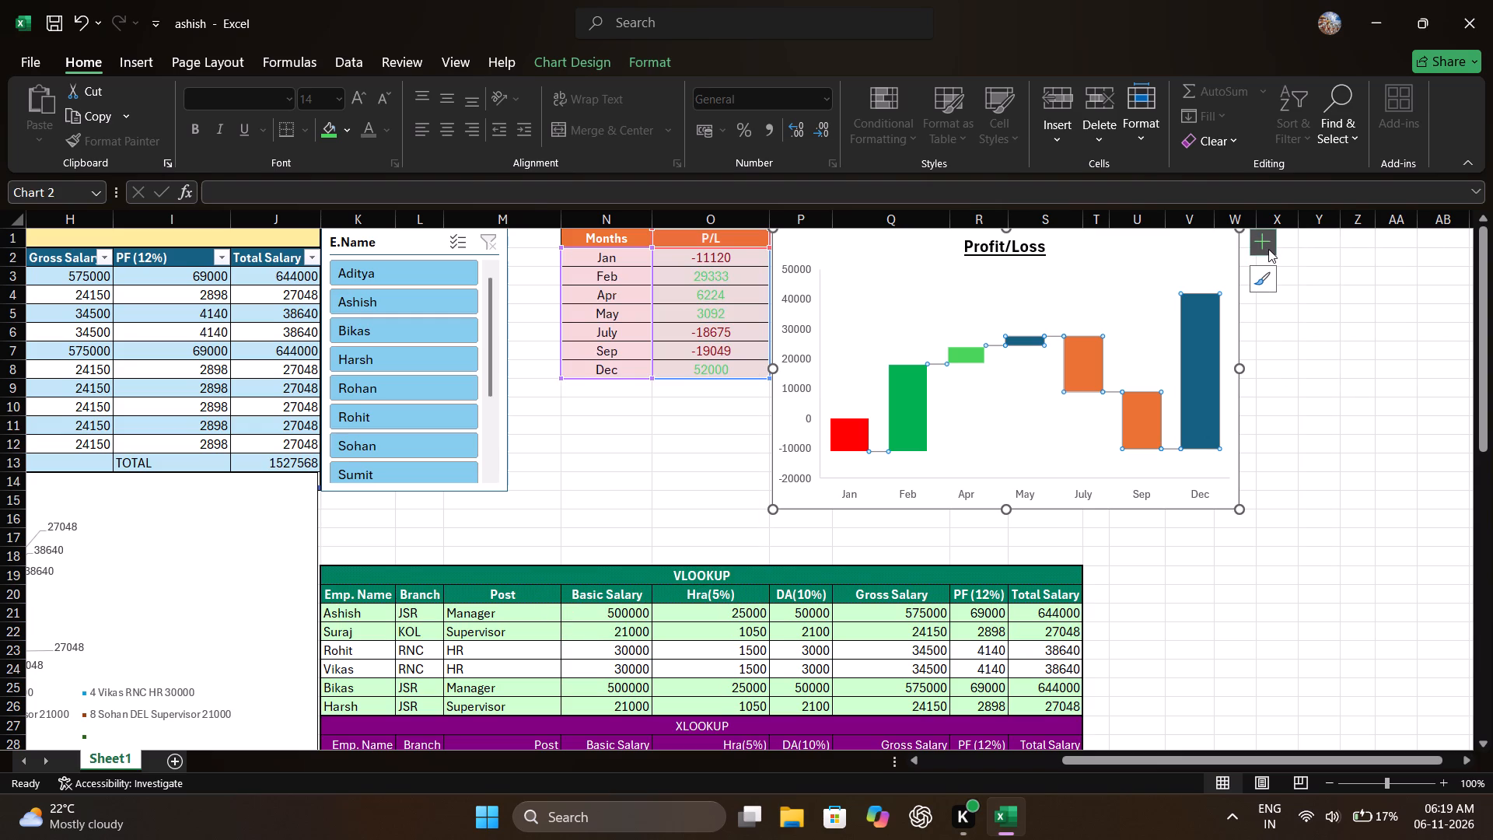
Give the whole P/L series in the Profit/Loss chart a solid fill in a lighter green theme colour.
{"action": "left_click", "coordinate": [1024, 344]}
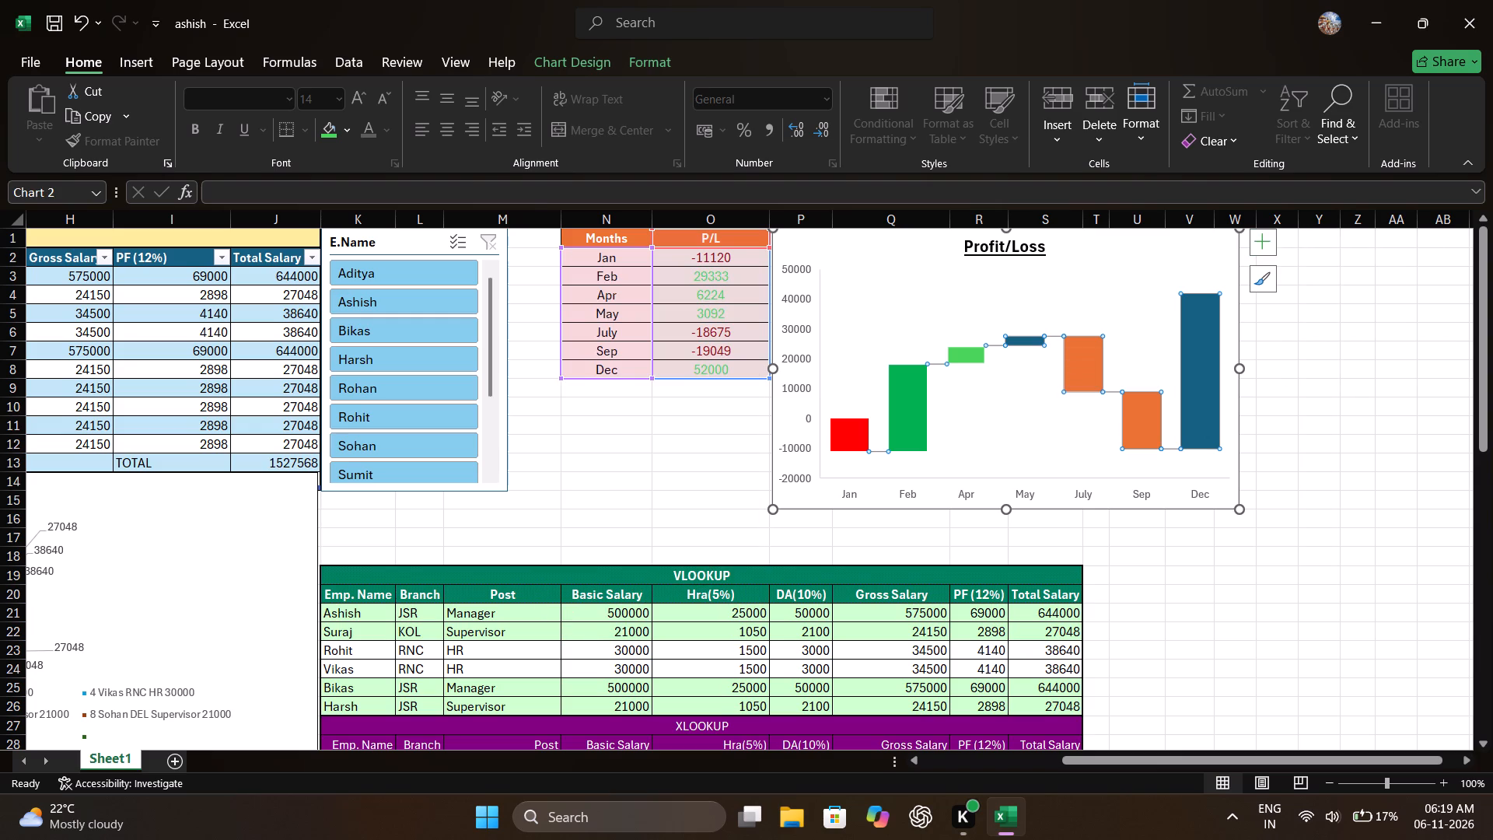
{"action": "left_click", "coordinate": [1024, 344]}
{"action": "left_click", "coordinate": [1029, 340]}
{"action": "right_click", "coordinate": [1029, 340]}
{"action": "right_click", "coordinate": [1029, 340]}
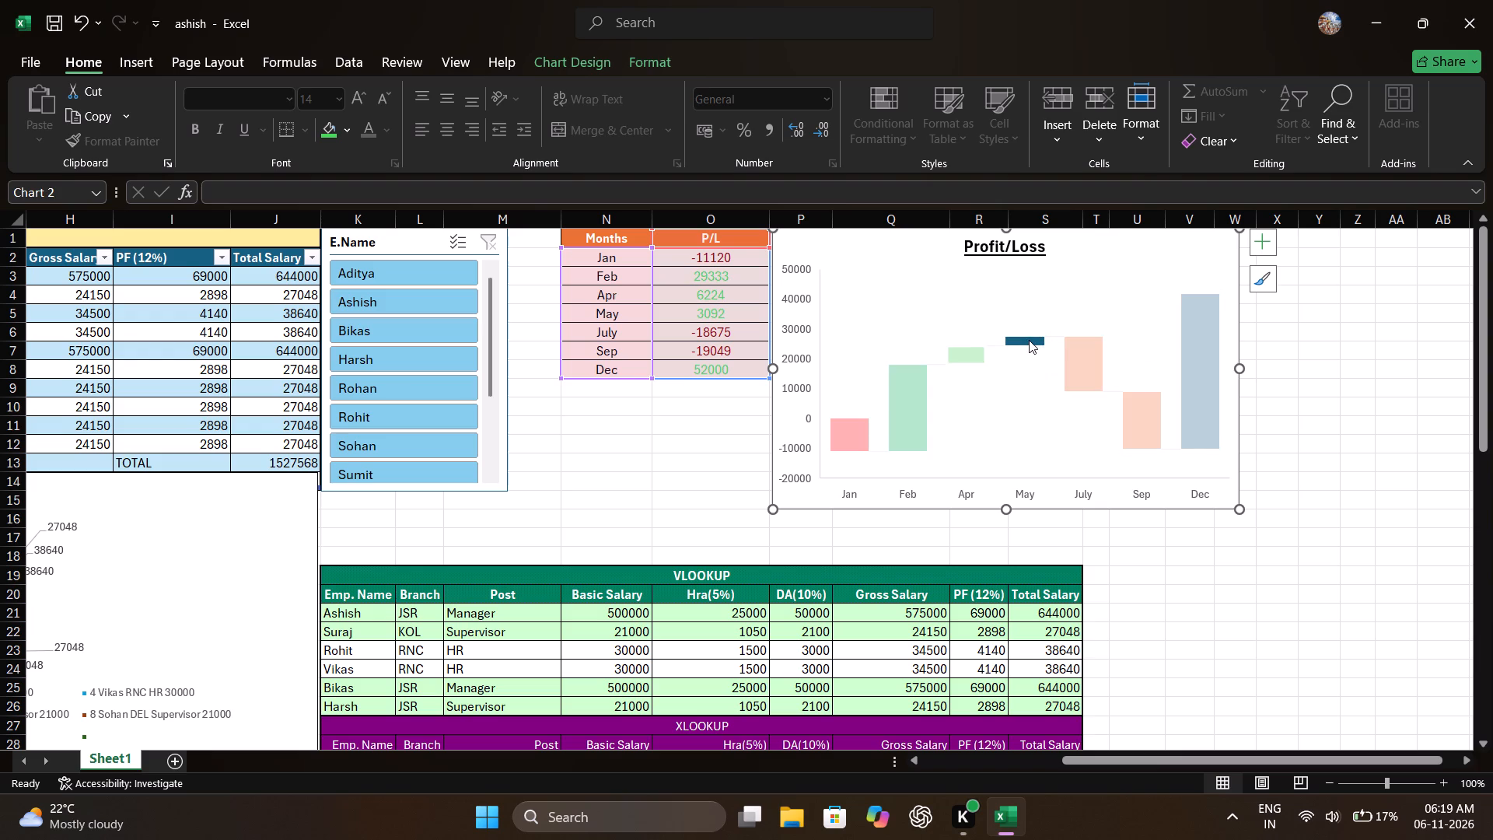
{"action": "left_click", "coordinate": [1029, 340]}
{"action": "right_click", "coordinate": [1029, 340]}
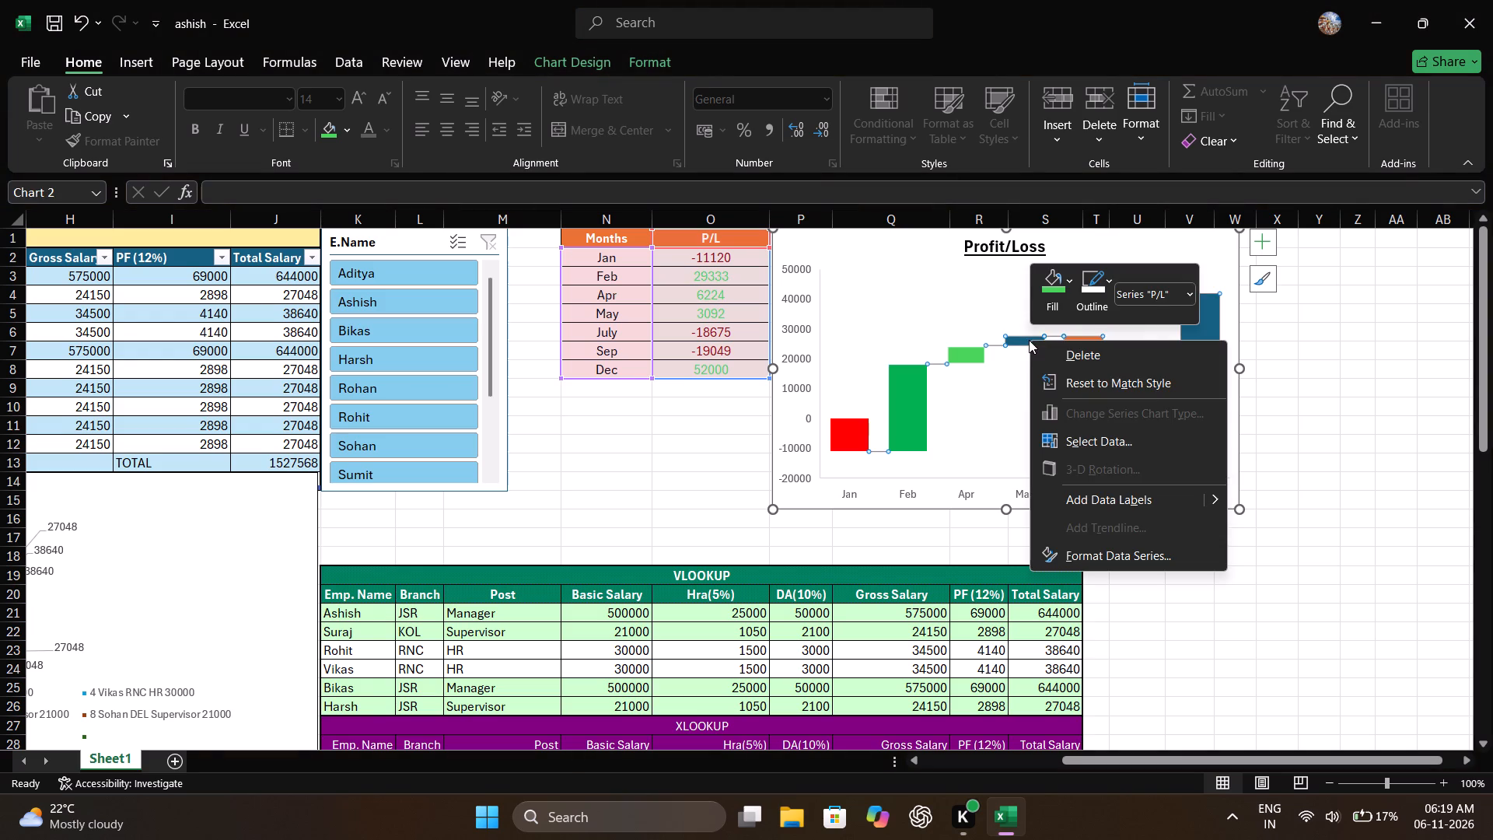
{"action": "left_click", "coordinate": [1103, 552]}
{"action": "left_click", "coordinate": [1242, 314]}
{"action": "left_click", "coordinate": [1247, 306]}
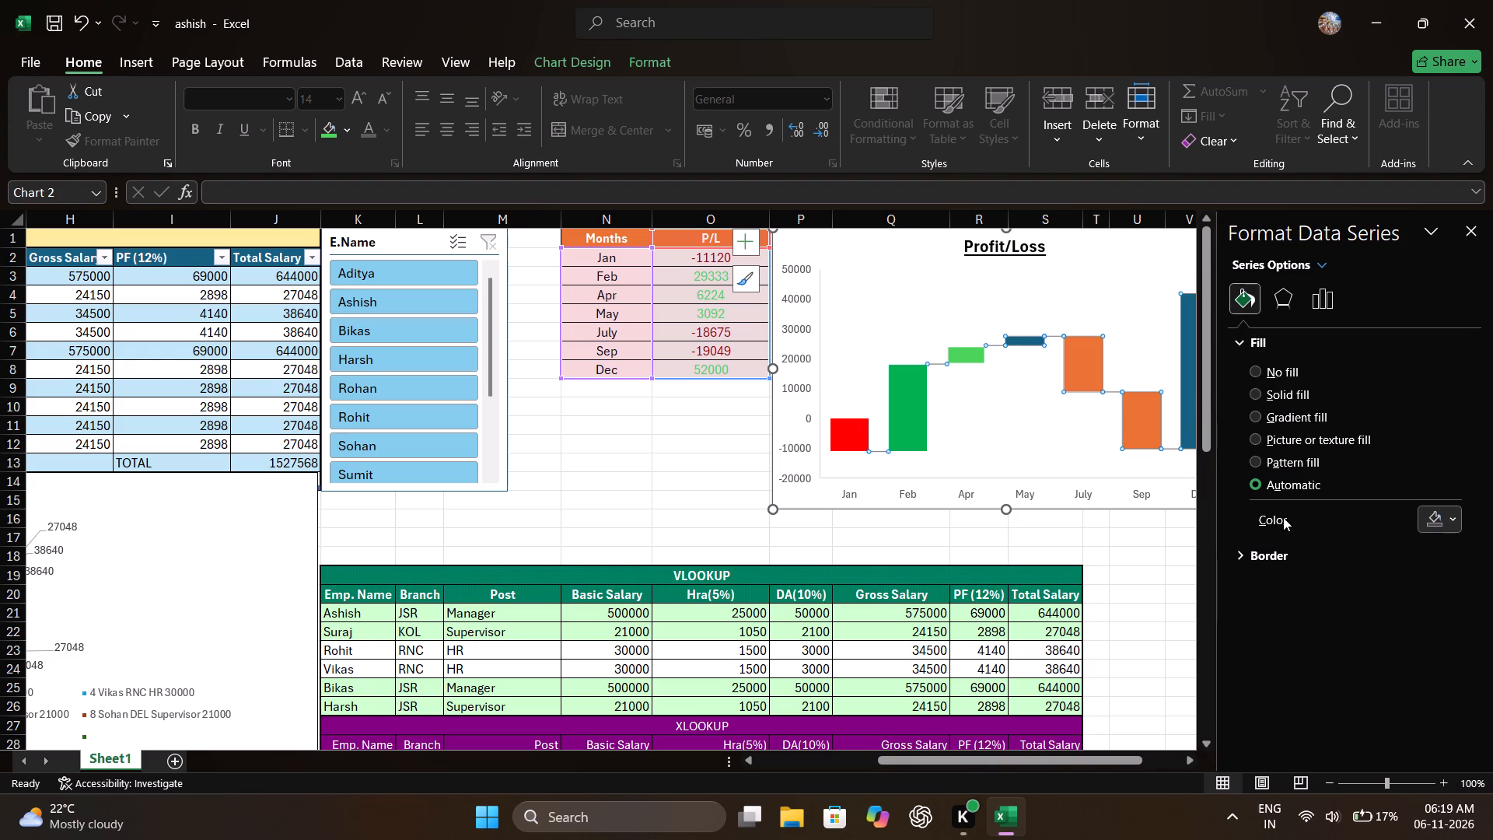
{"action": "left_click", "coordinate": [1283, 519]}
{"action": "left_click_drag", "start_coordinate": [1253, 519], "coordinate": [1263, 518]}
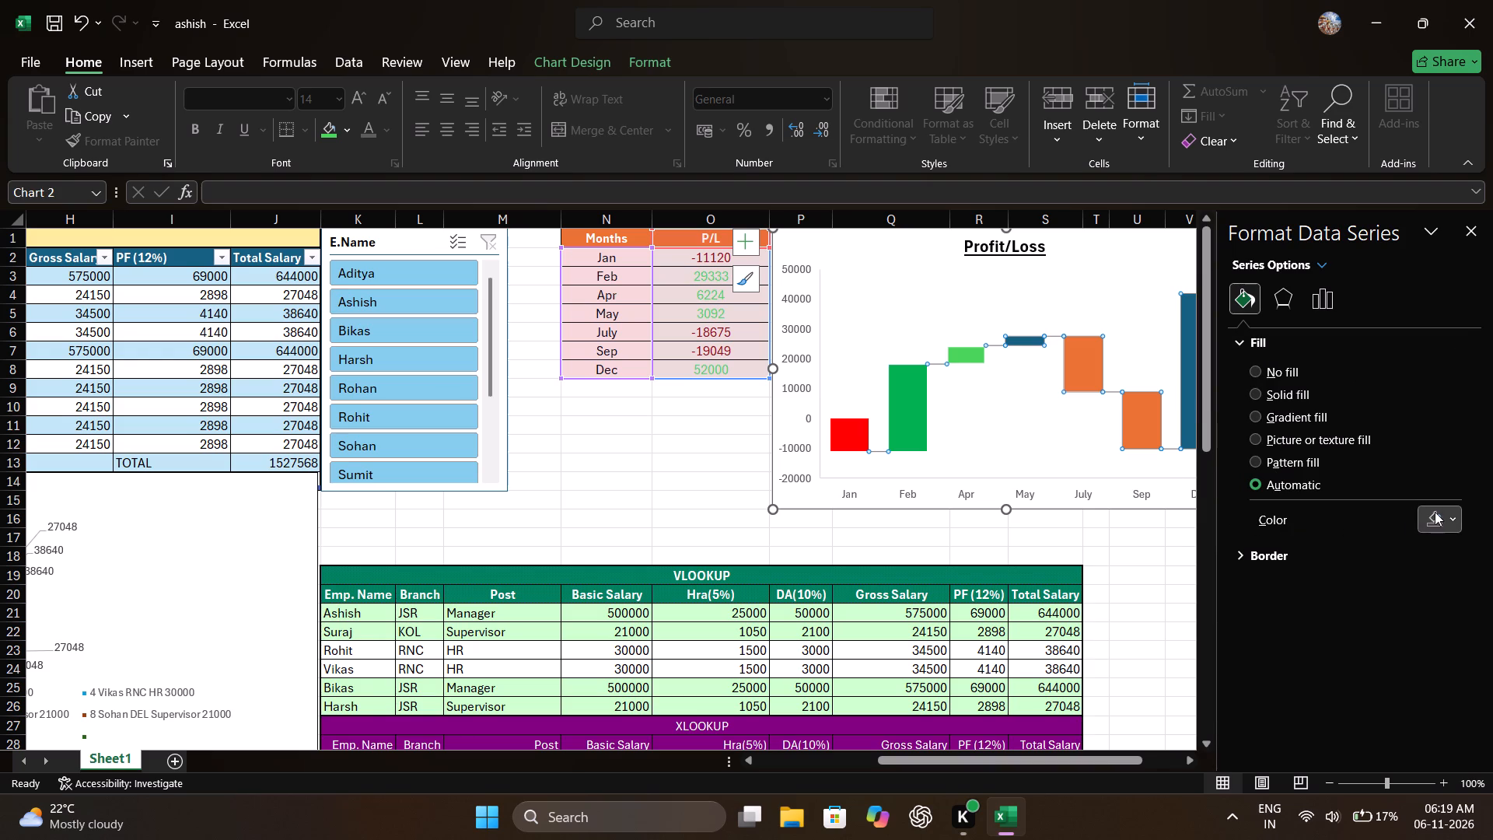
{"action": "left_click", "coordinate": [1450, 512]}
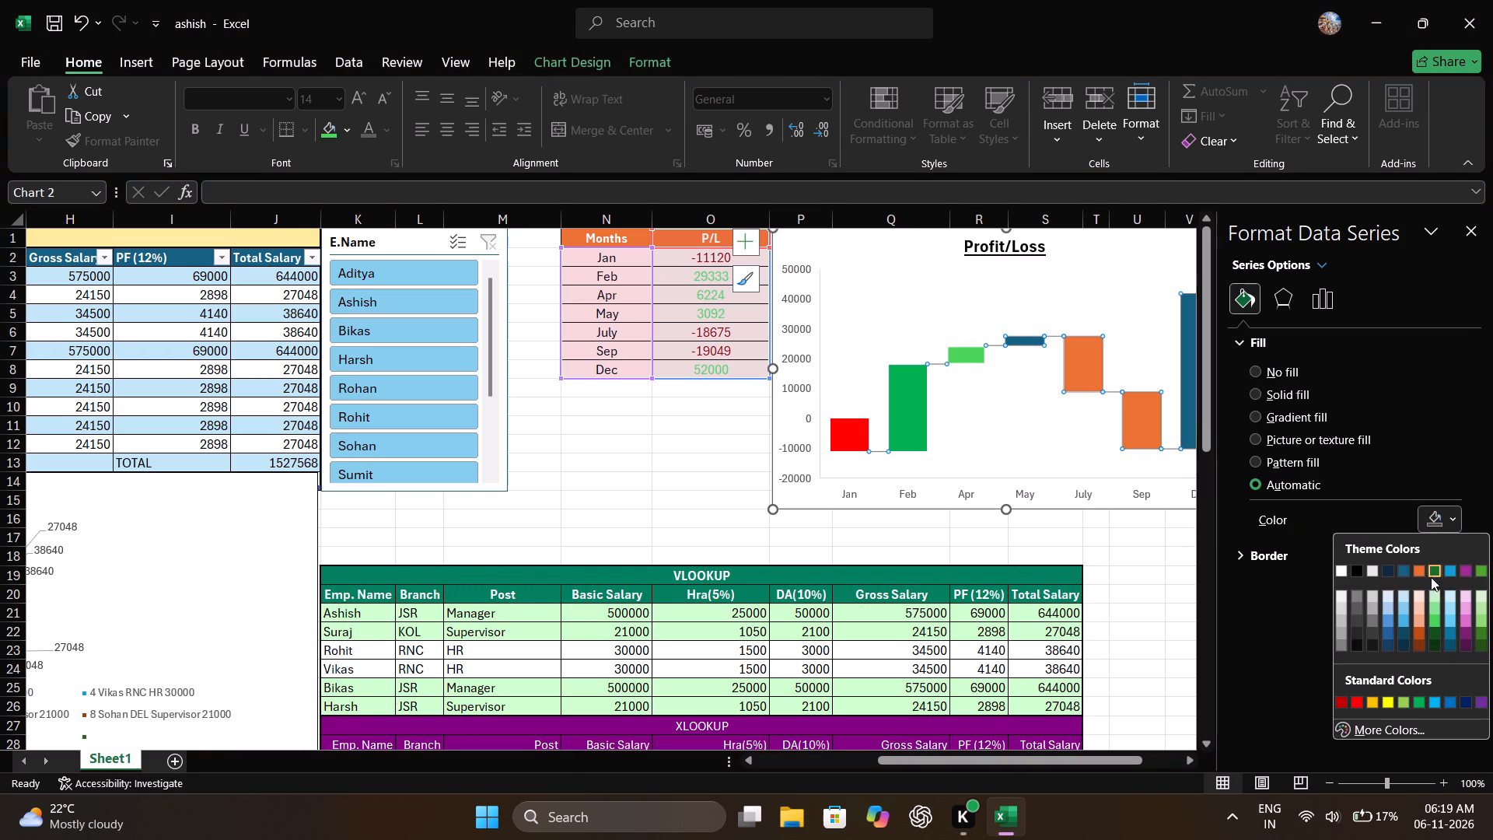
{"action": "left_click", "coordinate": [1435, 618]}
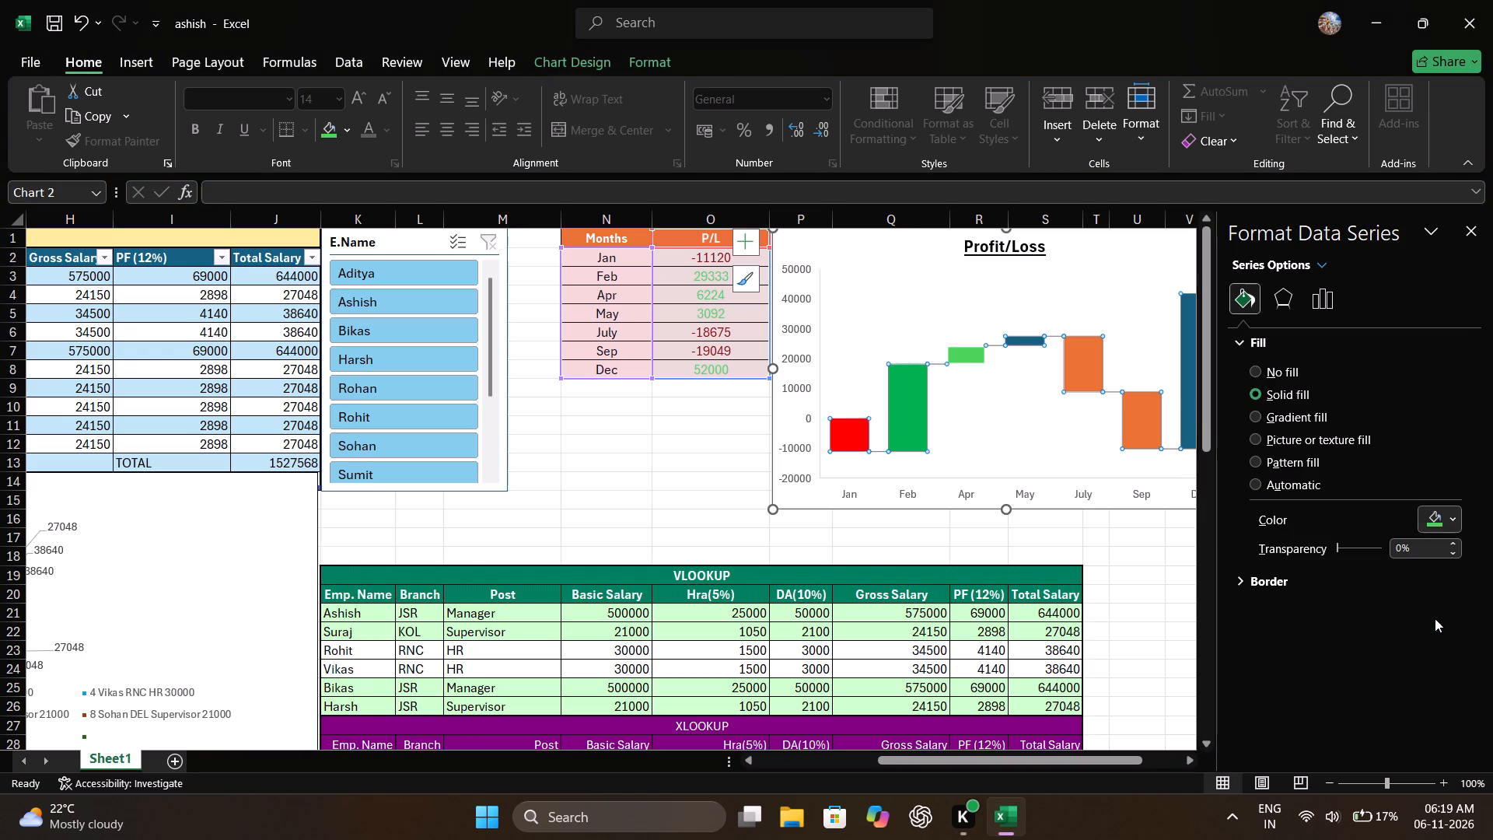
{"action": "left_click", "coordinate": [1460, 519]}
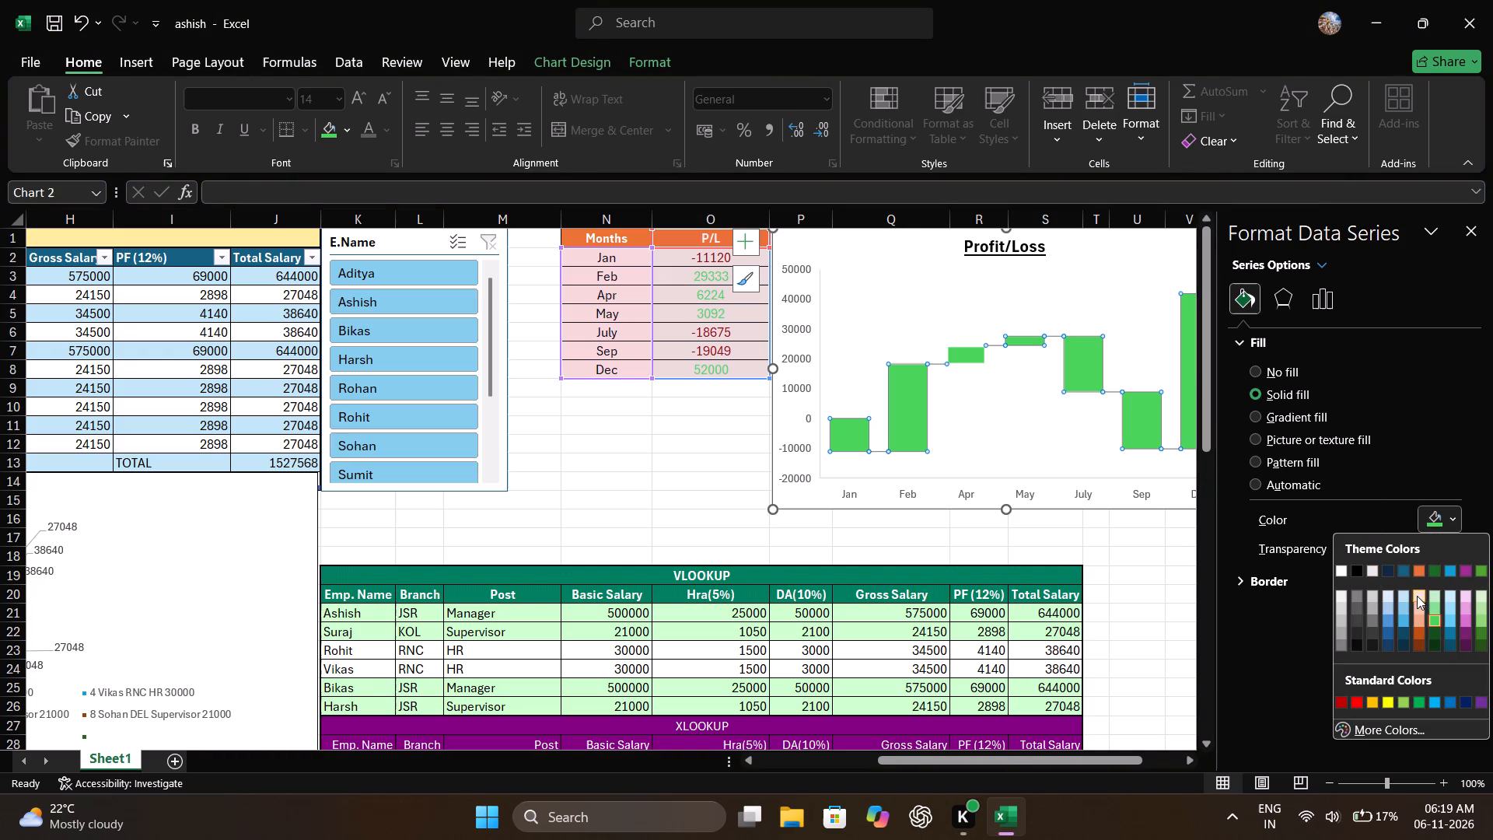
{"action": "left_click", "coordinate": [1423, 339]}
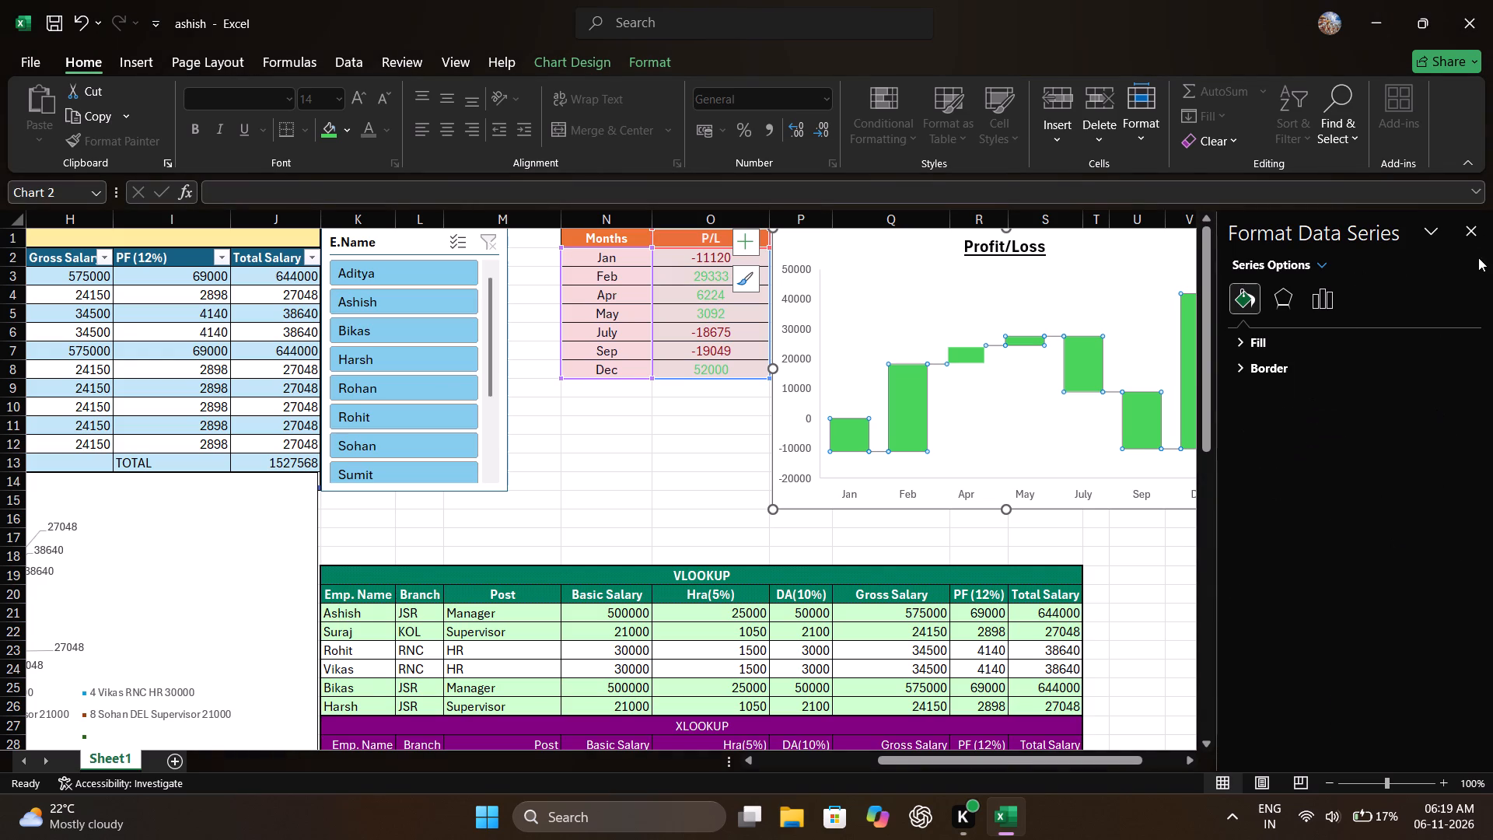
{"action": "left_click", "coordinate": [1468, 242]}
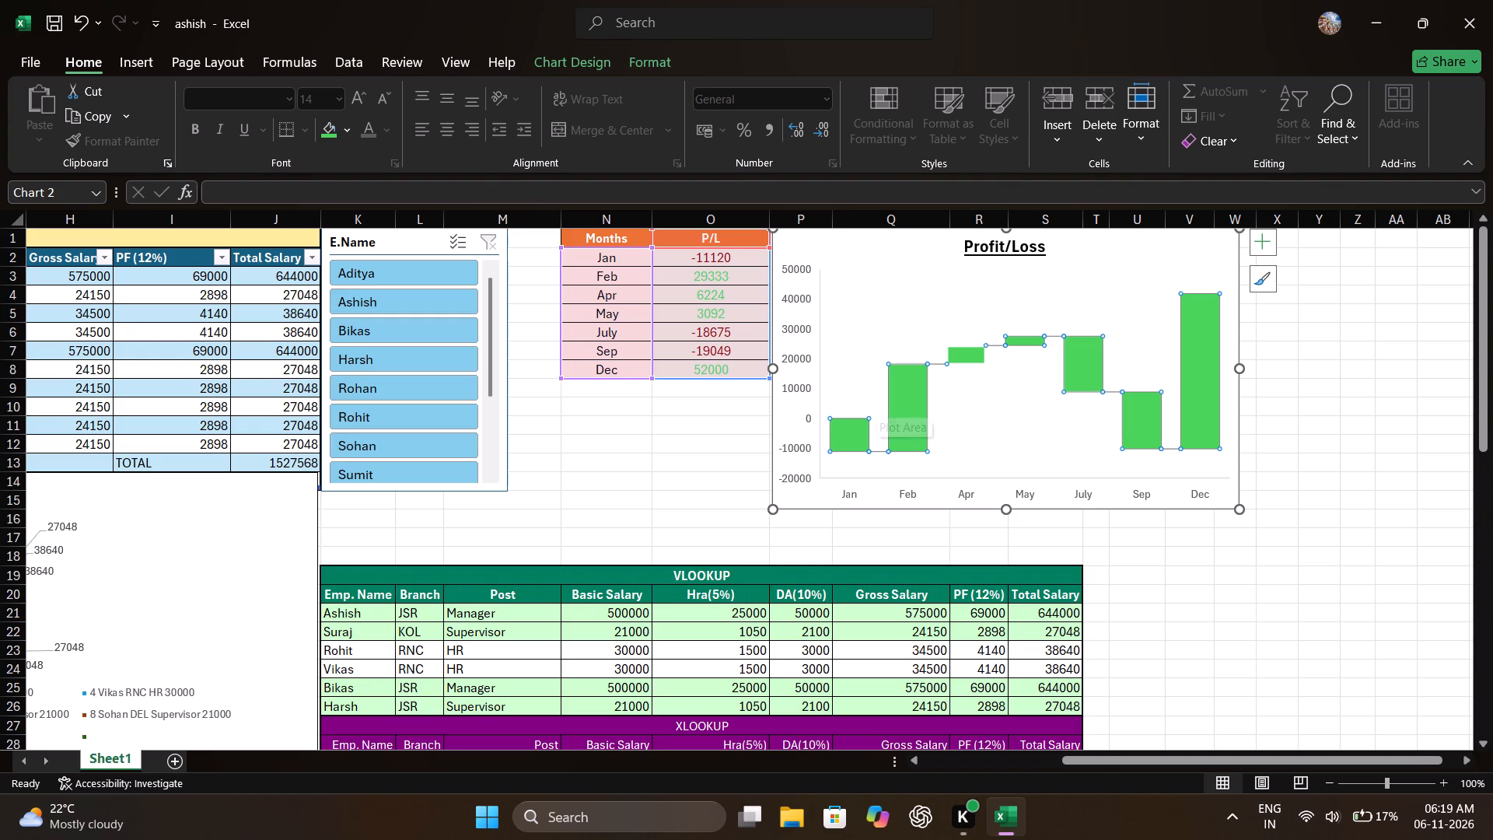
Fill only the Jan bar of the Profit/Loss chart with standard red.
{"action": "left_click", "coordinate": [1010, 415]}
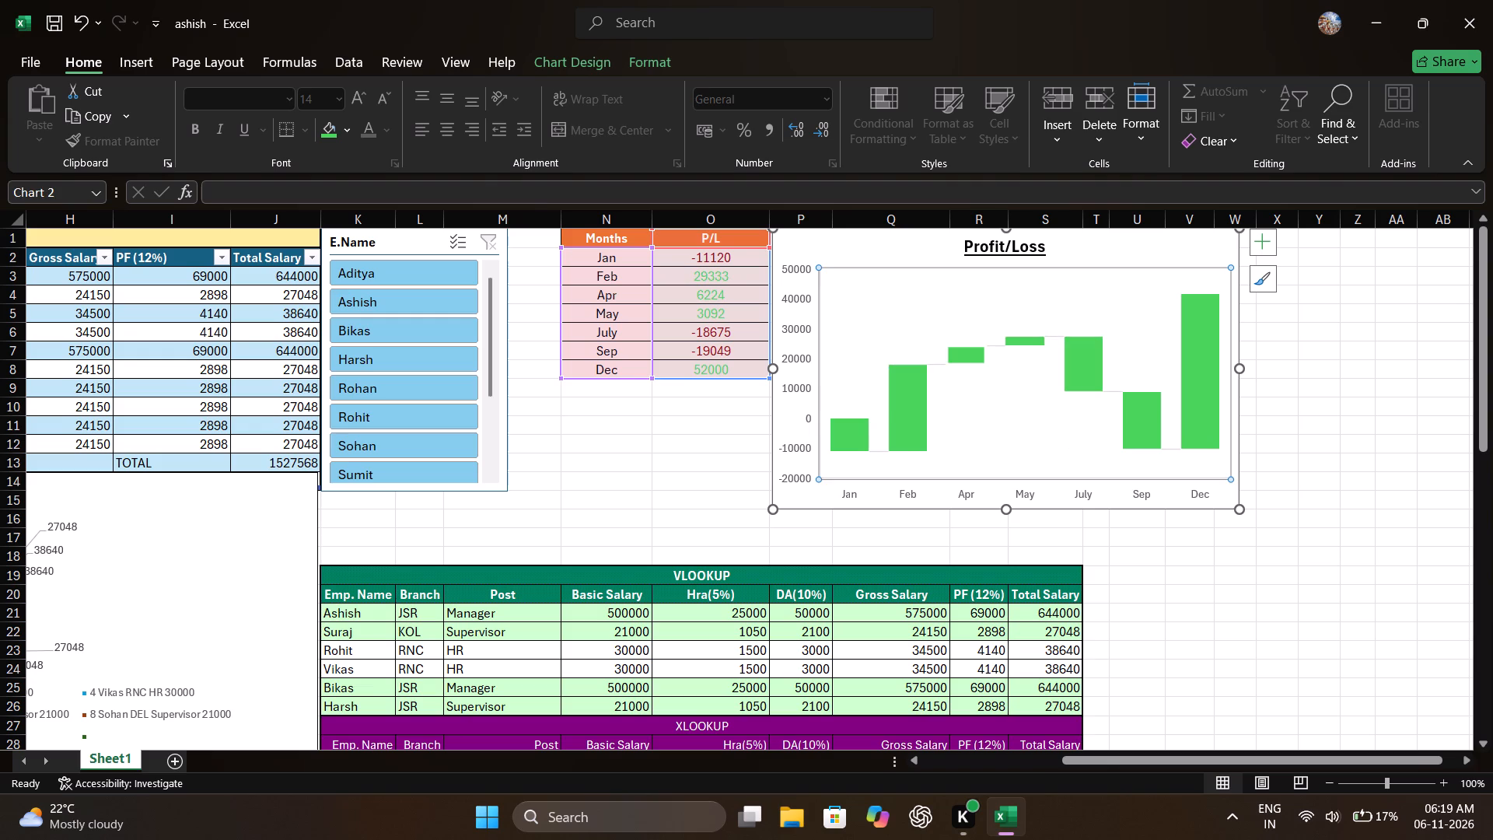
{"action": "left_click", "coordinate": [848, 430]}
{"action": "left_click", "coordinate": [848, 430]}
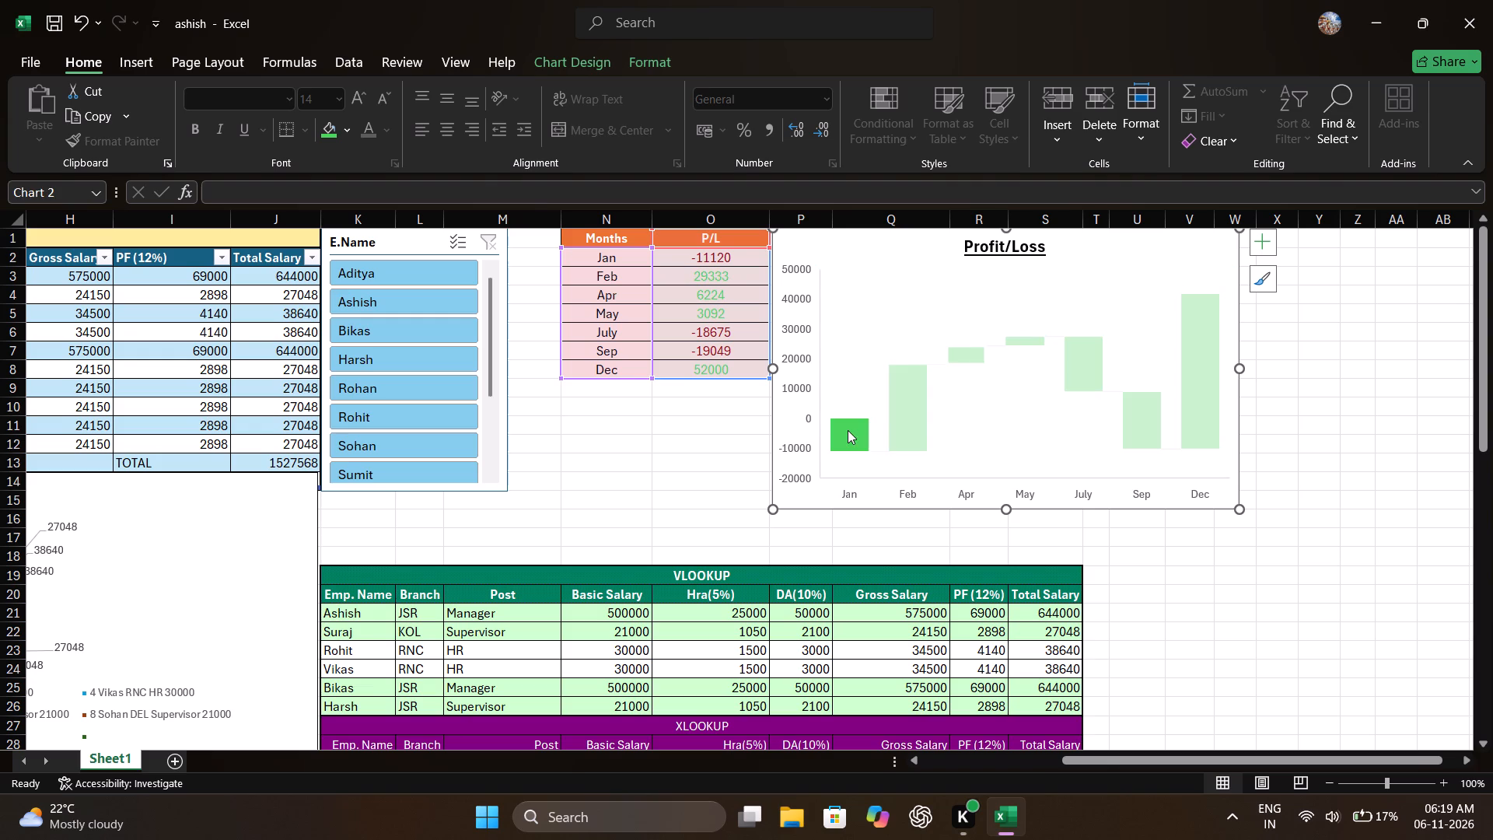
{"action": "right_click", "coordinate": [848, 430]}
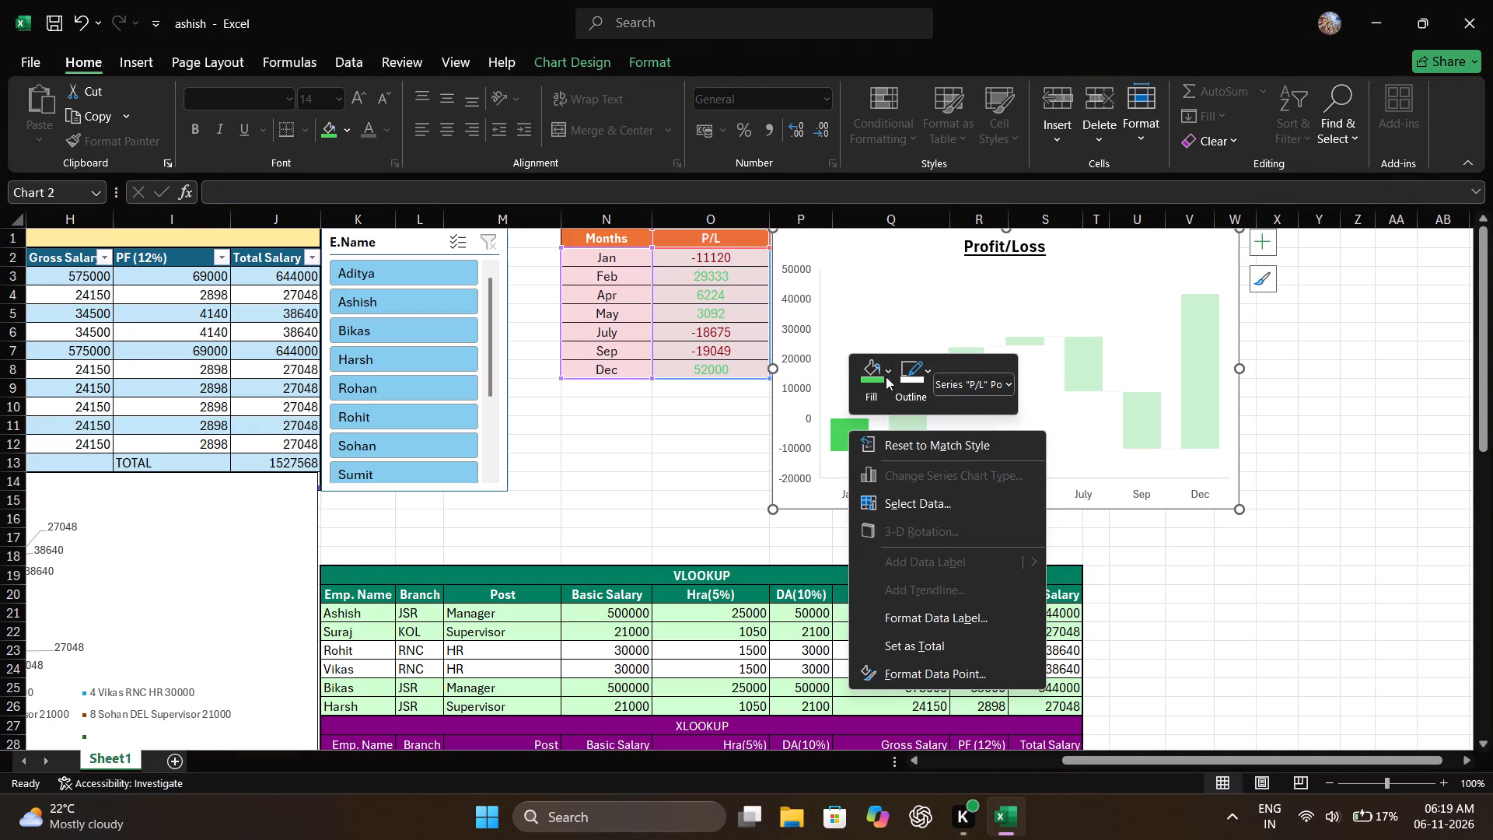
{"action": "left_click", "coordinate": [886, 376]}
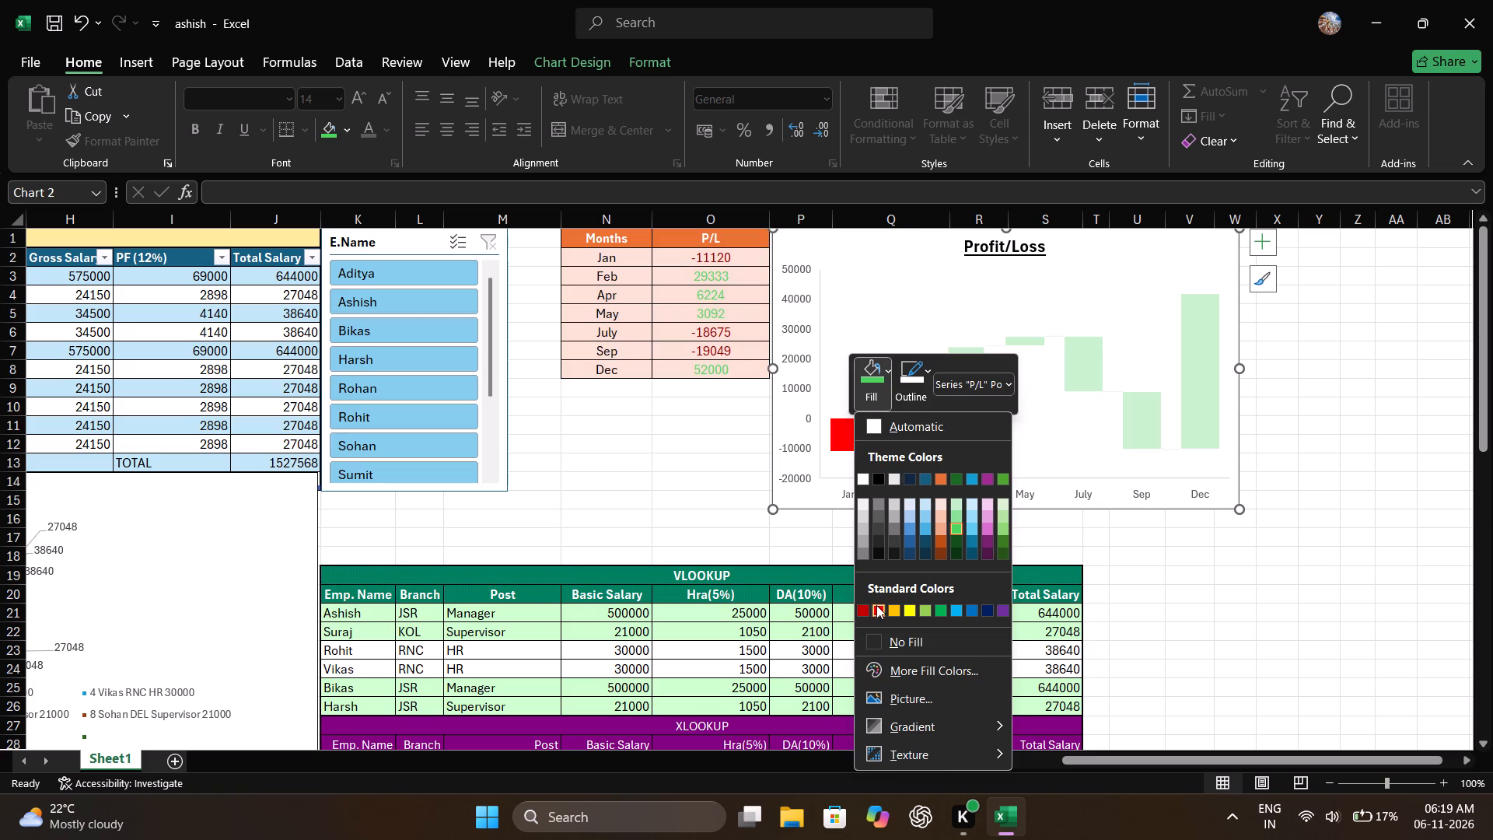
{"action": "left_click", "coordinate": [876, 605]}
{"action": "left_click", "coordinate": [1020, 443]}
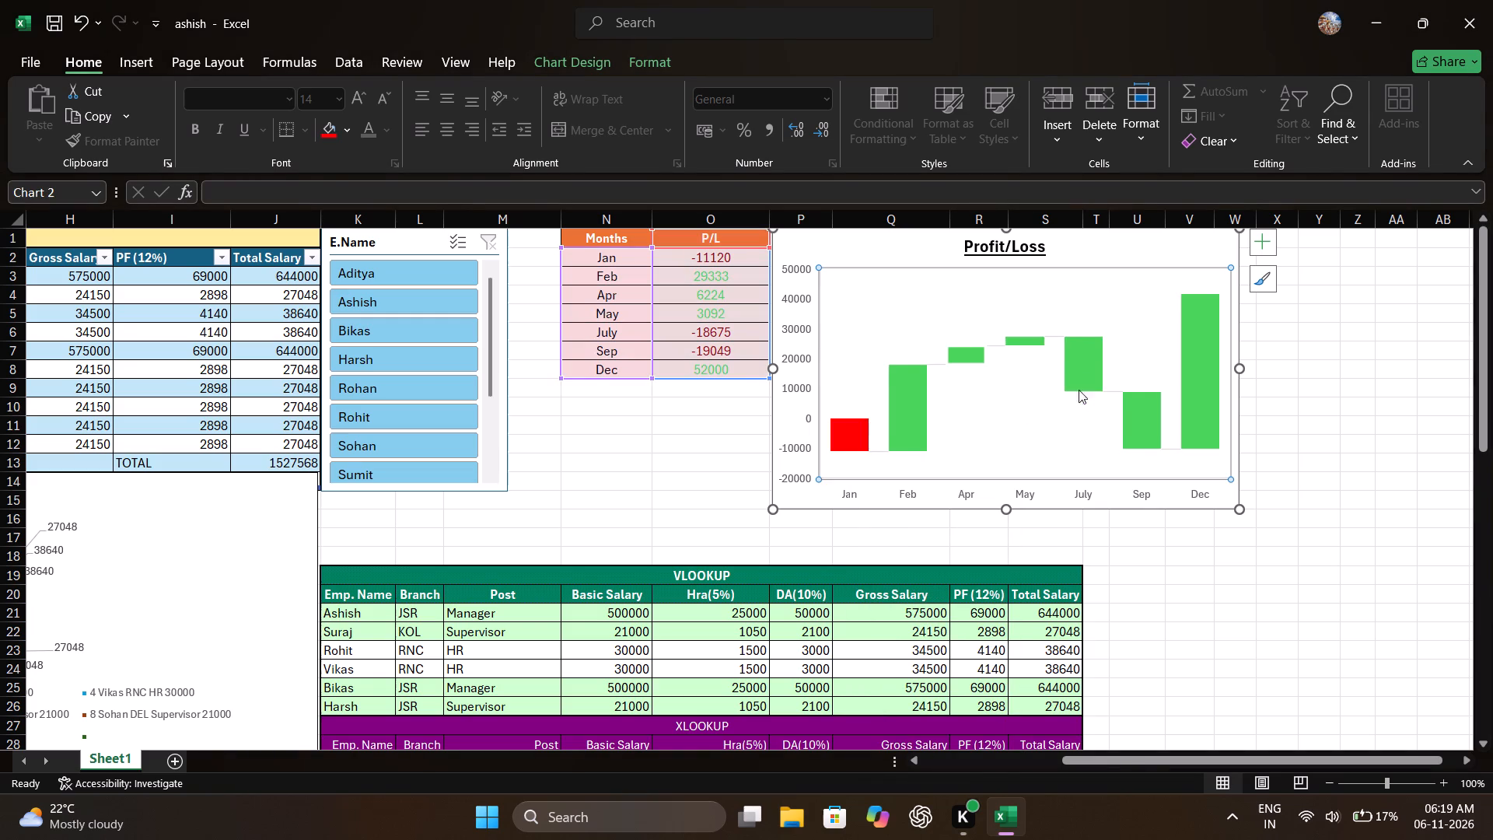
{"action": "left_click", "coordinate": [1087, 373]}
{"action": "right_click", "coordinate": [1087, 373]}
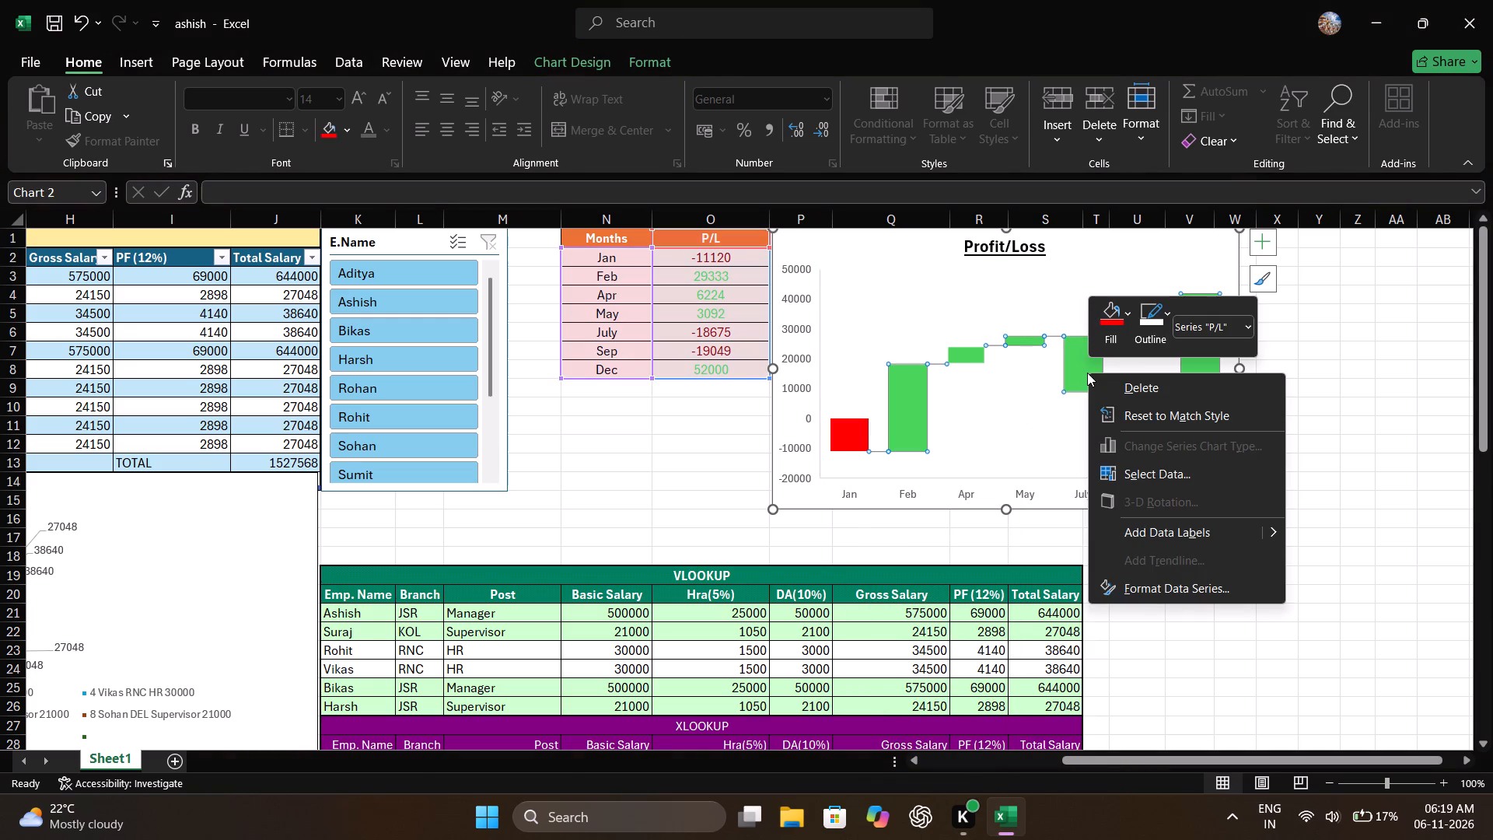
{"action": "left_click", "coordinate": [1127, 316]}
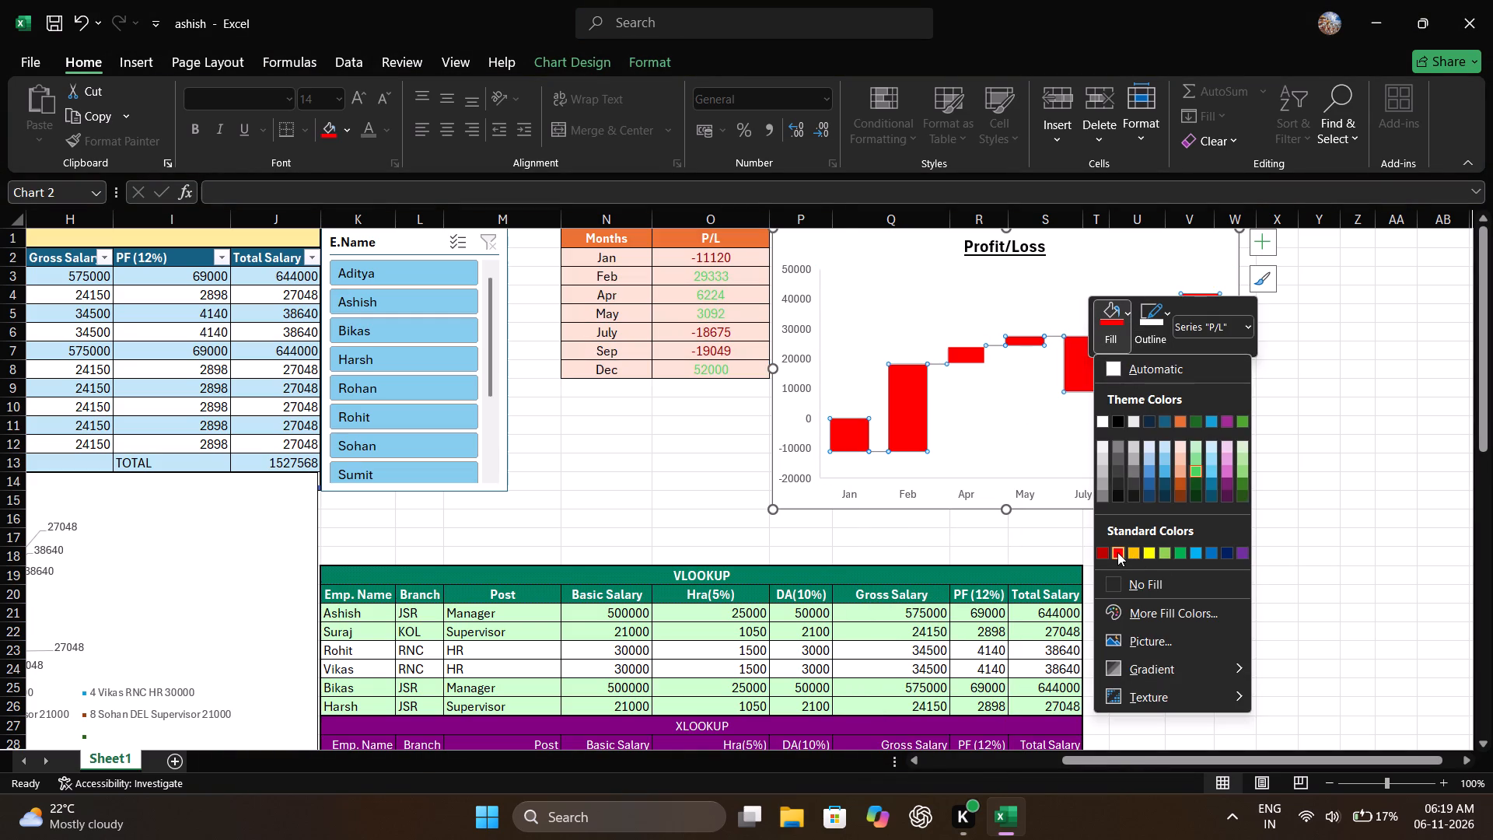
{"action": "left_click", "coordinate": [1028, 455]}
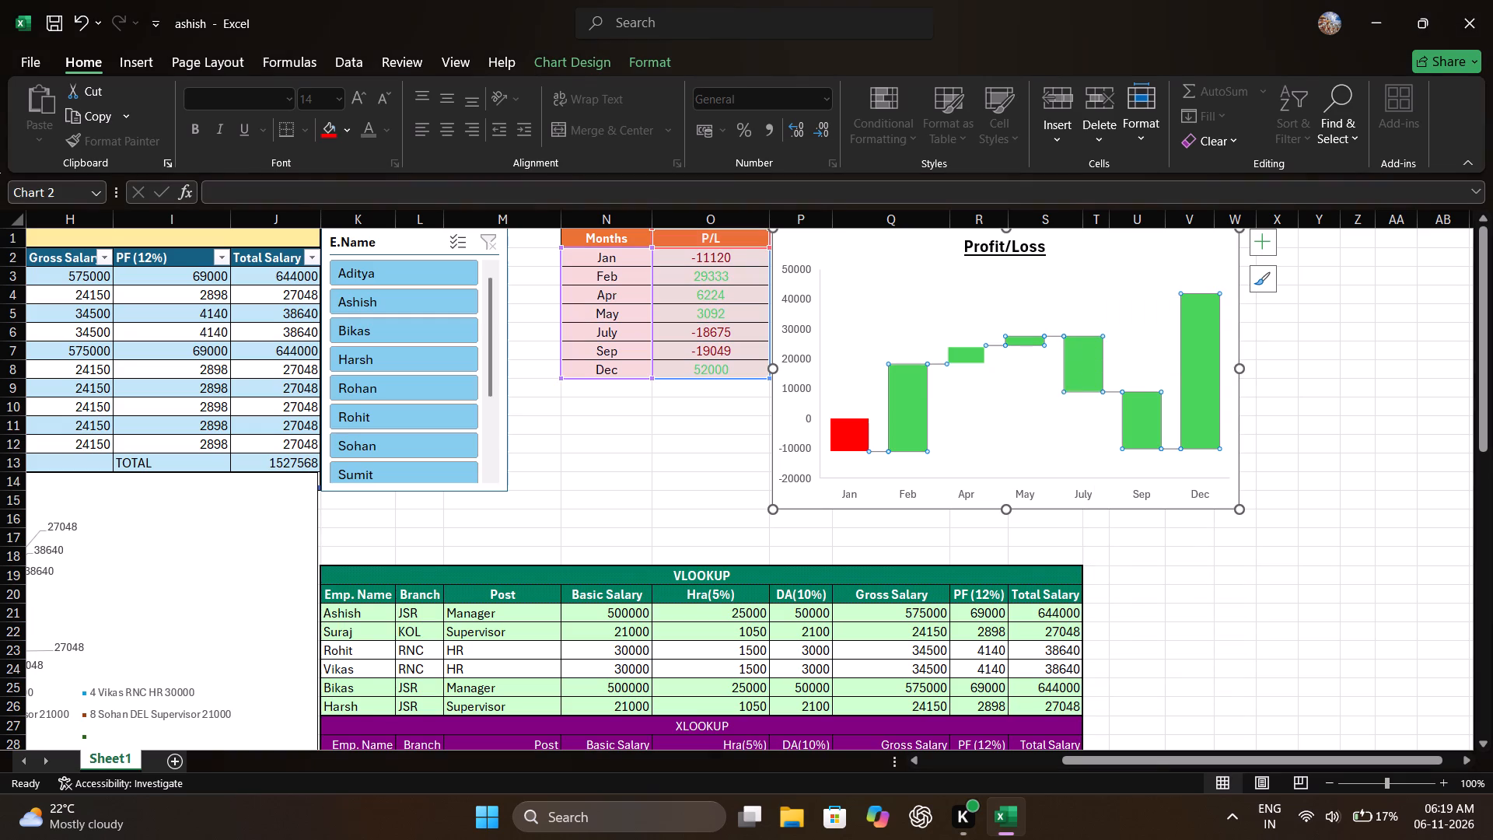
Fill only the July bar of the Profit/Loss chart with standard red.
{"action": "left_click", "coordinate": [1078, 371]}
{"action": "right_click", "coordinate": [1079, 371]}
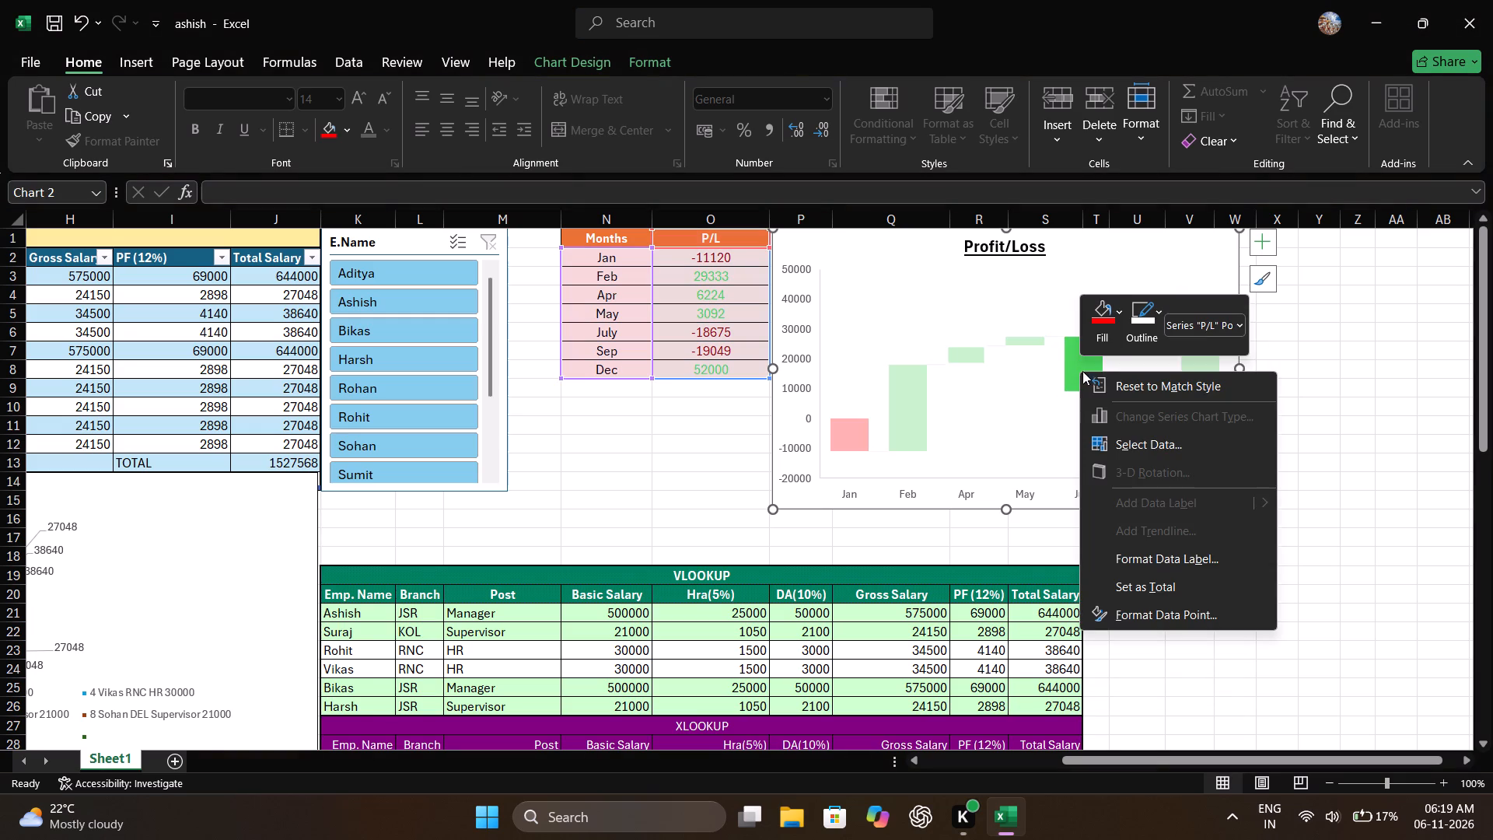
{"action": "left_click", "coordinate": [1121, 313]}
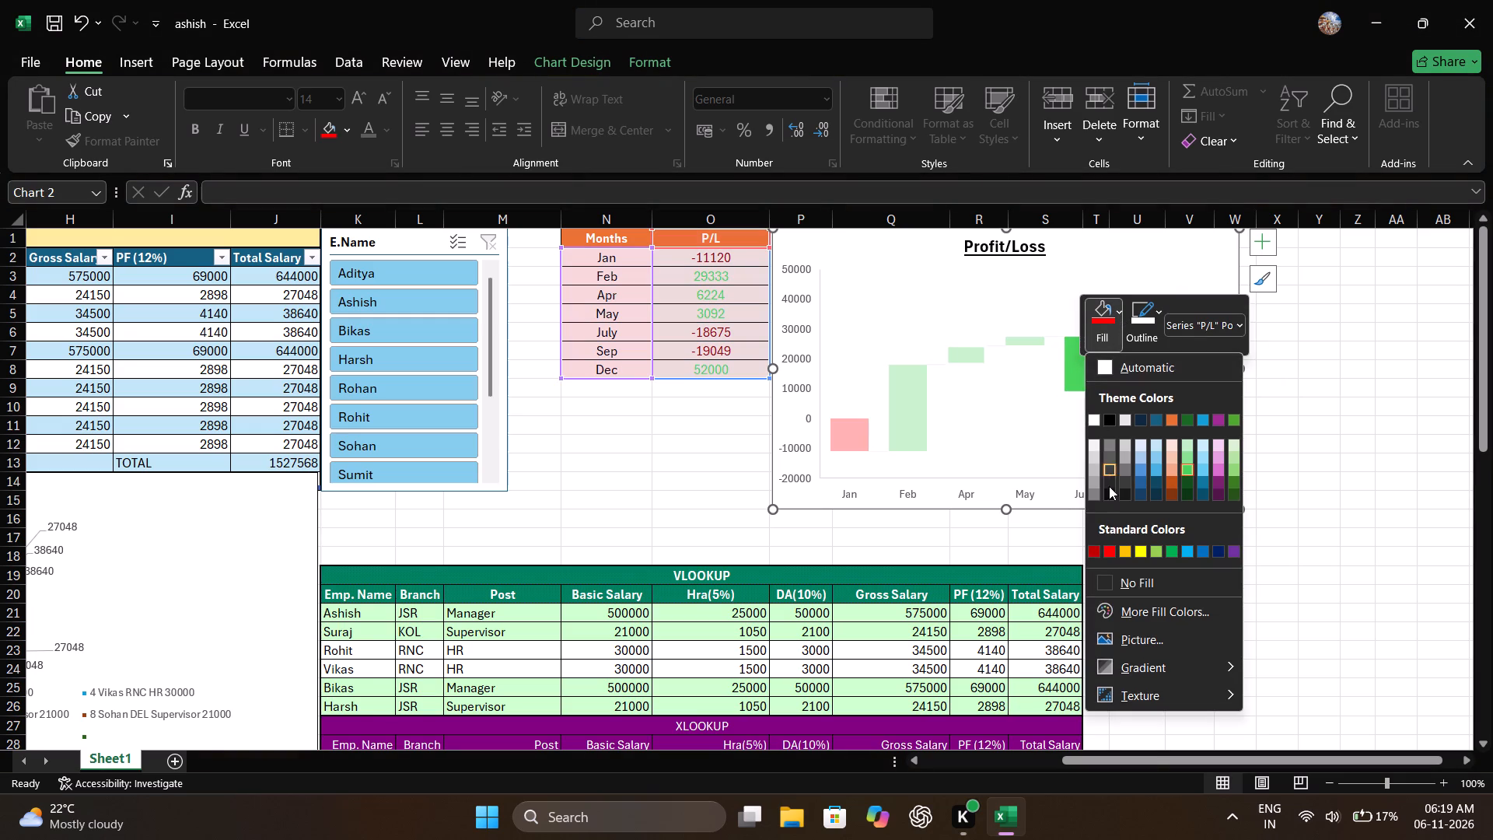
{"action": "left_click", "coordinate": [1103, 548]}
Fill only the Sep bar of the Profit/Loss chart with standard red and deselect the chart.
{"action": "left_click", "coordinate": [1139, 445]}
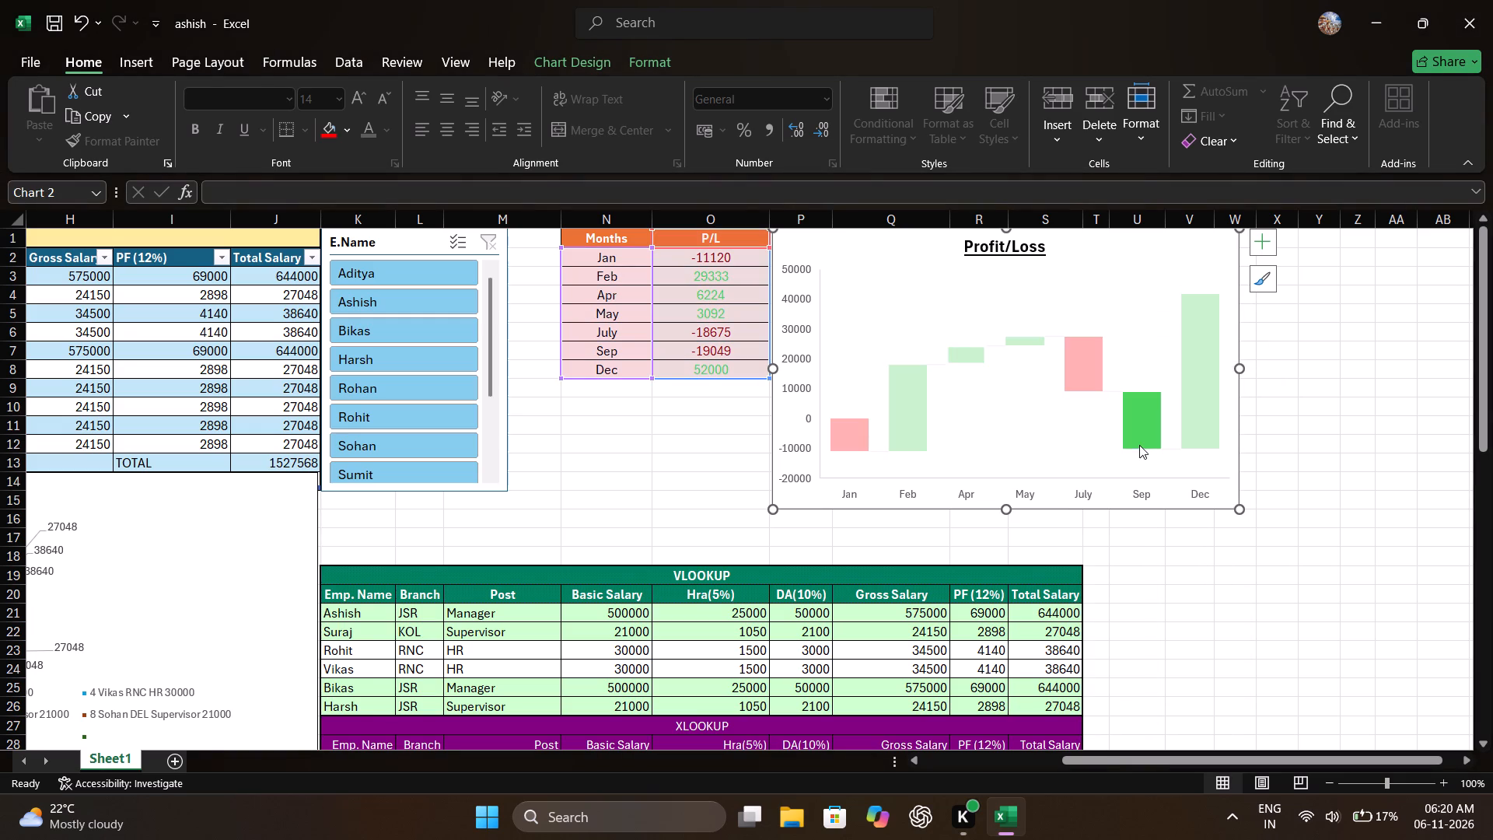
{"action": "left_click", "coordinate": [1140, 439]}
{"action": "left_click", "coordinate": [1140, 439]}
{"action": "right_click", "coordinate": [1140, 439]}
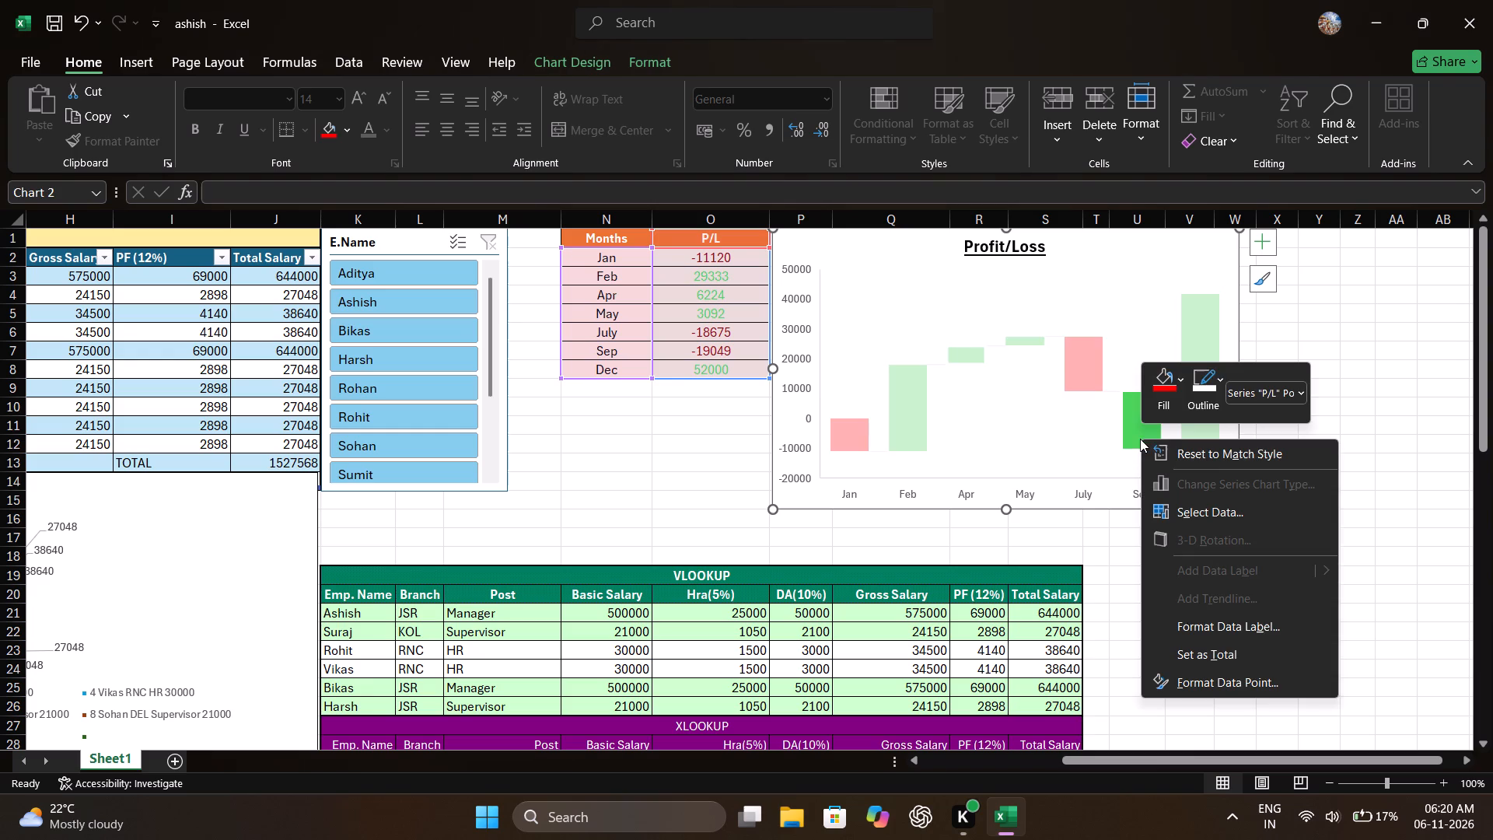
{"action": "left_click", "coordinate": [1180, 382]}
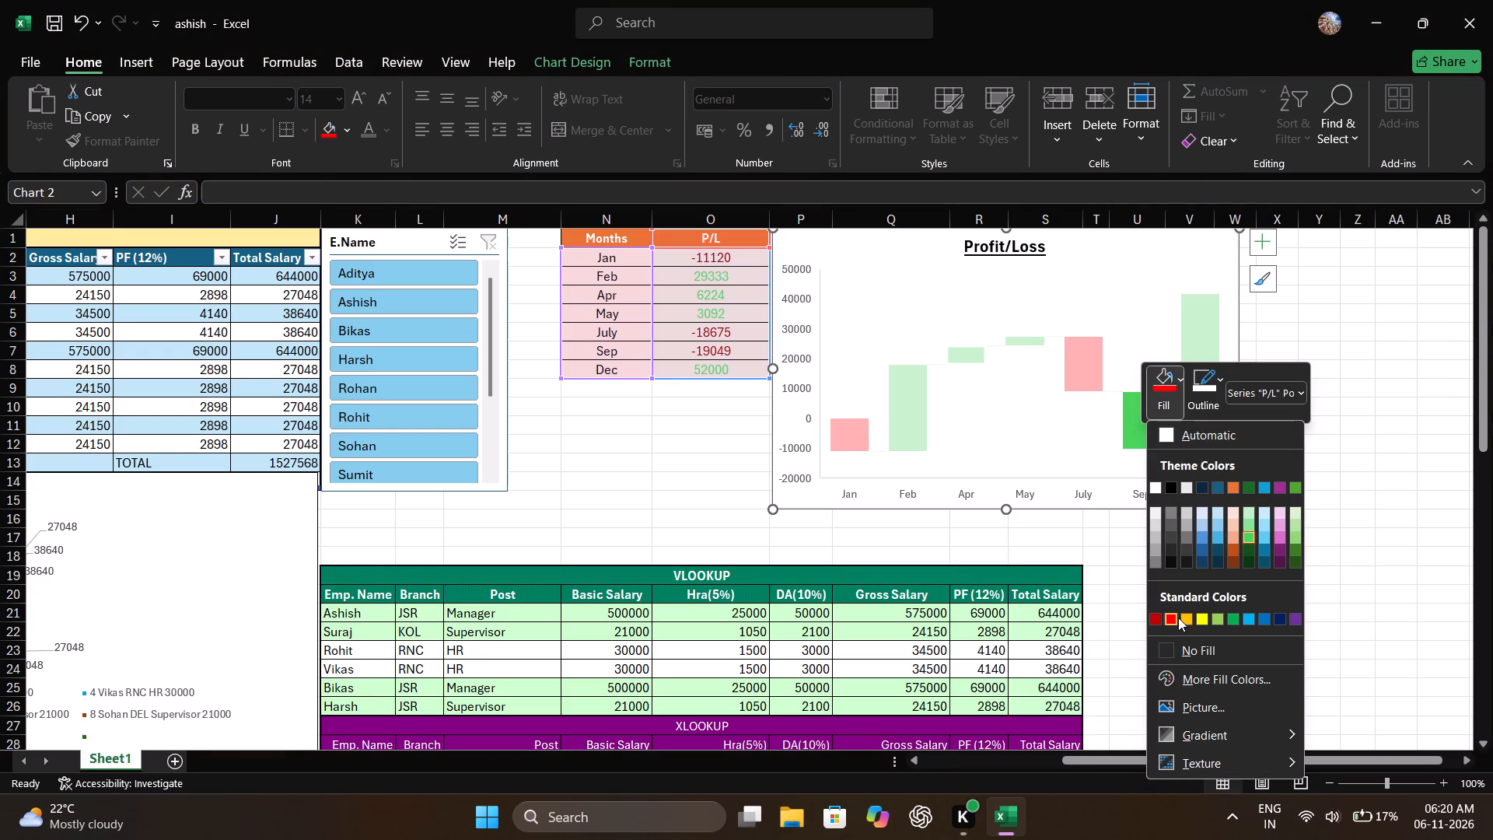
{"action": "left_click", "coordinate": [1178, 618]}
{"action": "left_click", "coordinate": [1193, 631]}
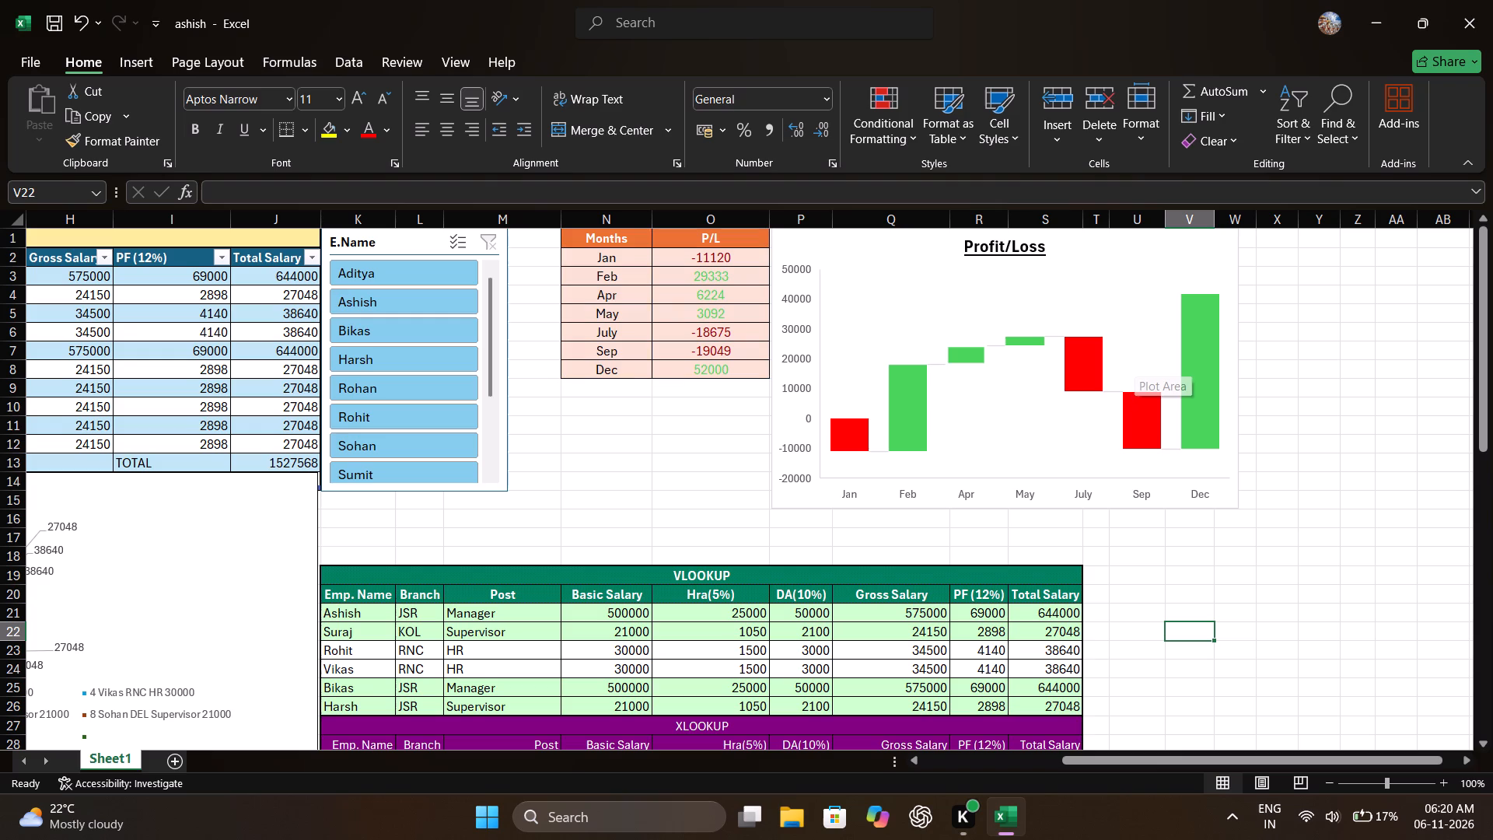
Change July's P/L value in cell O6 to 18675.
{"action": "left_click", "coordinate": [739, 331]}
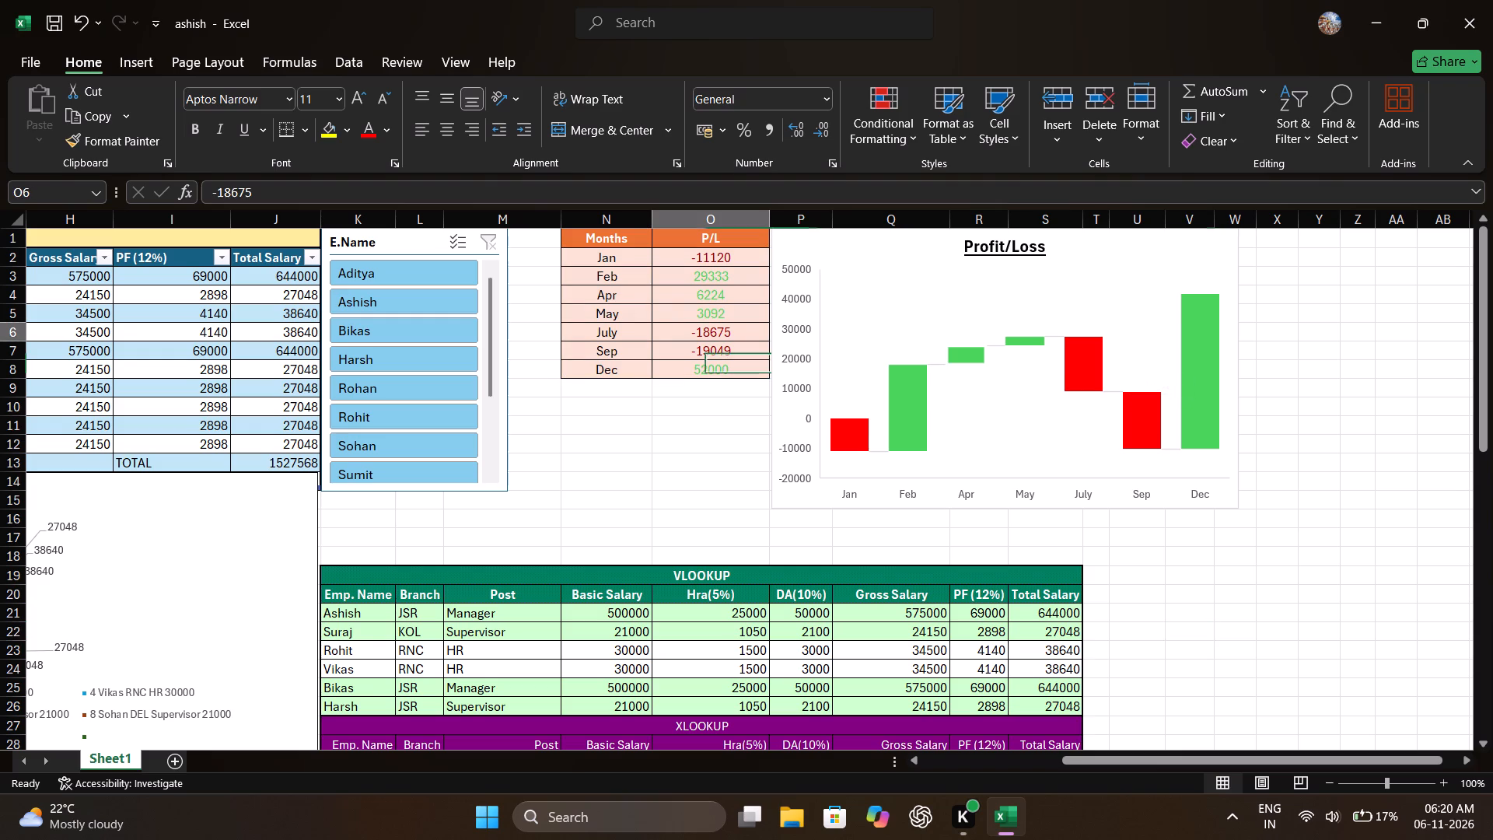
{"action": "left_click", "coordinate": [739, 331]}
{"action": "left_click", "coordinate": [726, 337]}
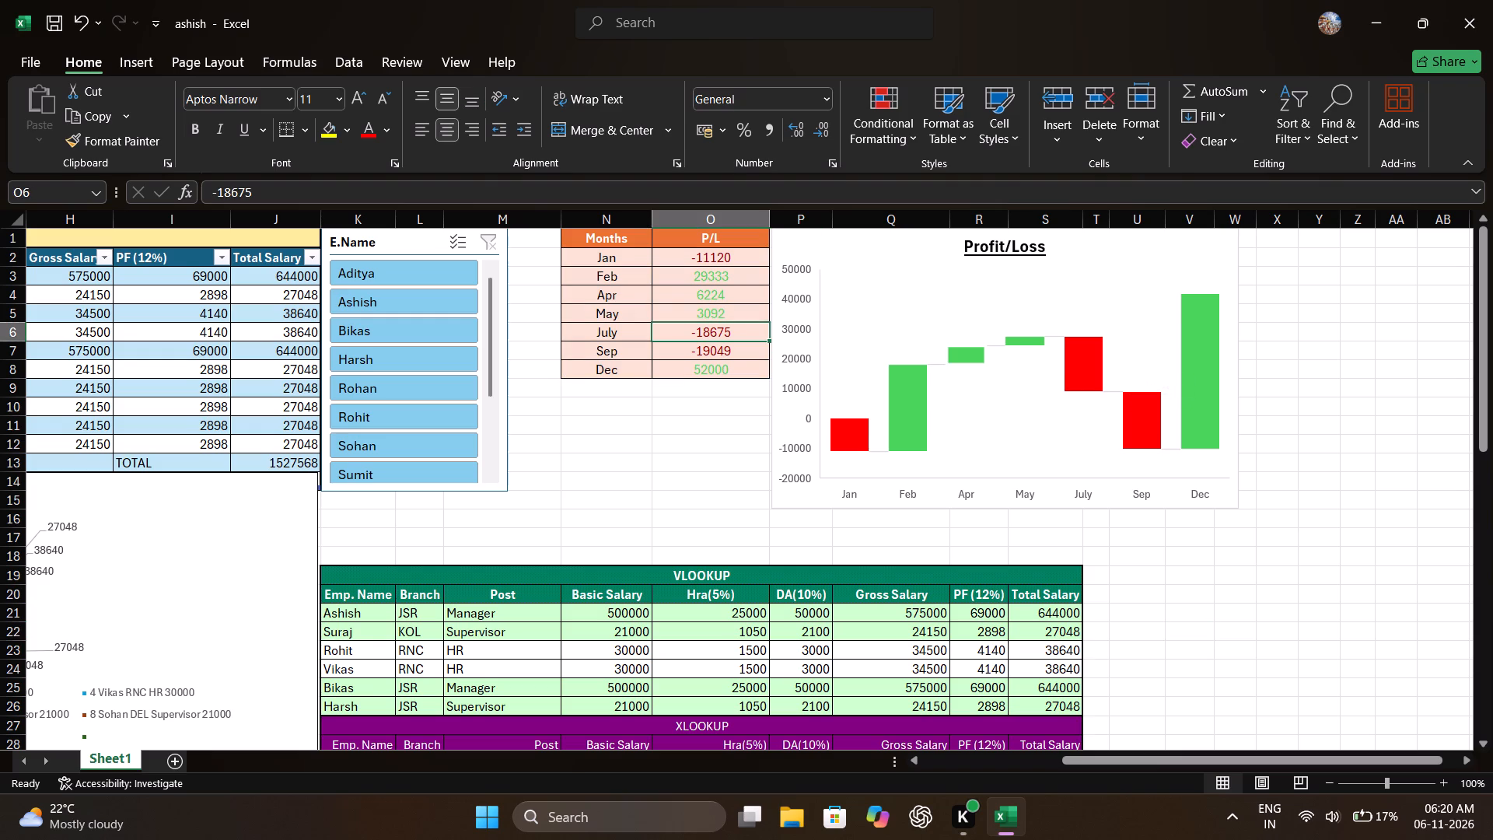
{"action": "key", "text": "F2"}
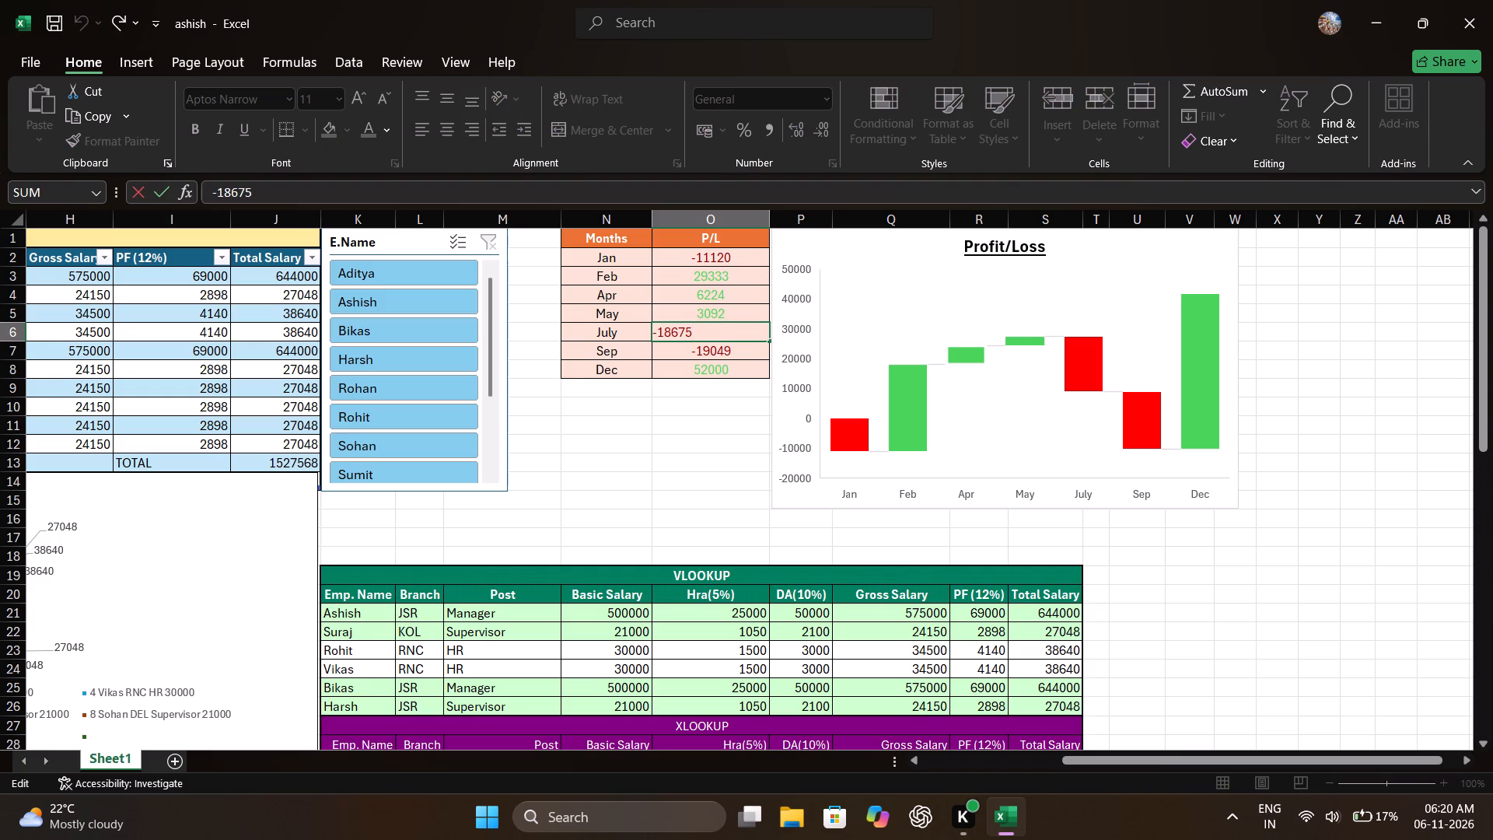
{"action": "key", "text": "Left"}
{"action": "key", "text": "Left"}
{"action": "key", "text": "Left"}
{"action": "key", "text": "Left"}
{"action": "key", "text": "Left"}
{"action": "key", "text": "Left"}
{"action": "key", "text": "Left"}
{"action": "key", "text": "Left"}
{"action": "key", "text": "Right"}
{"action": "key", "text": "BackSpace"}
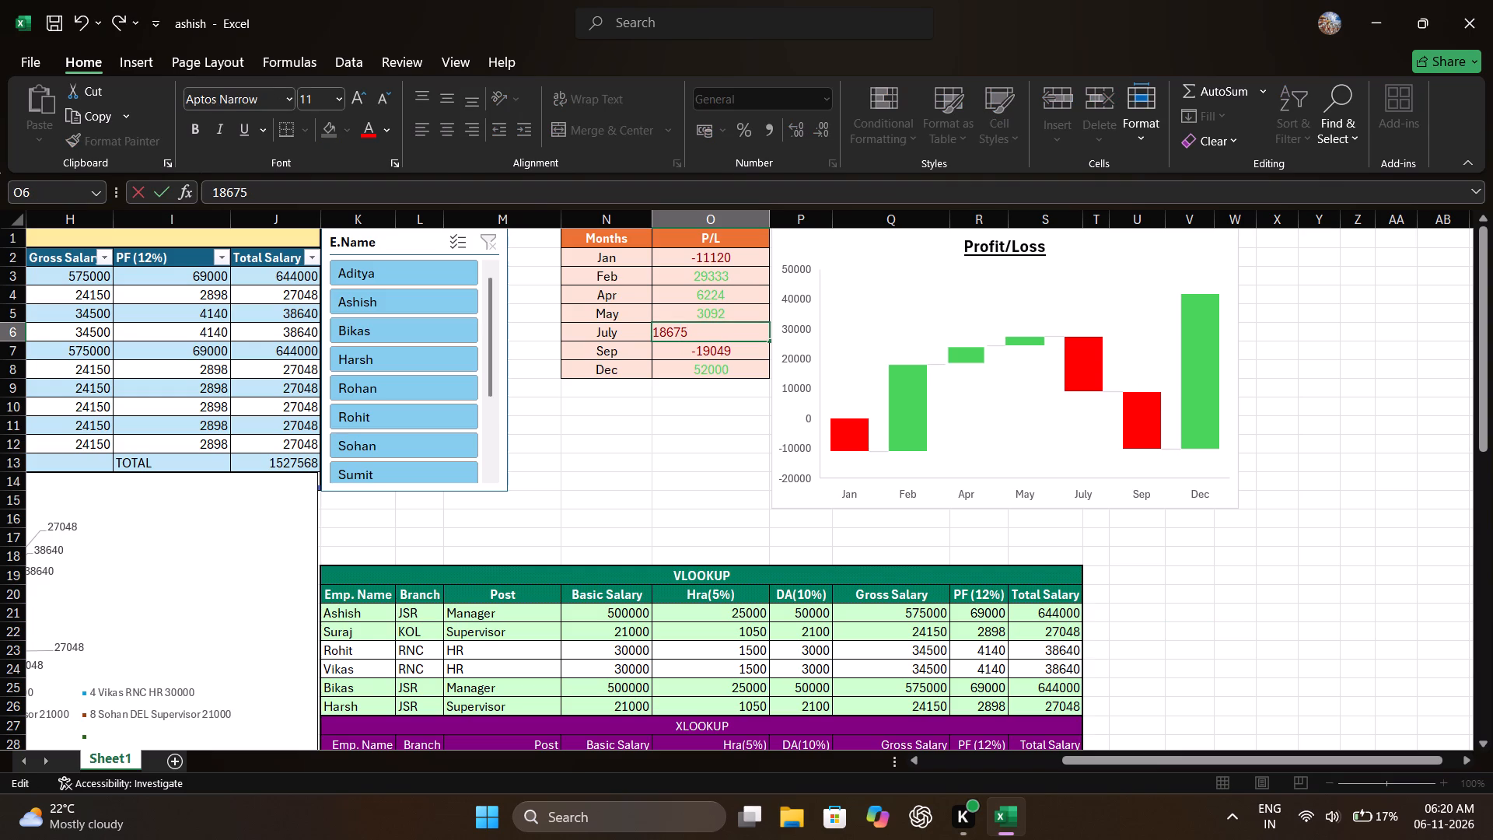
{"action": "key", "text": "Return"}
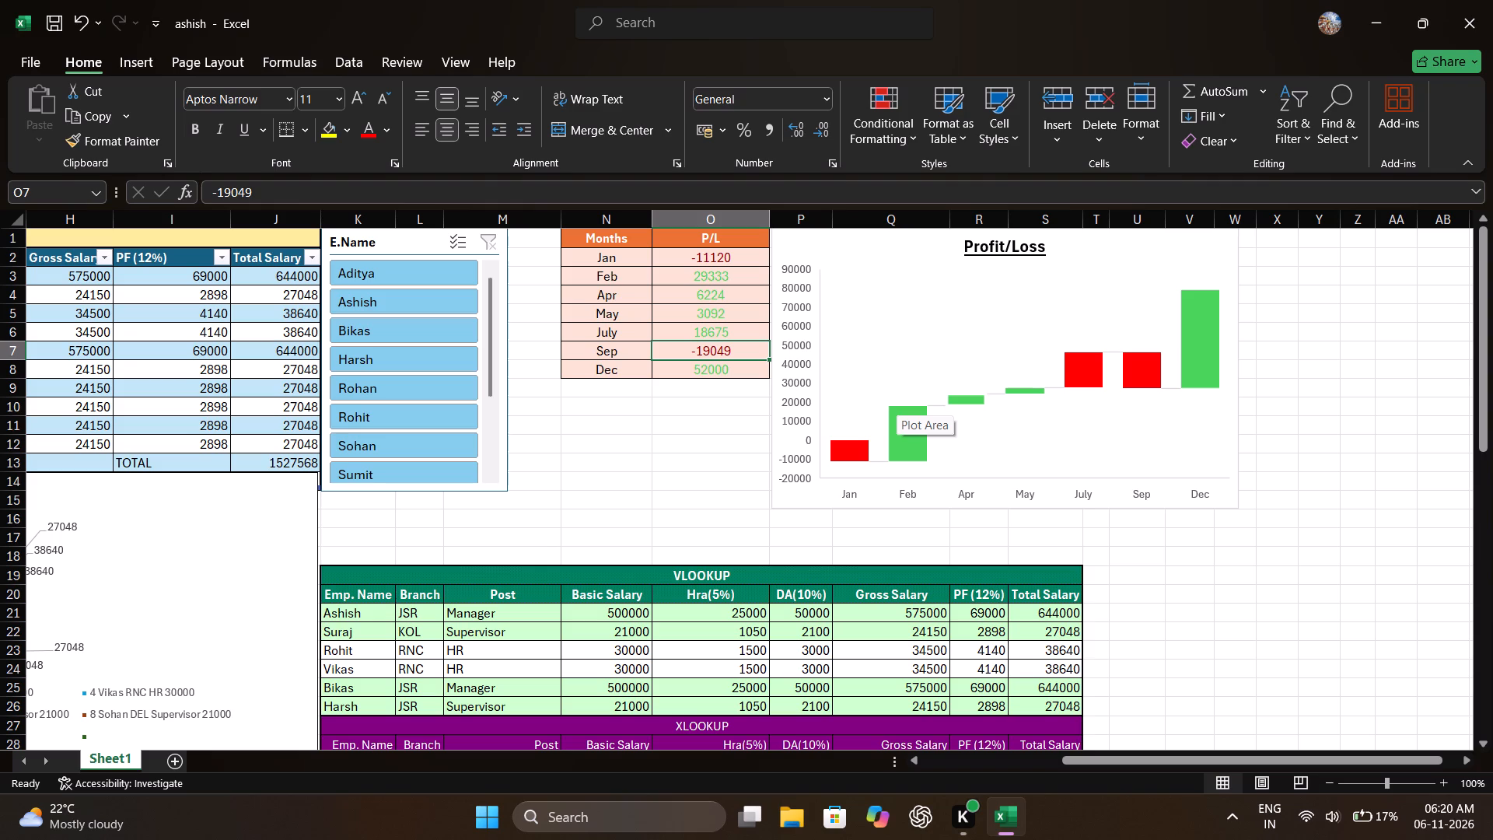
Delete the whole Profit/Loss chart from the sheet.
{"action": "left_click", "coordinate": [882, 276]}
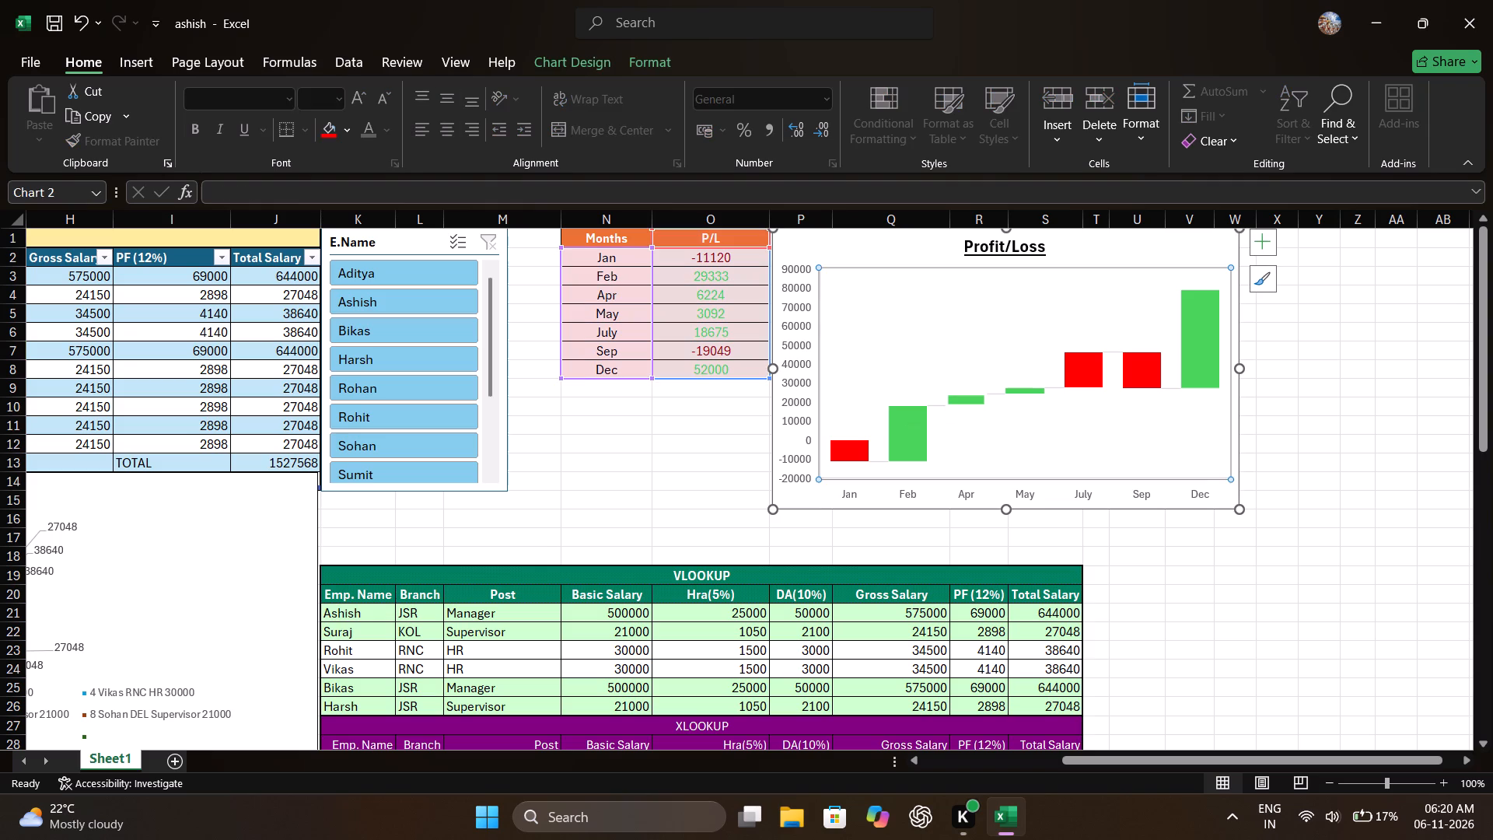
{"action": "left_click", "coordinate": [883, 248]}
{"action": "key", "text": "Delete"}
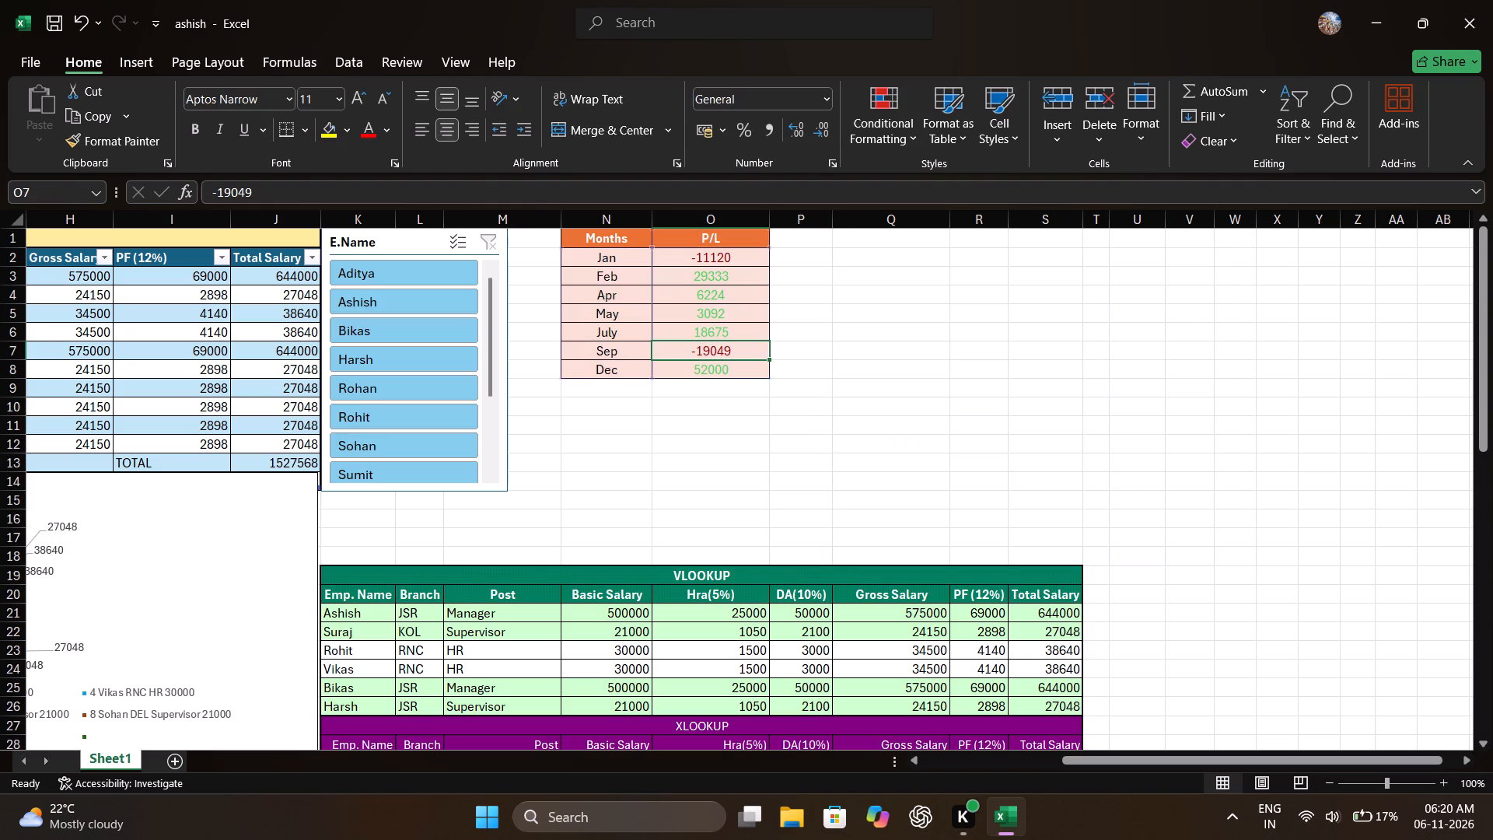
Set July's P/L value in cell O6 to -18675.
{"action": "left_click", "coordinate": [719, 331]}
{"action": "double_click", "coordinate": [719, 331]}
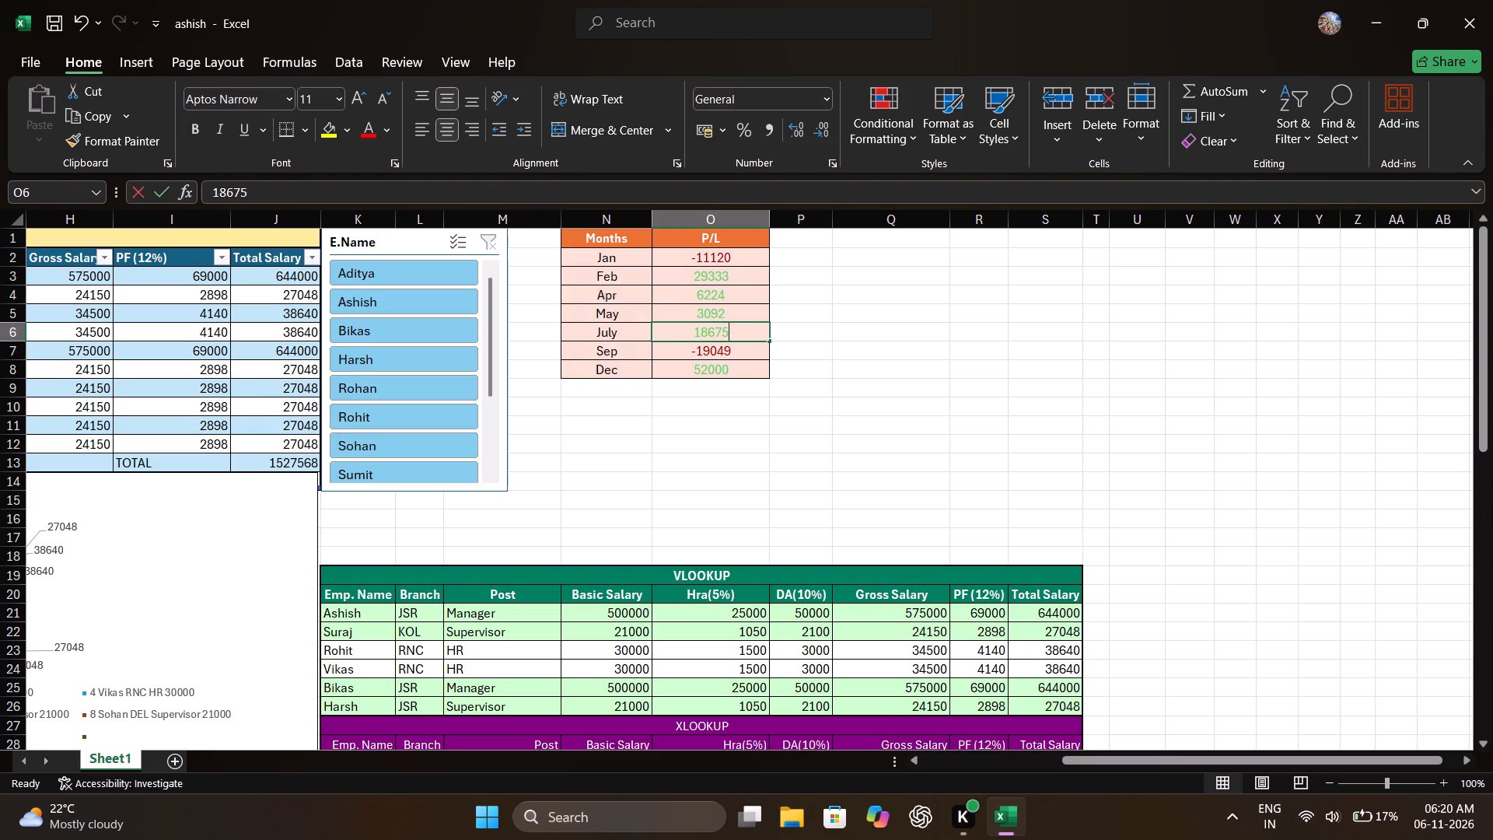
{"action": "key", "text": "Left"}
{"action": "key", "text": "Left"}
{"action": "key", "text": "Left"}
{"action": "key", "text": "Left"}
{"action": "key", "text": "Left"}
{"action": "key", "text": "Left"}
{"action": "key", "text": "Left"}
{"action": "key", "text": "Left"}
{"action": "key", "text": "Left"}
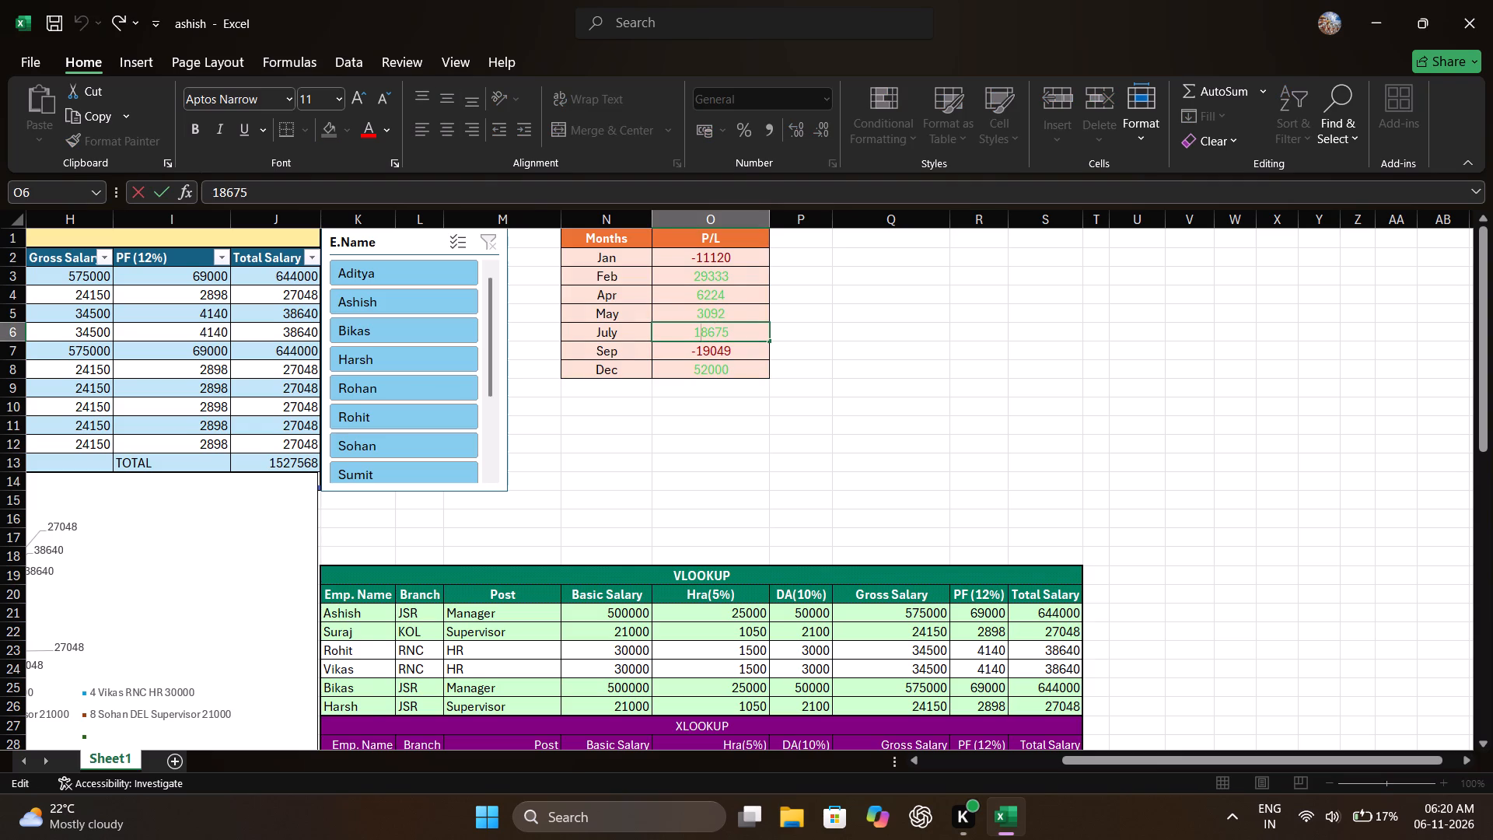
{"action": "key", "text": "minus"}
{"action": "key", "text": "Return"}
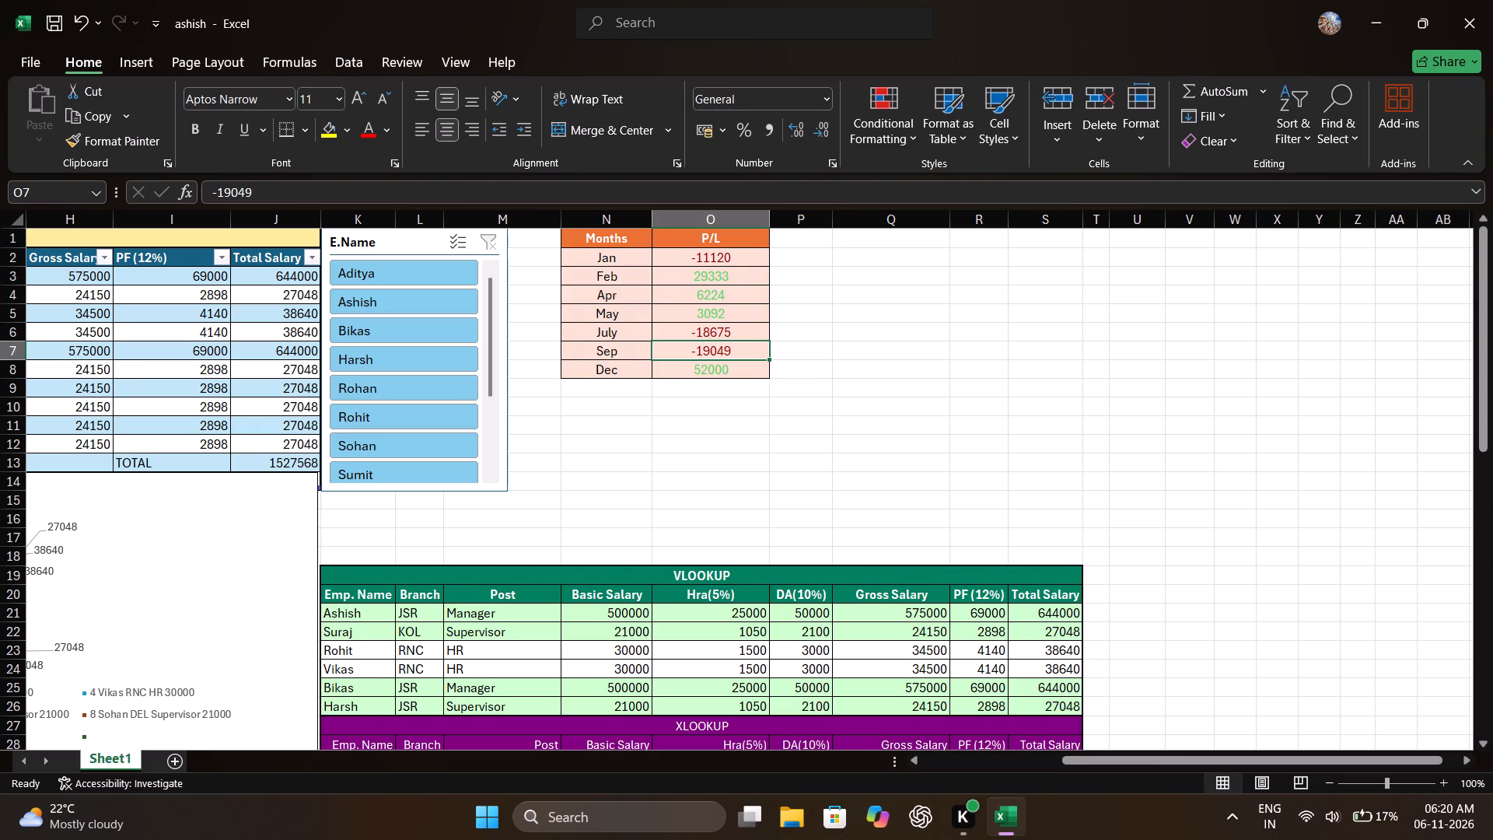
{"action": "left_click", "coordinate": [849, 355]}
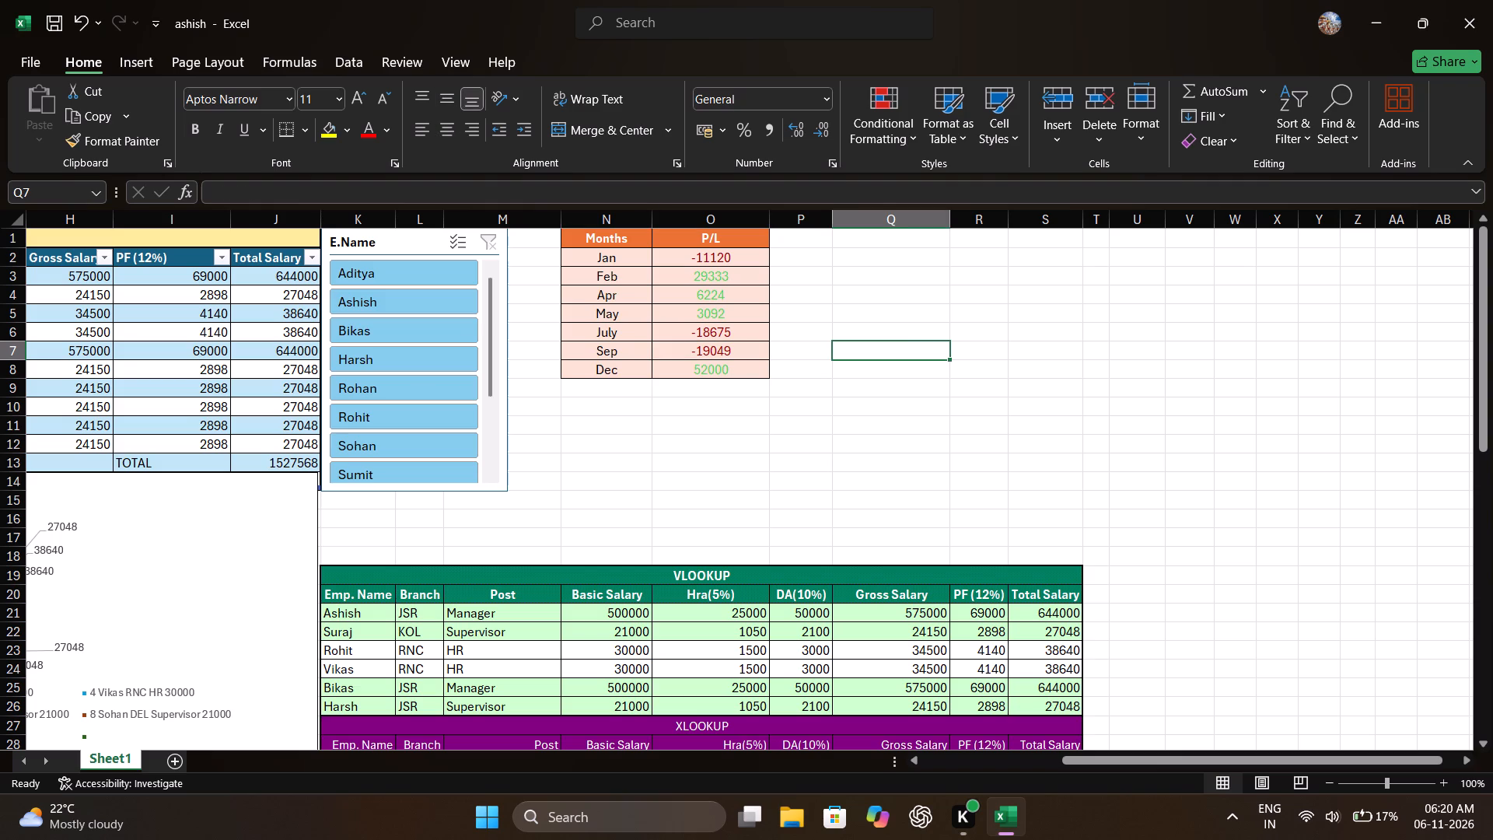
Select the Months and P/L table with its headers, N1:O8, as the data for a new chart.
{"action": "left_click_drag", "start_coordinate": [593, 239], "coordinate": [684, 360]}
{"action": "left_click", "coordinate": [129, 58]}
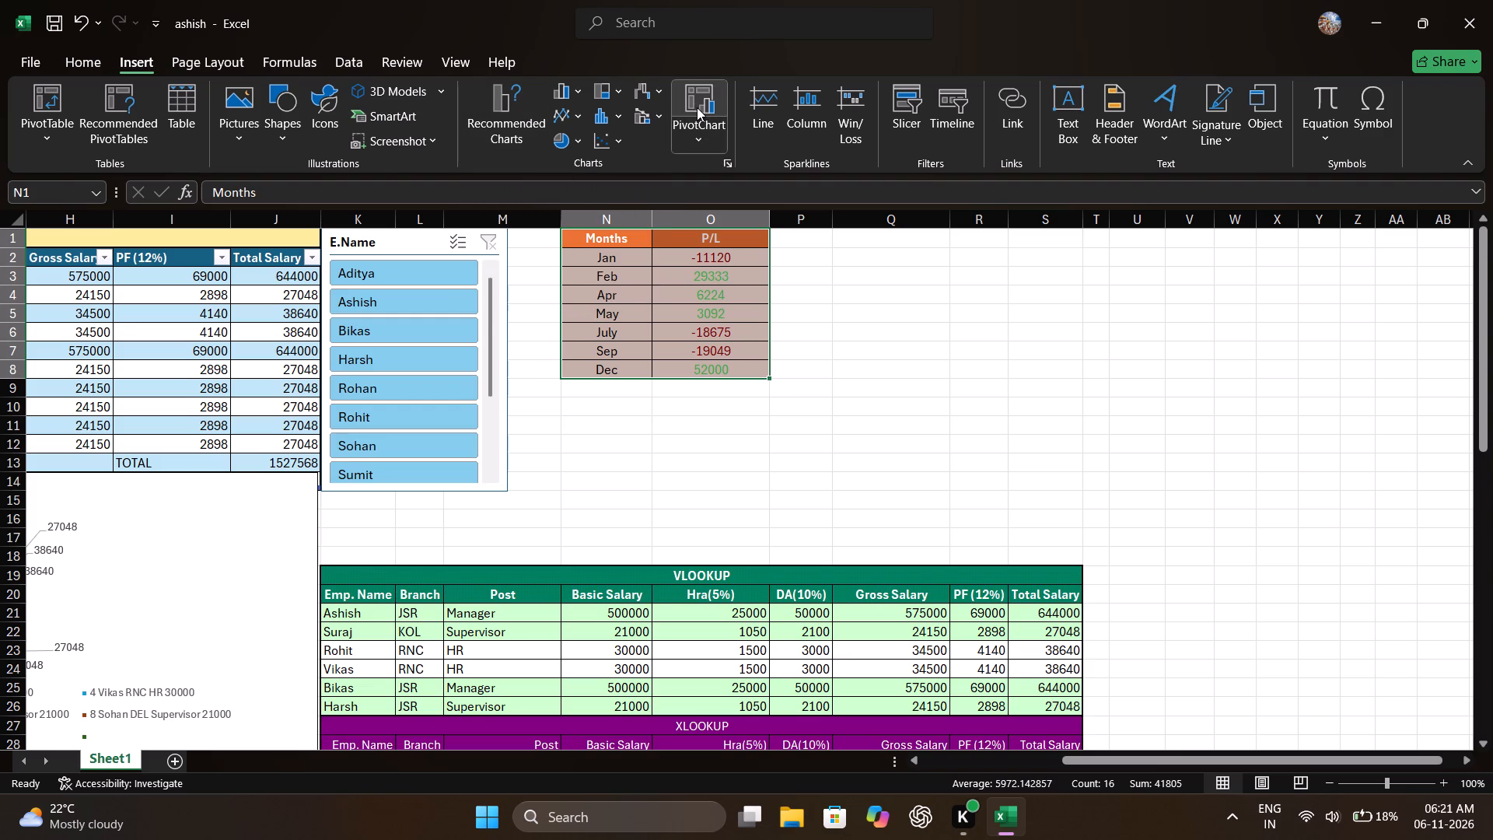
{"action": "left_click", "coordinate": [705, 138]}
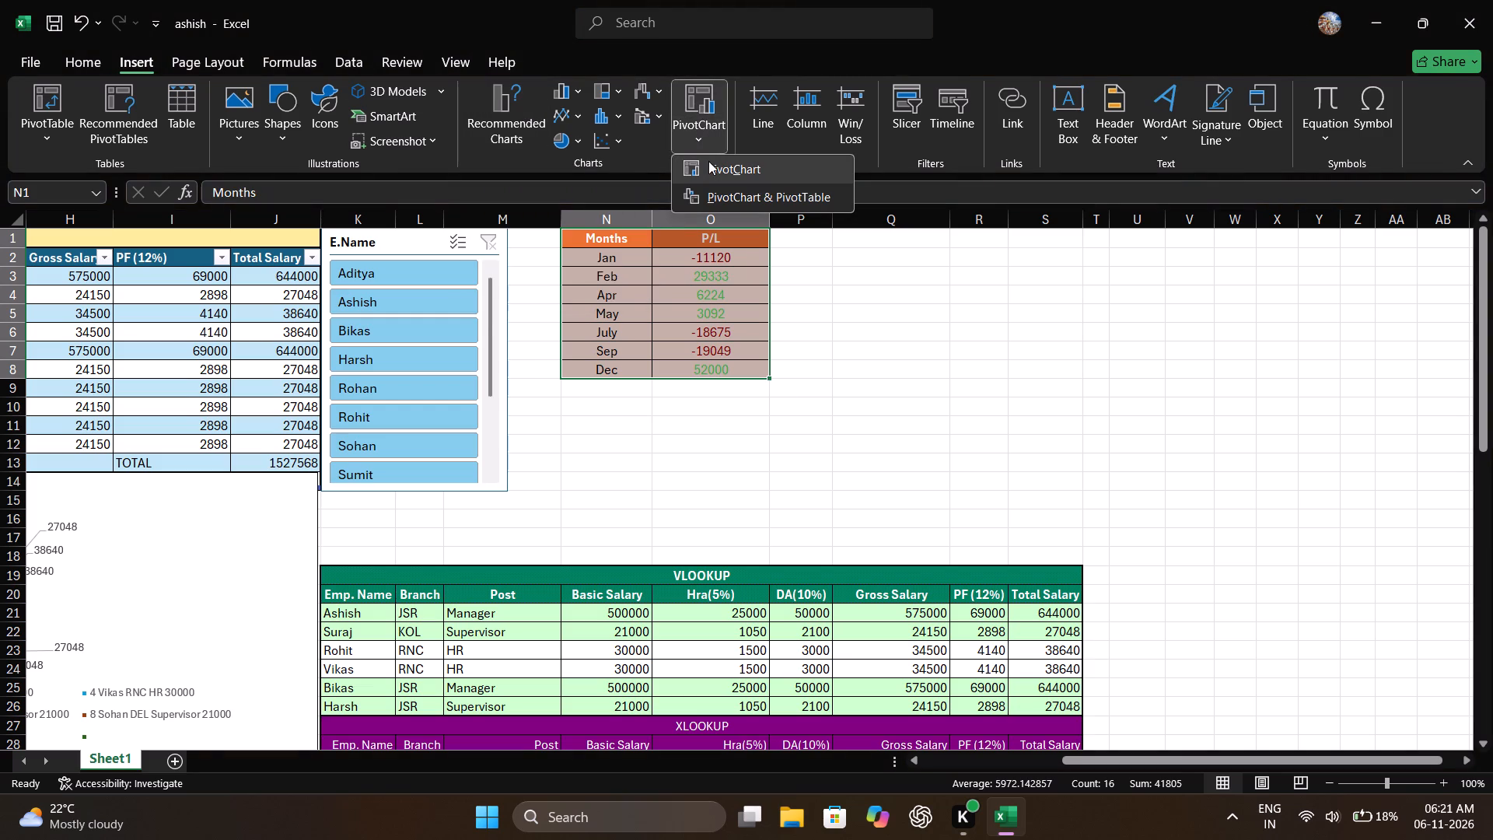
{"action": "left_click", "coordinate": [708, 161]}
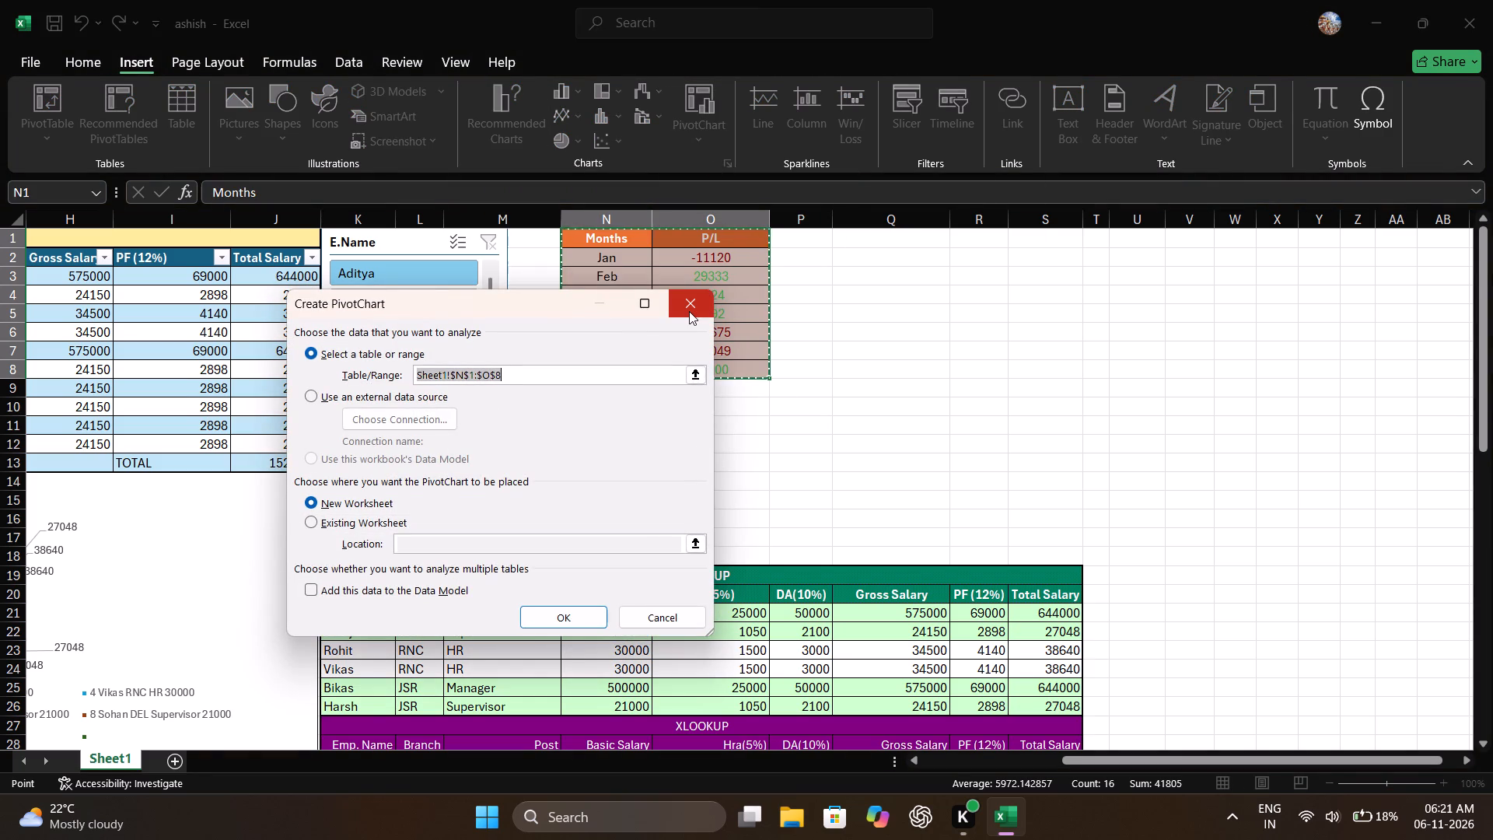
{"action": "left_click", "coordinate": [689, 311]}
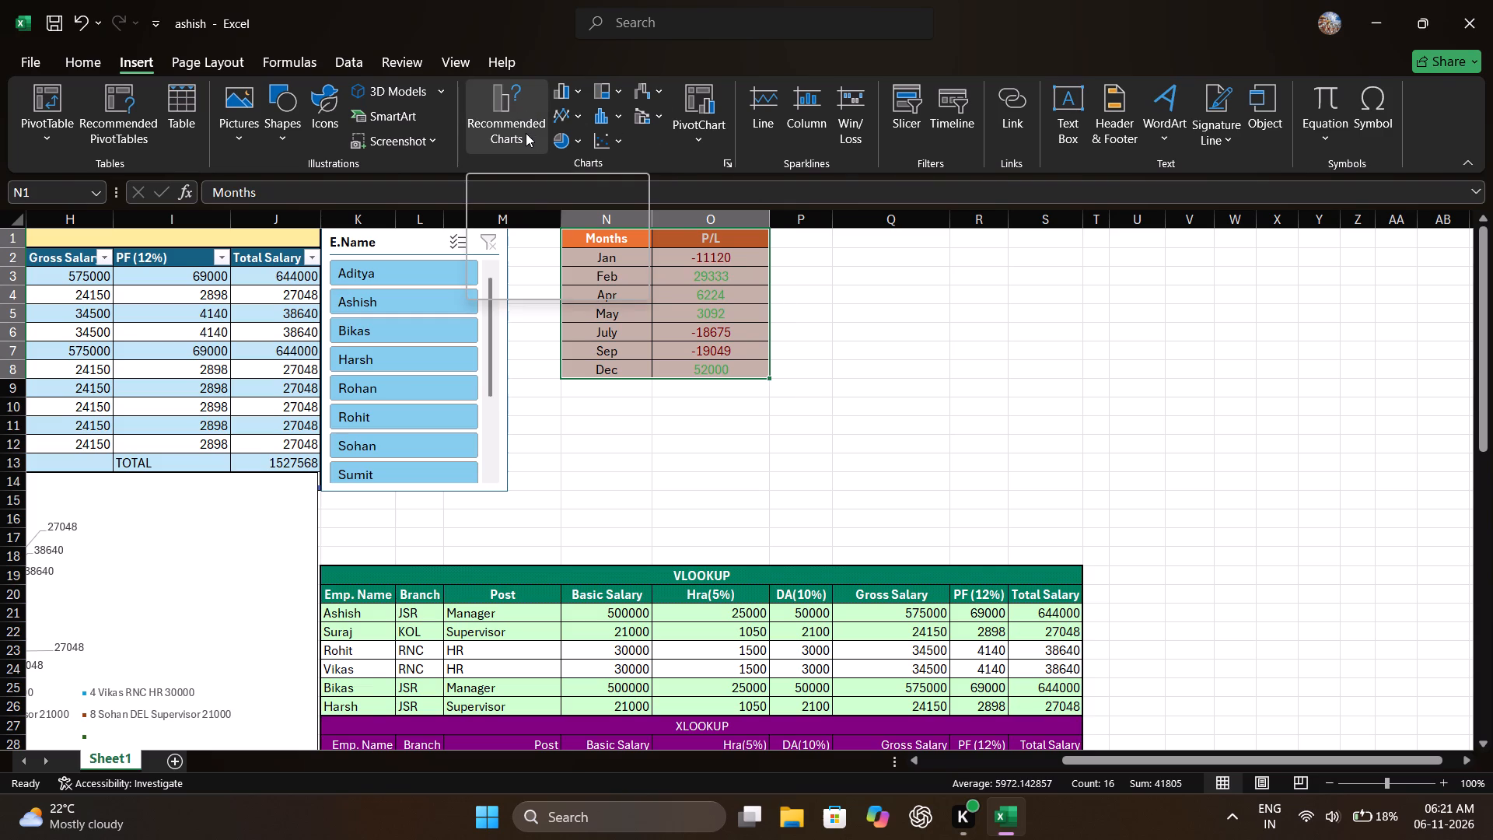
Browse the recommended charts and the Column, Stock and Surface chart types for the Months and P/L data.
{"action": "left_click", "coordinate": [526, 133]}
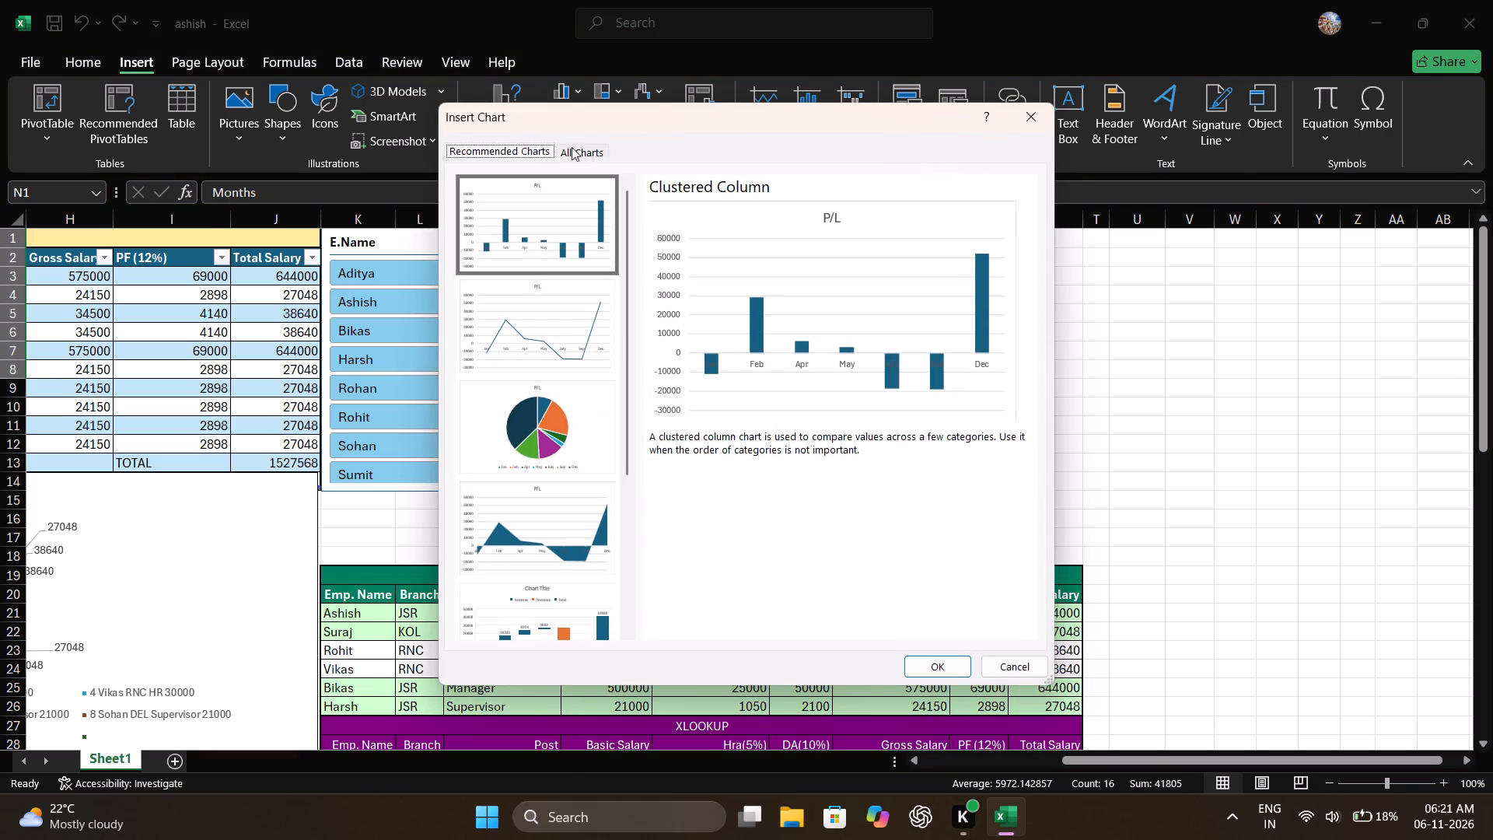
{"action": "left_click", "coordinate": [590, 146]}
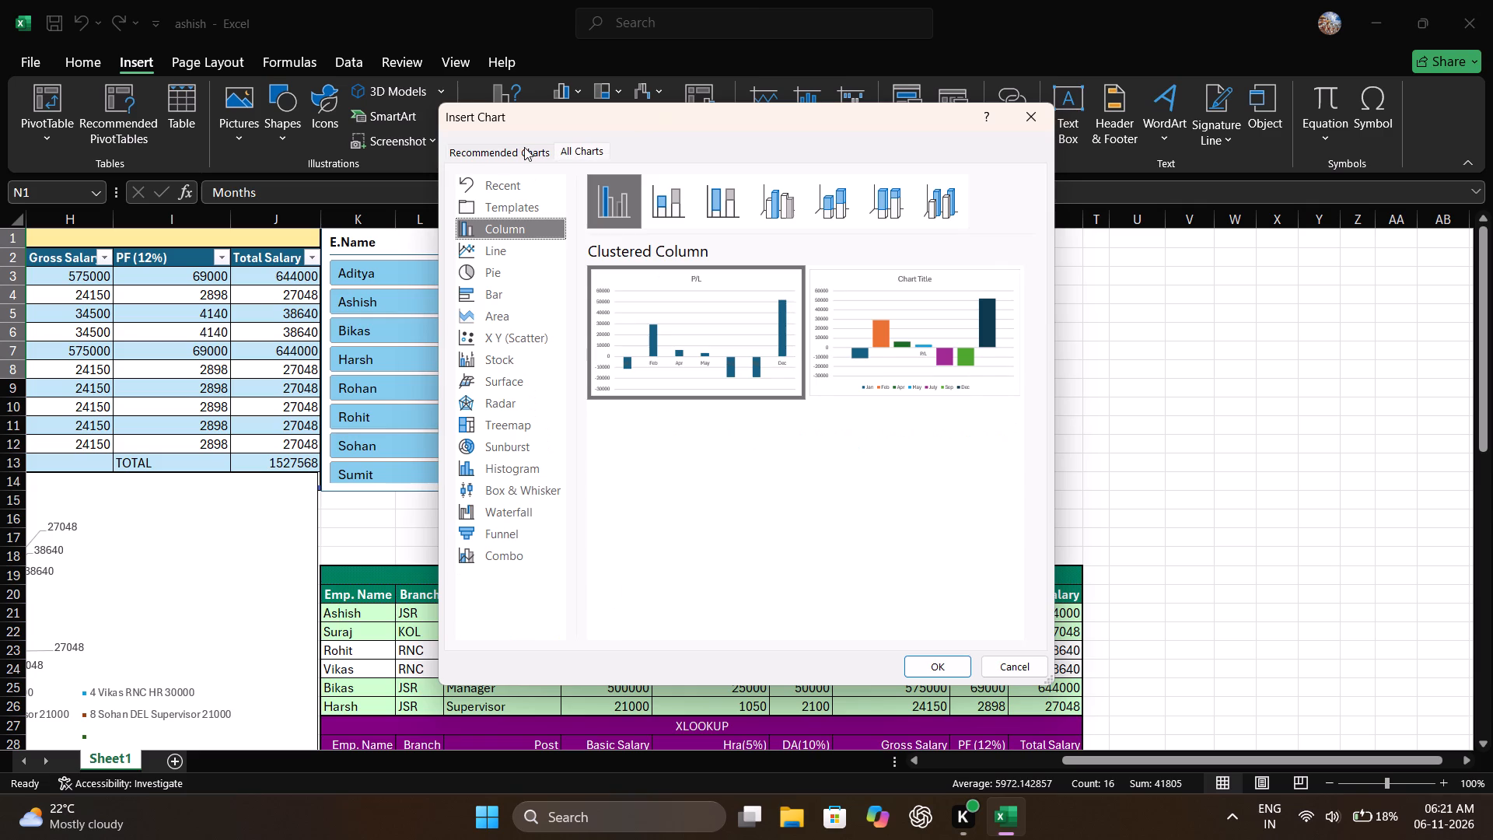
{"action": "left_click", "coordinate": [524, 145]}
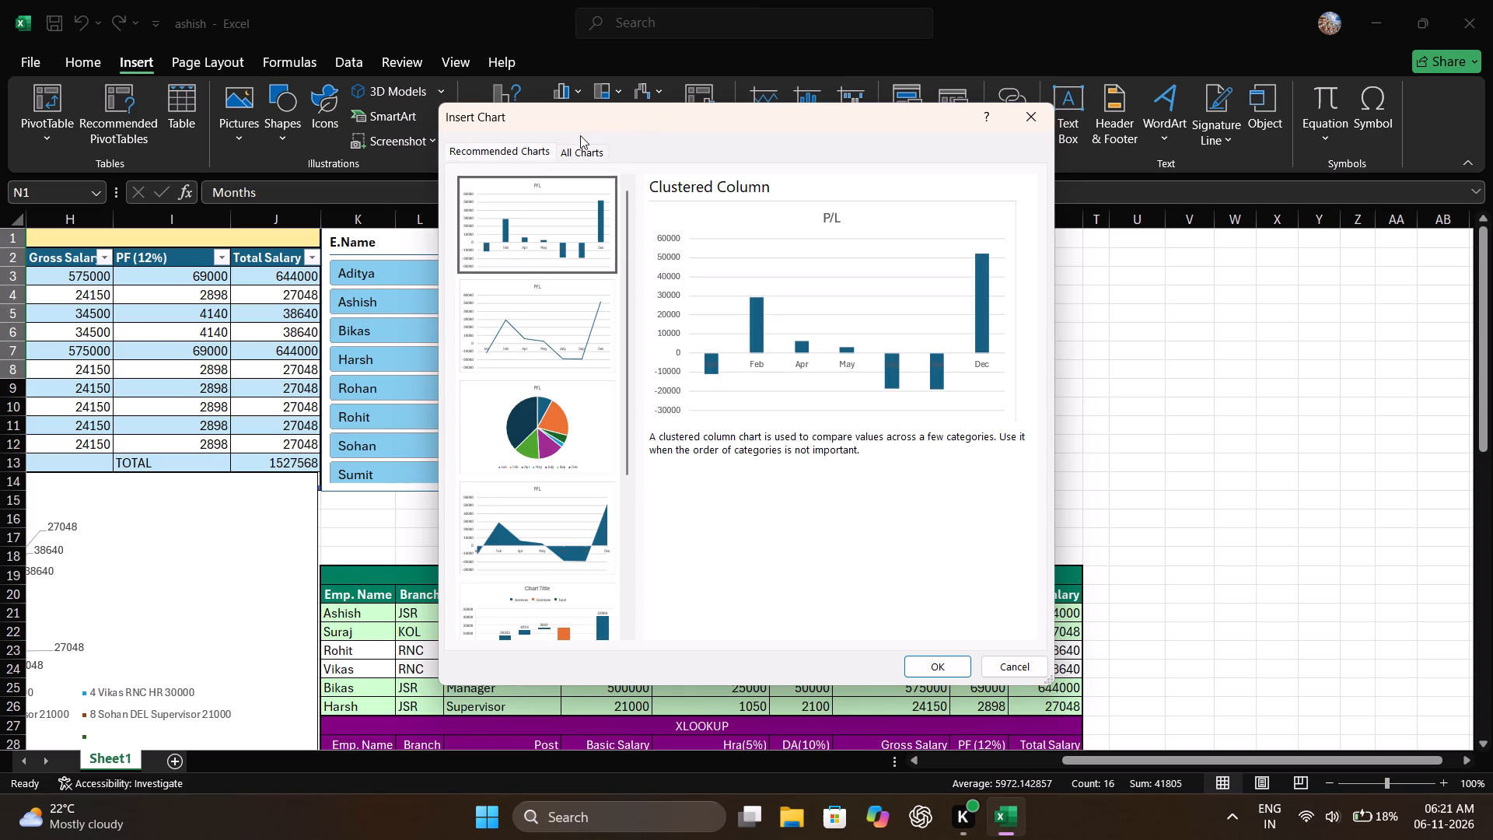
{"action": "left_click", "coordinate": [579, 155]}
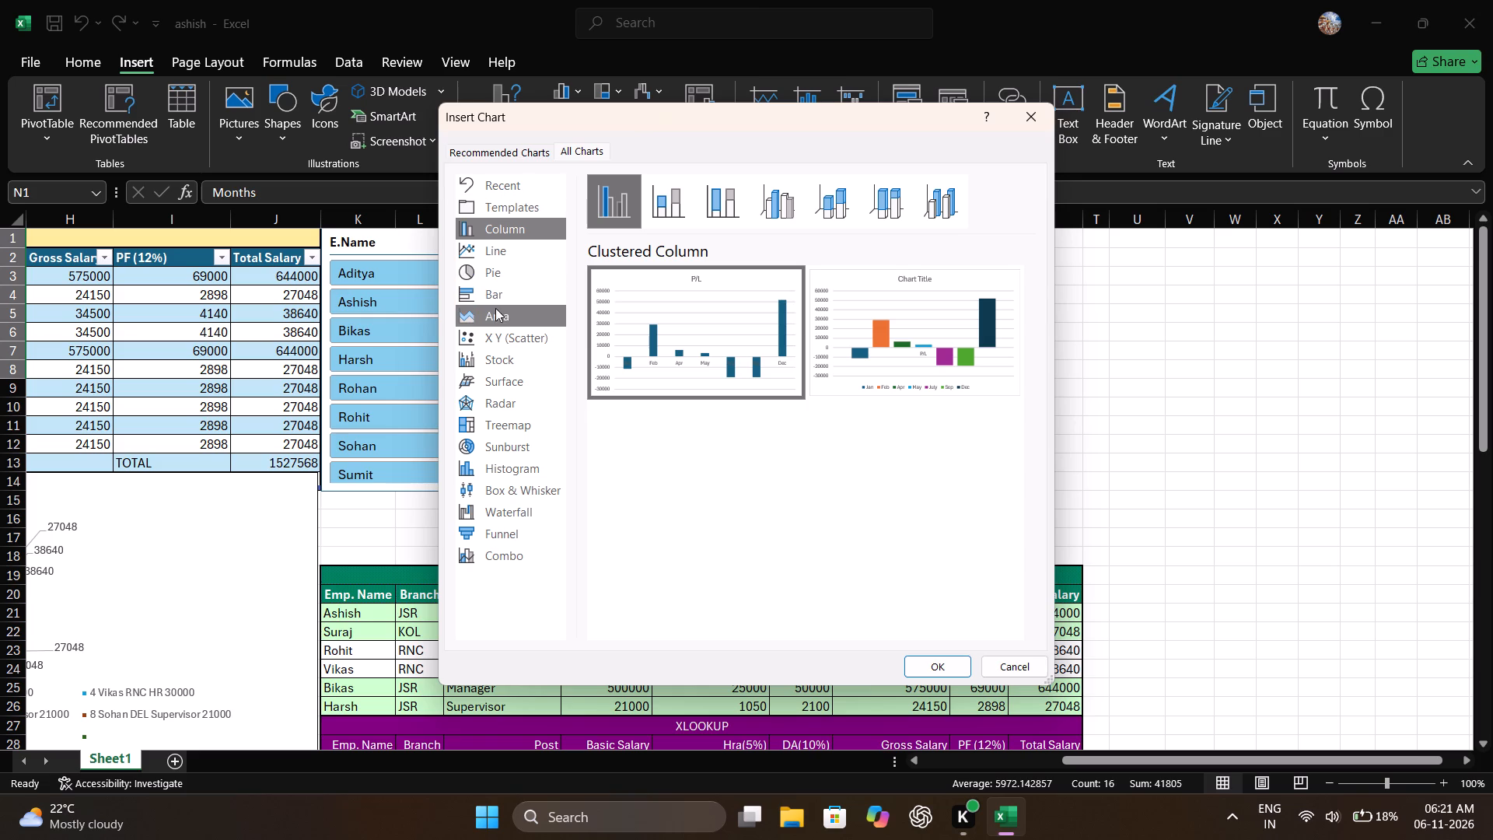
{"action": "left_click", "coordinate": [498, 358]}
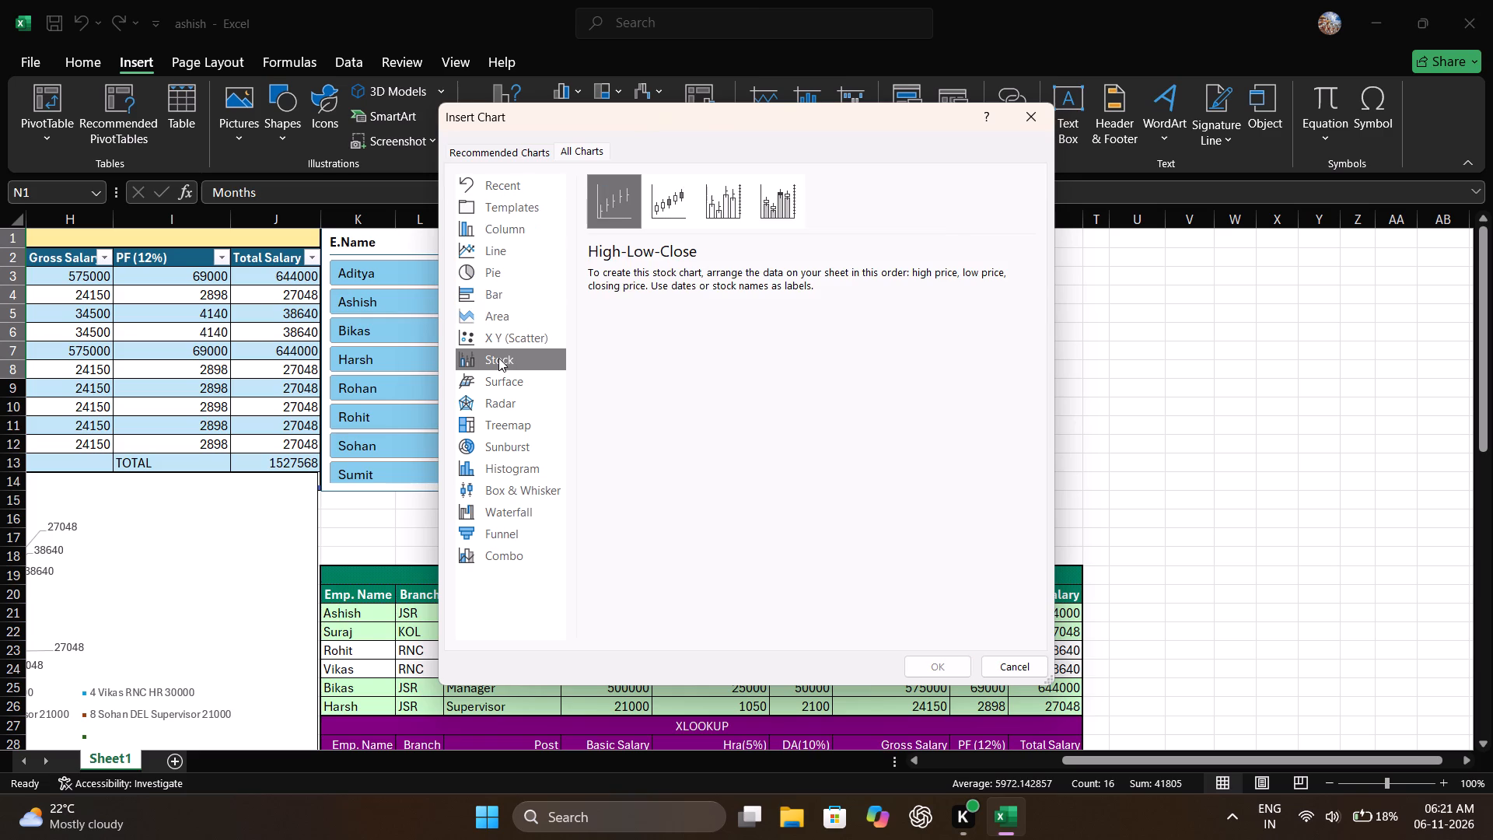
{"action": "left_click_drag", "start_coordinate": [489, 382], "coordinate": [496, 380]}
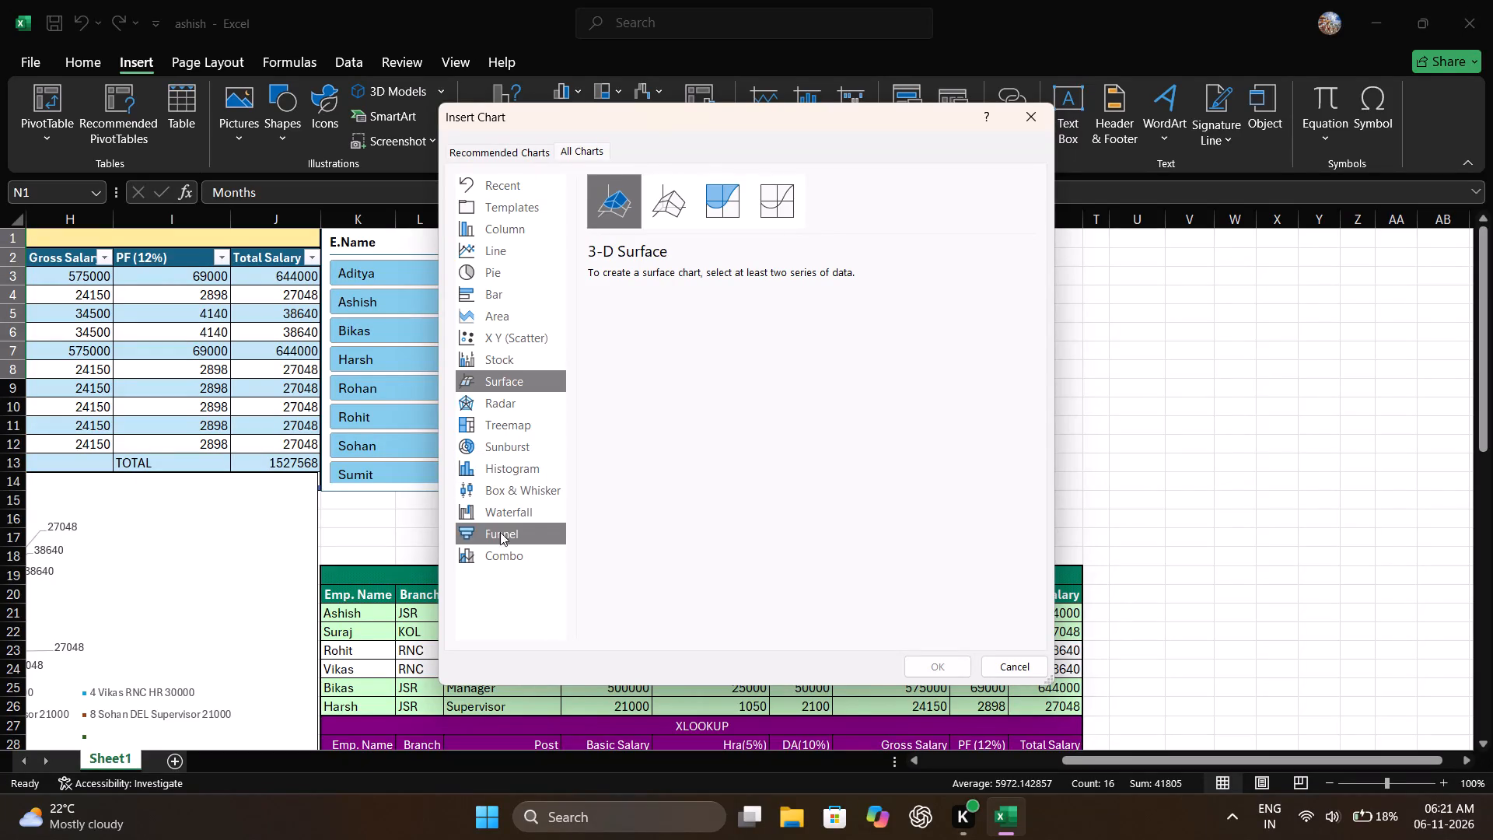
Insert a Waterfall chart from the selected Months and P/L data.
{"action": "left_click", "coordinate": [515, 510]}
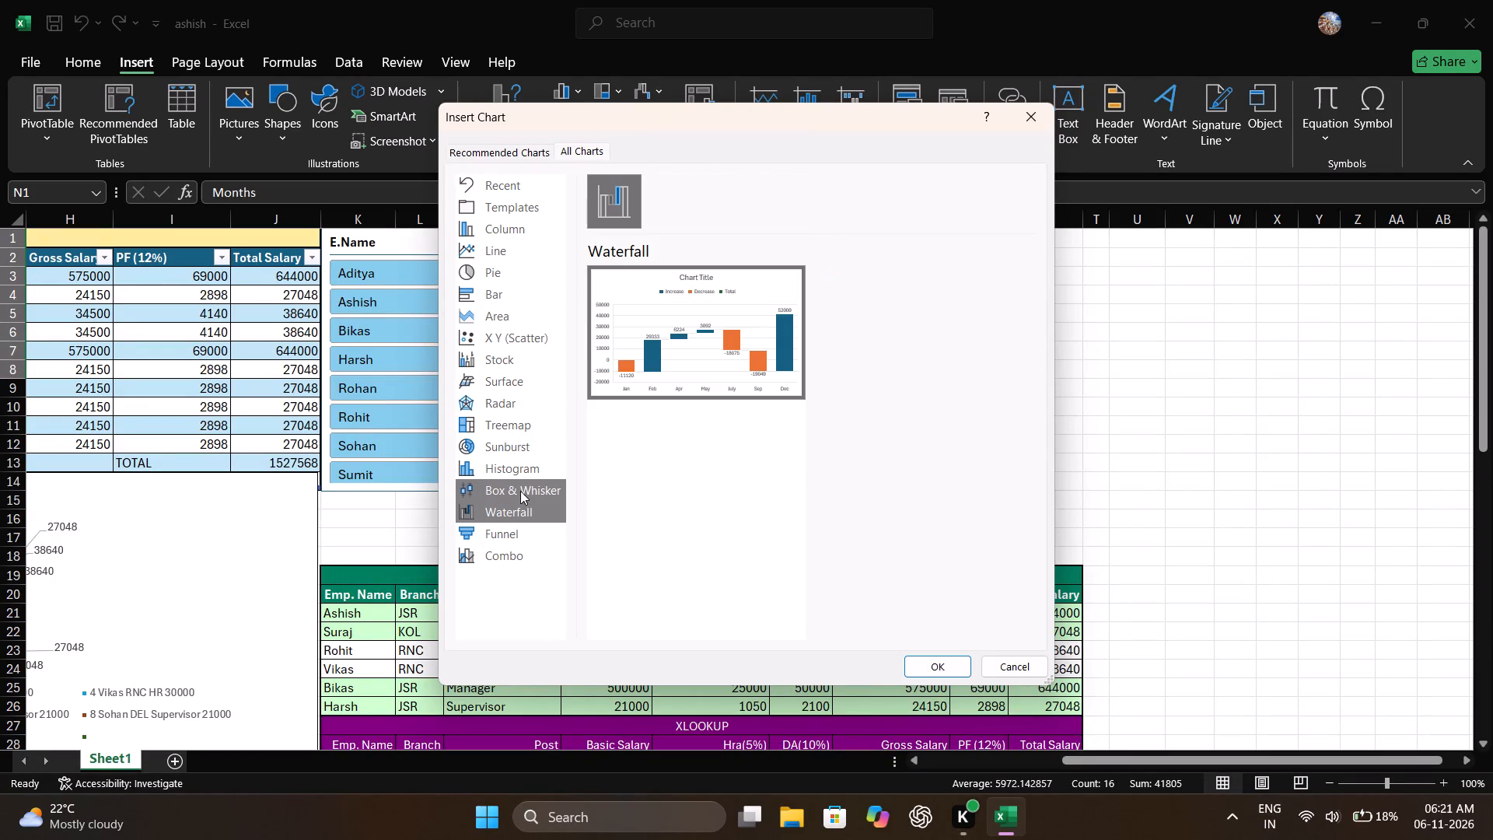
{"action": "right_click", "coordinate": [728, 344]}
{"action": "right_click", "coordinate": [728, 344]}
{"action": "right_click", "coordinate": [728, 344]}
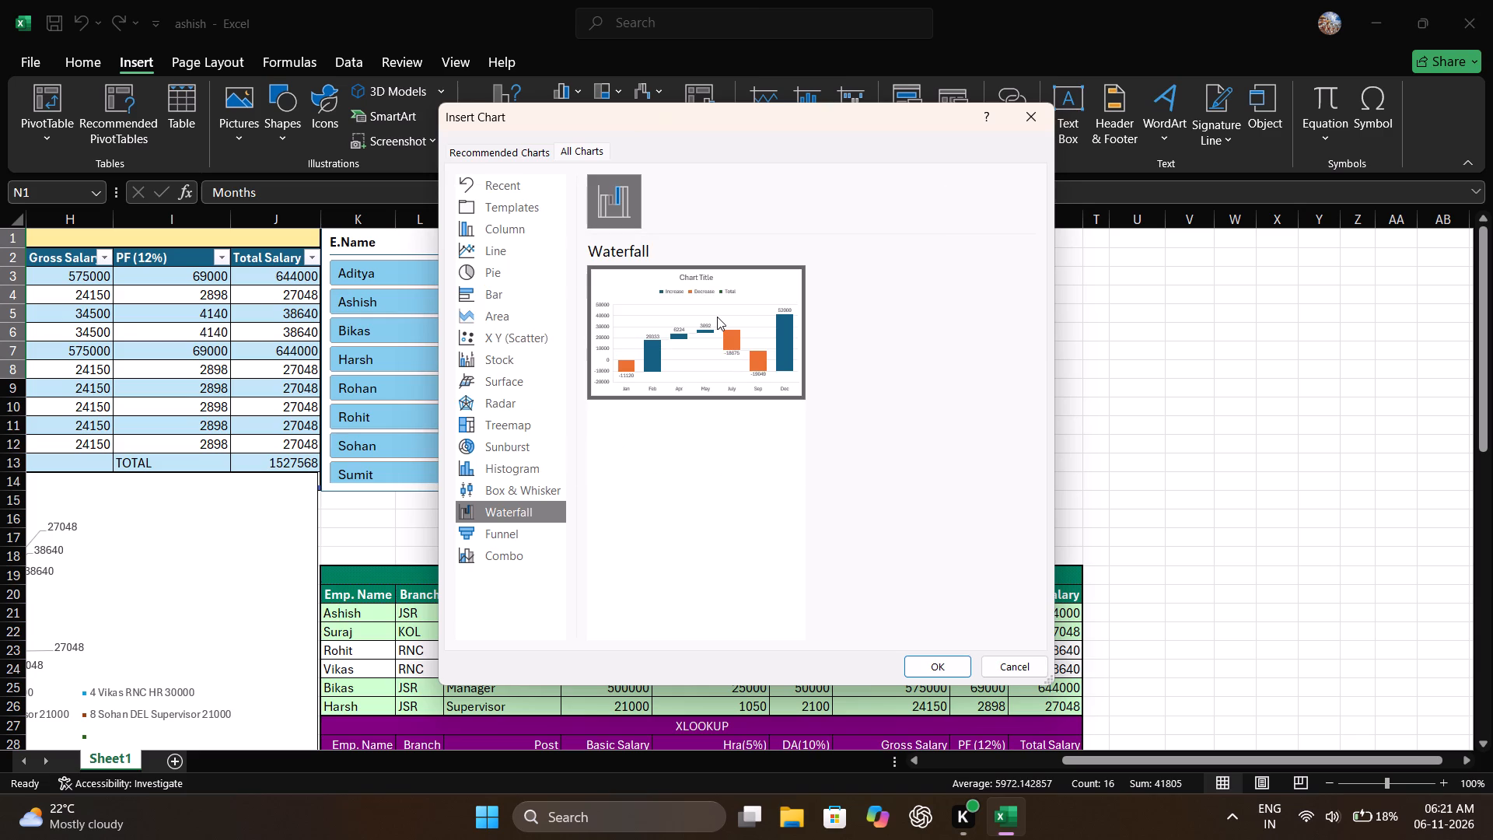
{"action": "left_click_drag", "start_coordinate": [717, 317], "coordinate": [728, 383]}
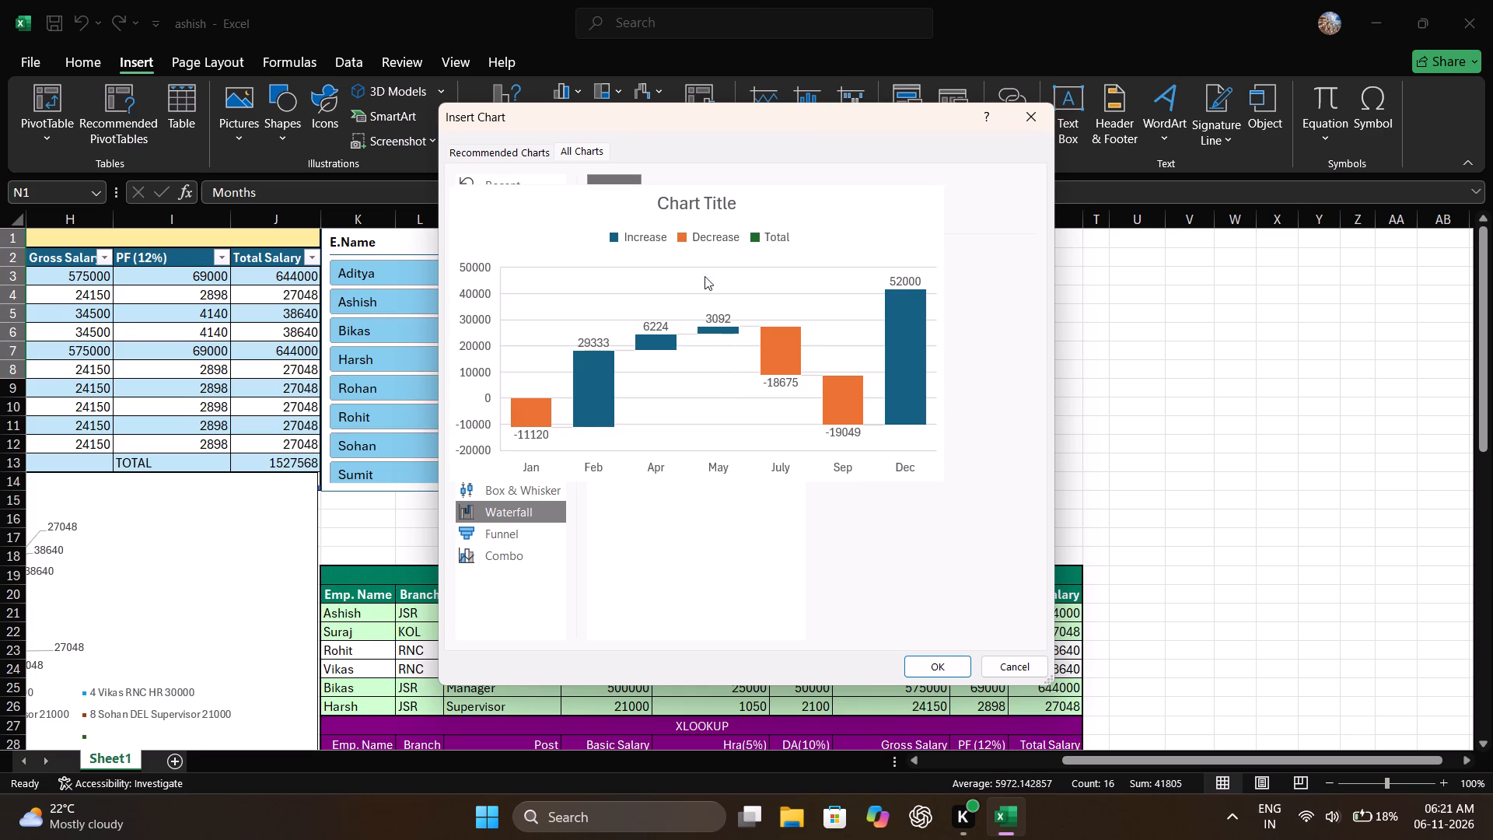
{"action": "left_click", "coordinate": [673, 328]}
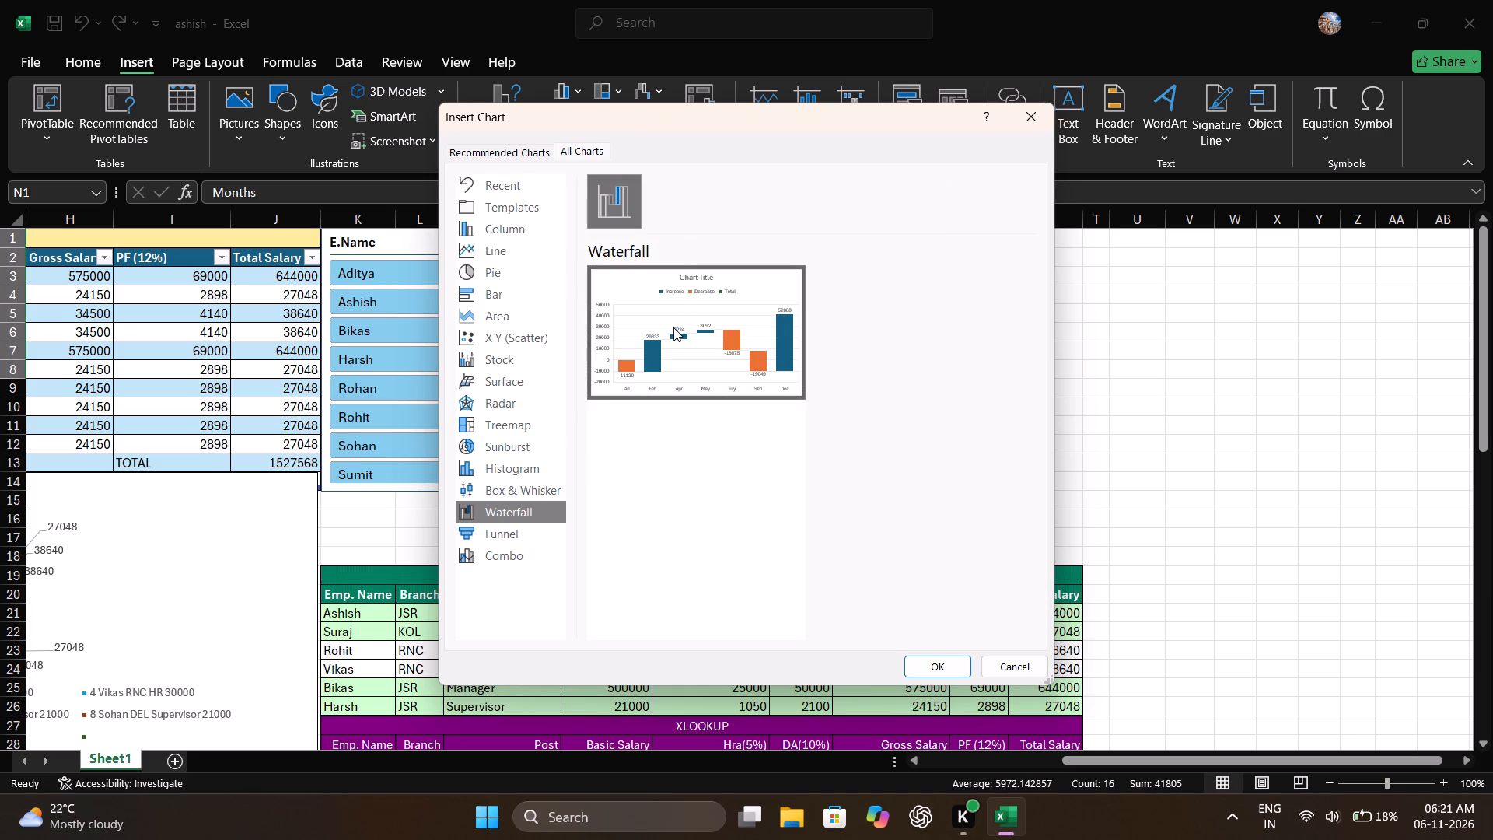
{"action": "left_click", "coordinate": [781, 368]}
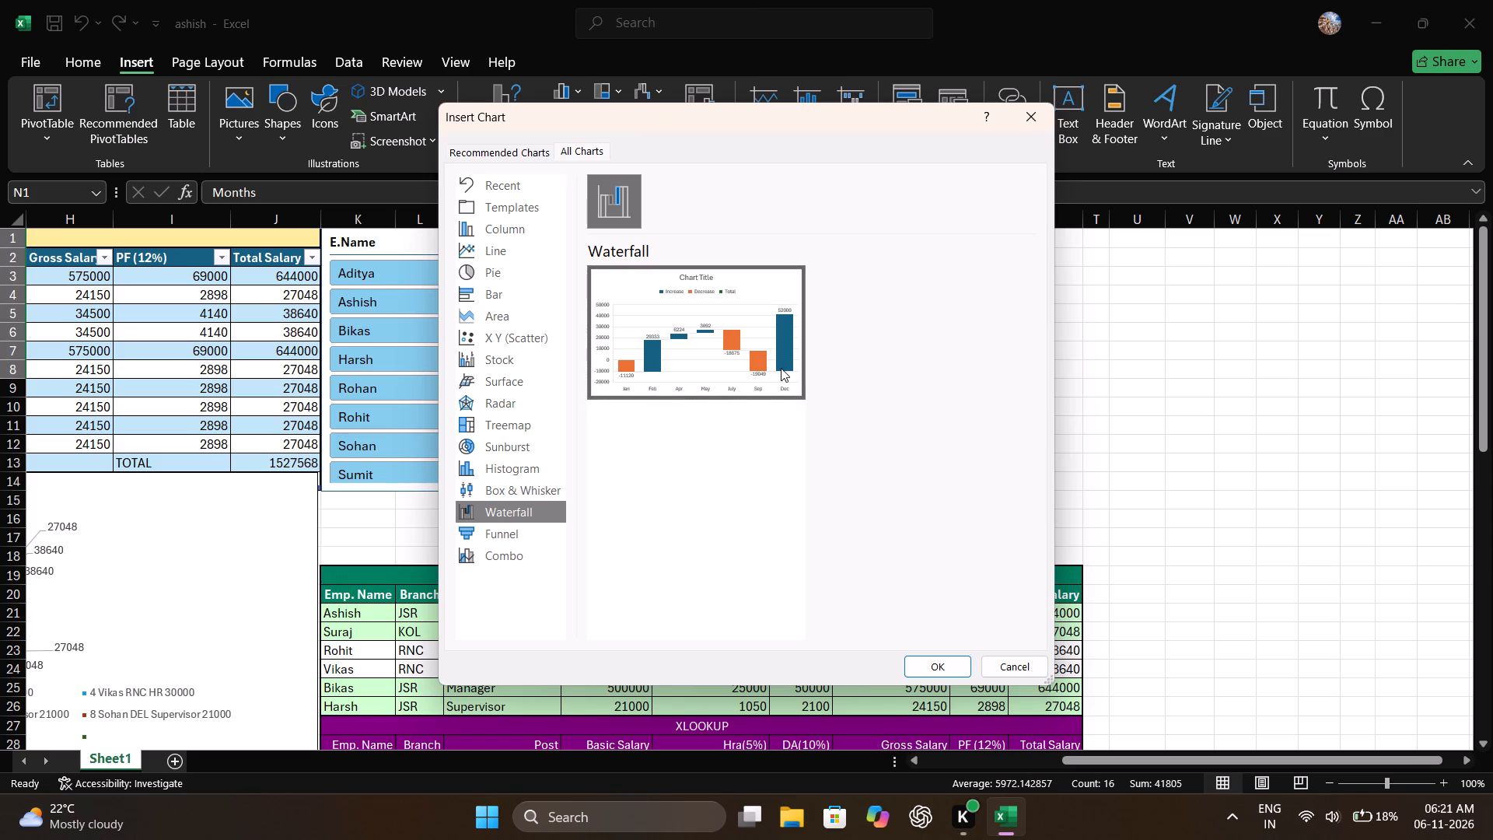
{"action": "right_click", "coordinate": [781, 368]}
{"action": "left_click", "coordinate": [781, 368]}
{"action": "left_click", "coordinate": [628, 201]}
{"action": "left_click", "coordinate": [628, 201]}
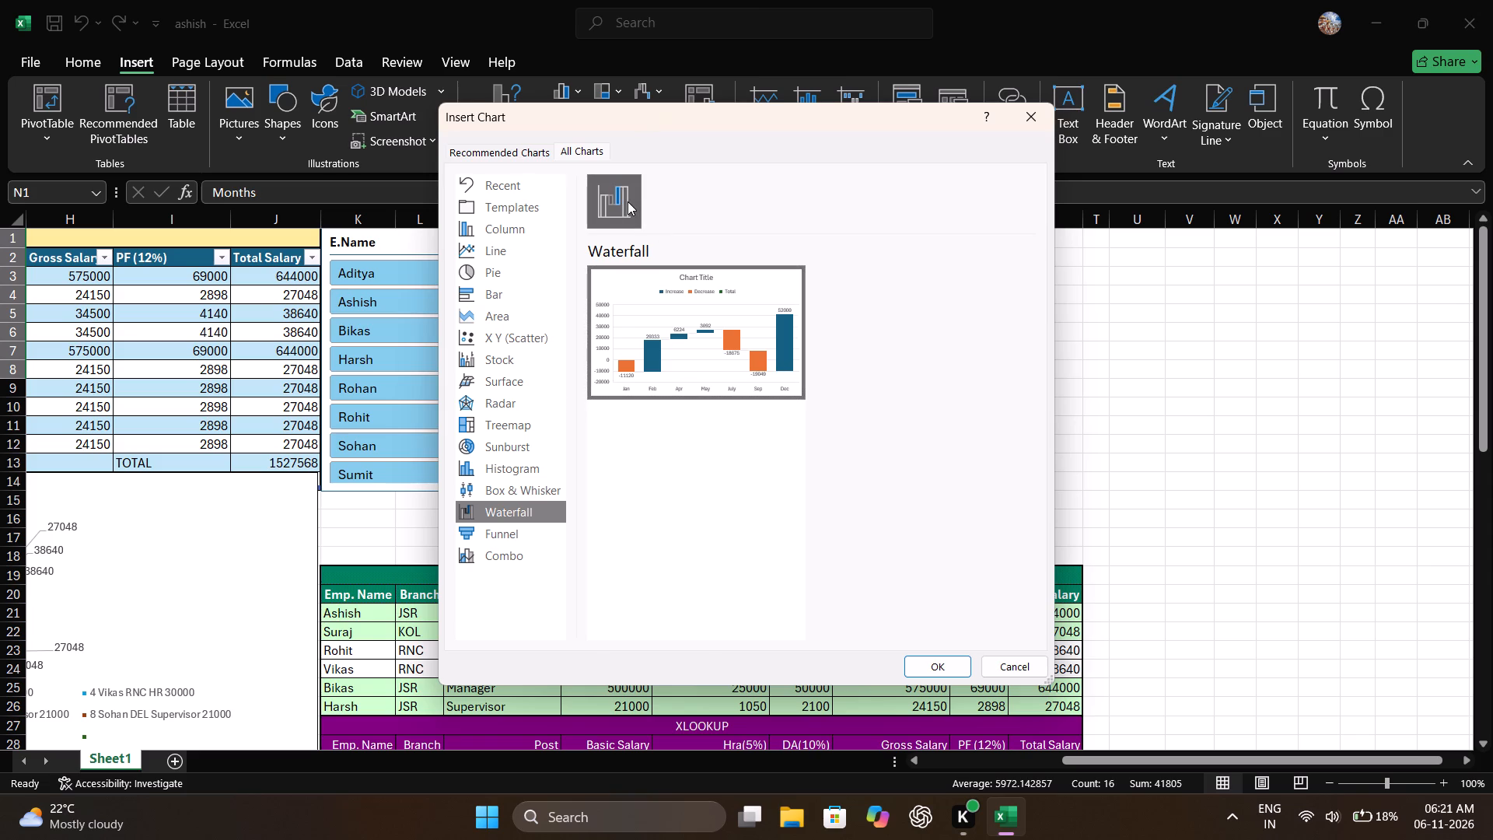
{"action": "right_click", "coordinate": [628, 201]}
{"action": "right_click", "coordinate": [628, 201]}
{"action": "right_click", "coordinate": [628, 201]}
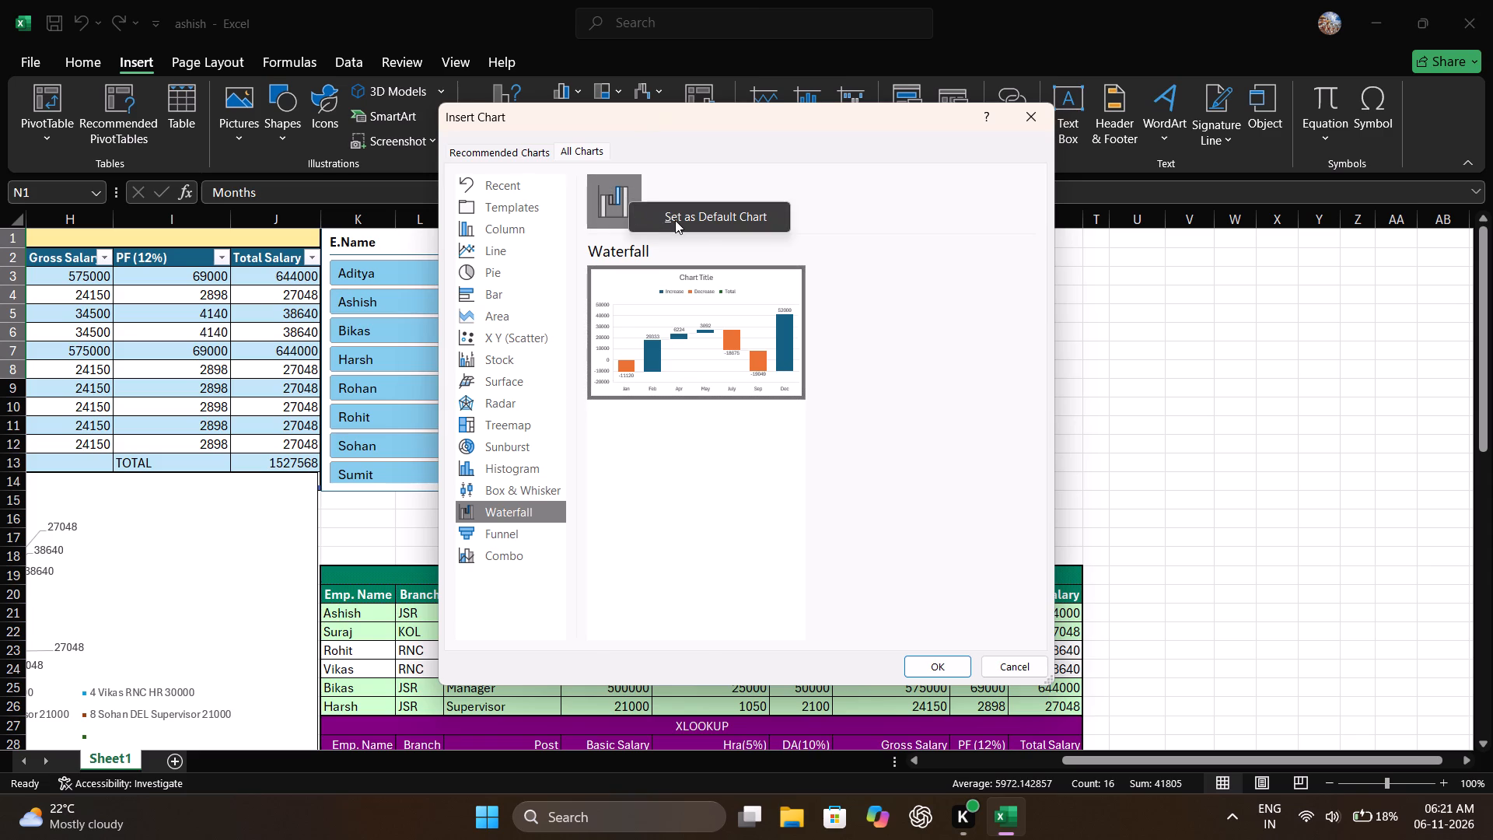
{"action": "left_click", "coordinate": [637, 198]}
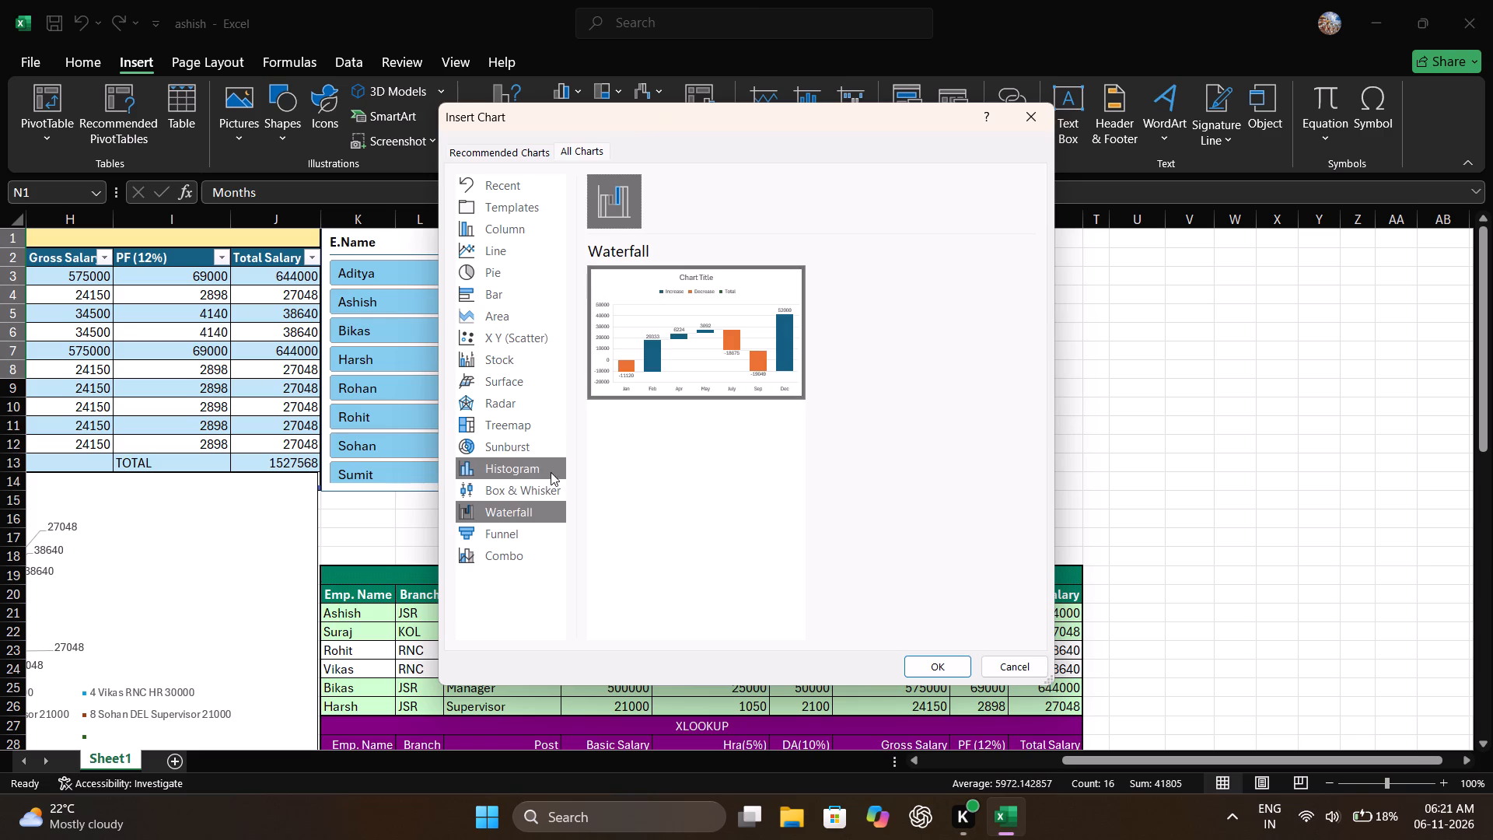
{"action": "left_click", "coordinate": [774, 352]}
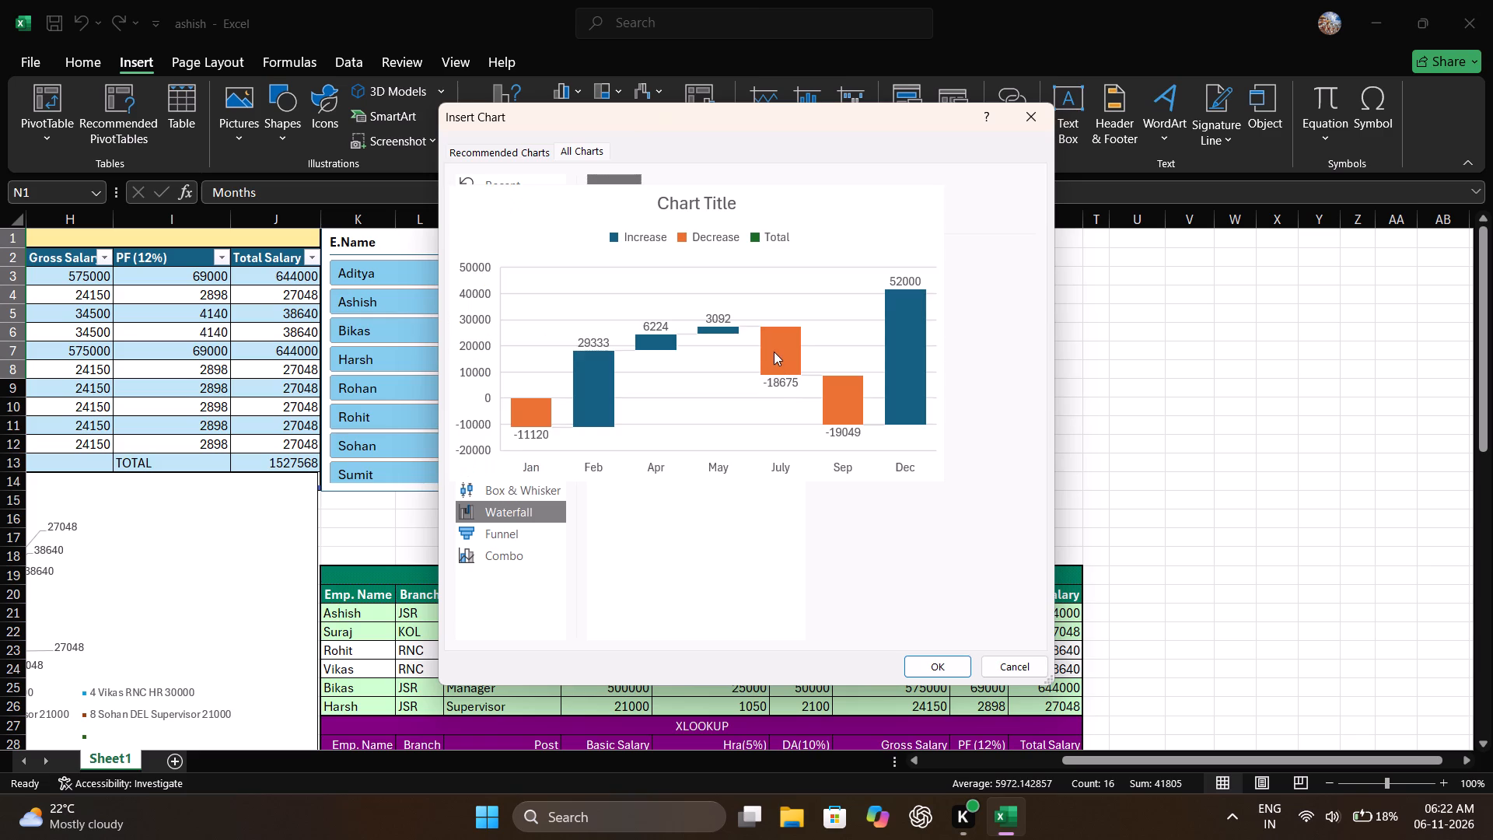
{"action": "left_click_drag", "start_coordinate": [922, 677], "coordinate": [928, 668]}
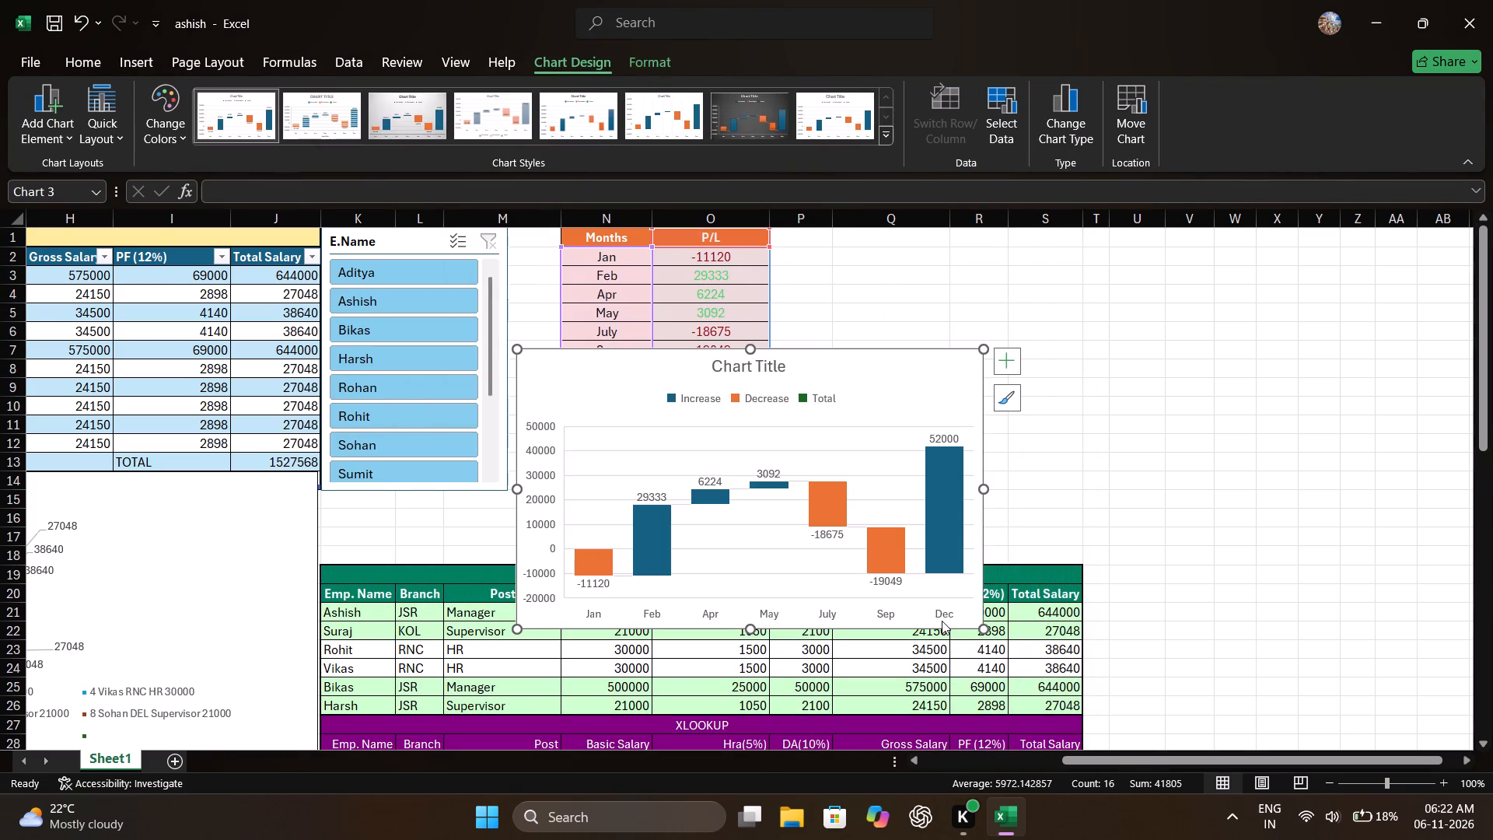
Move the new waterfall chart beside the Months and P/L table, starting at column P near row 1.
{"action": "left_click_drag", "start_coordinate": [900, 381], "coordinate": [900, 381]}
{"action": "left_click_drag", "start_coordinate": [900, 381], "coordinate": [1161, 268]}
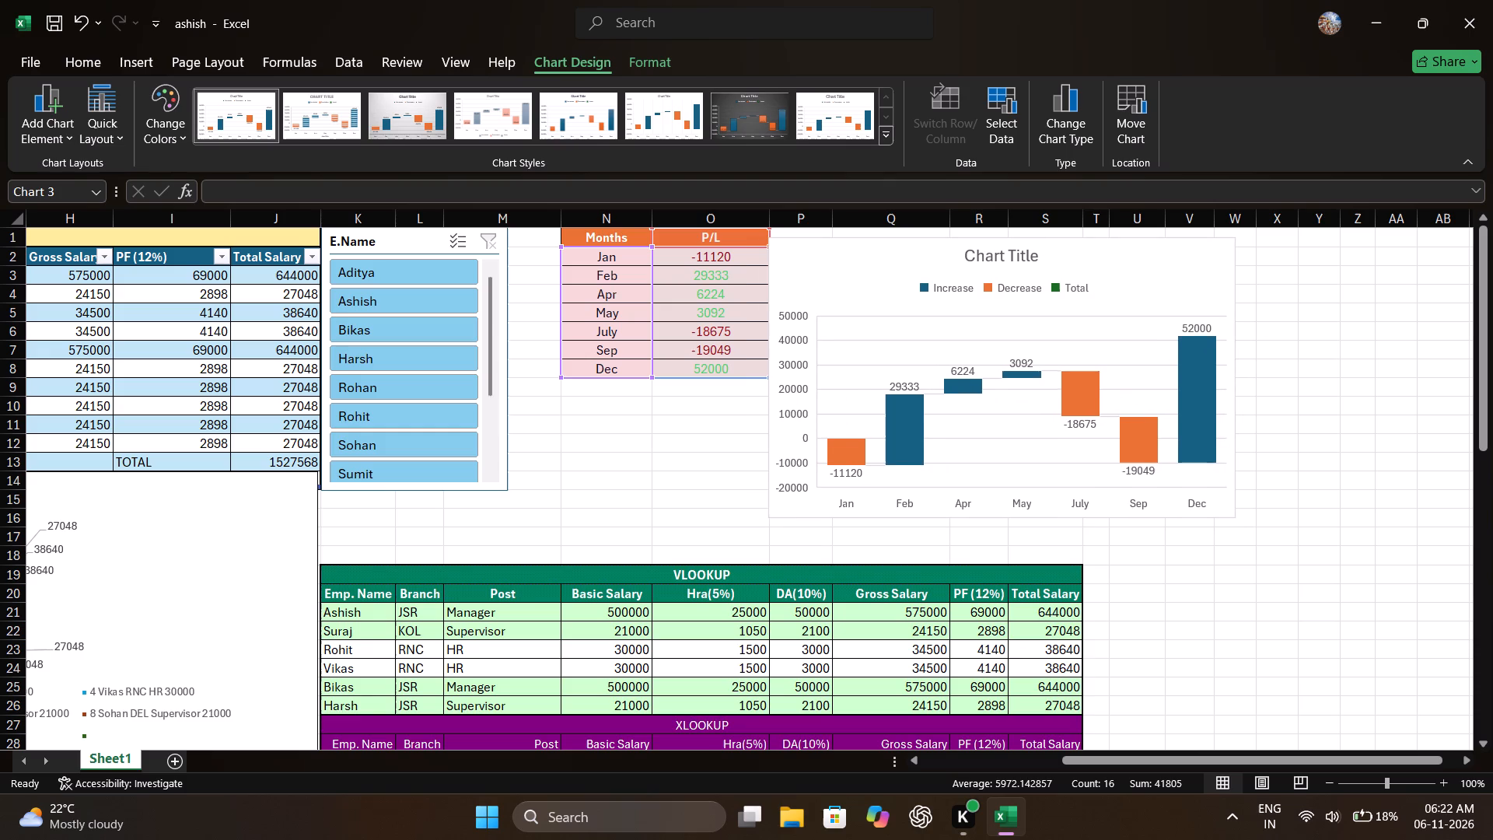
{"action": "left_click_drag", "start_coordinate": [1161, 268], "coordinate": [1157, 261]}
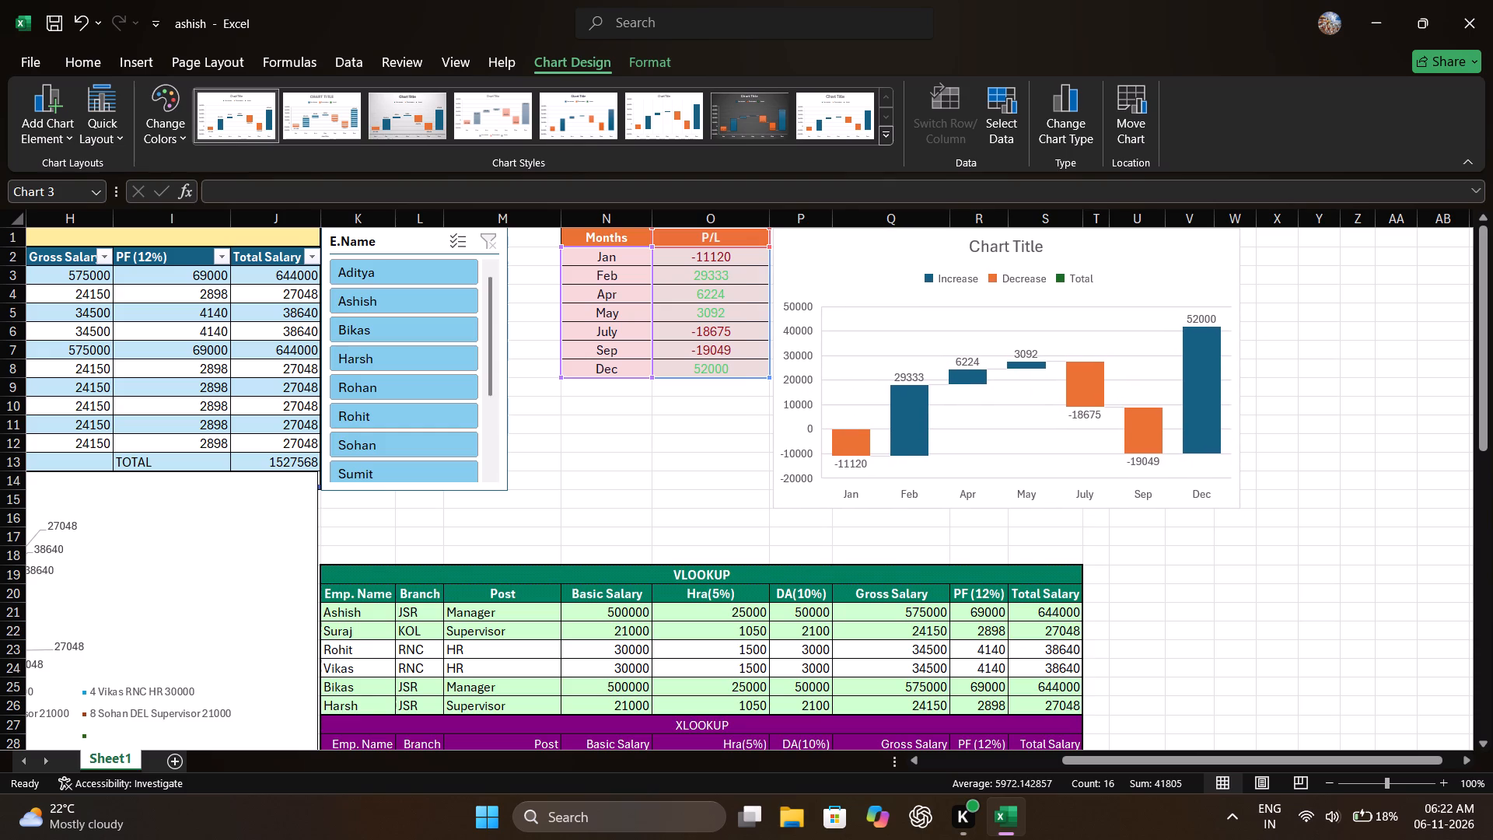
{"action": "left_click_drag", "start_coordinate": [1157, 261], "coordinate": [1156, 261]}
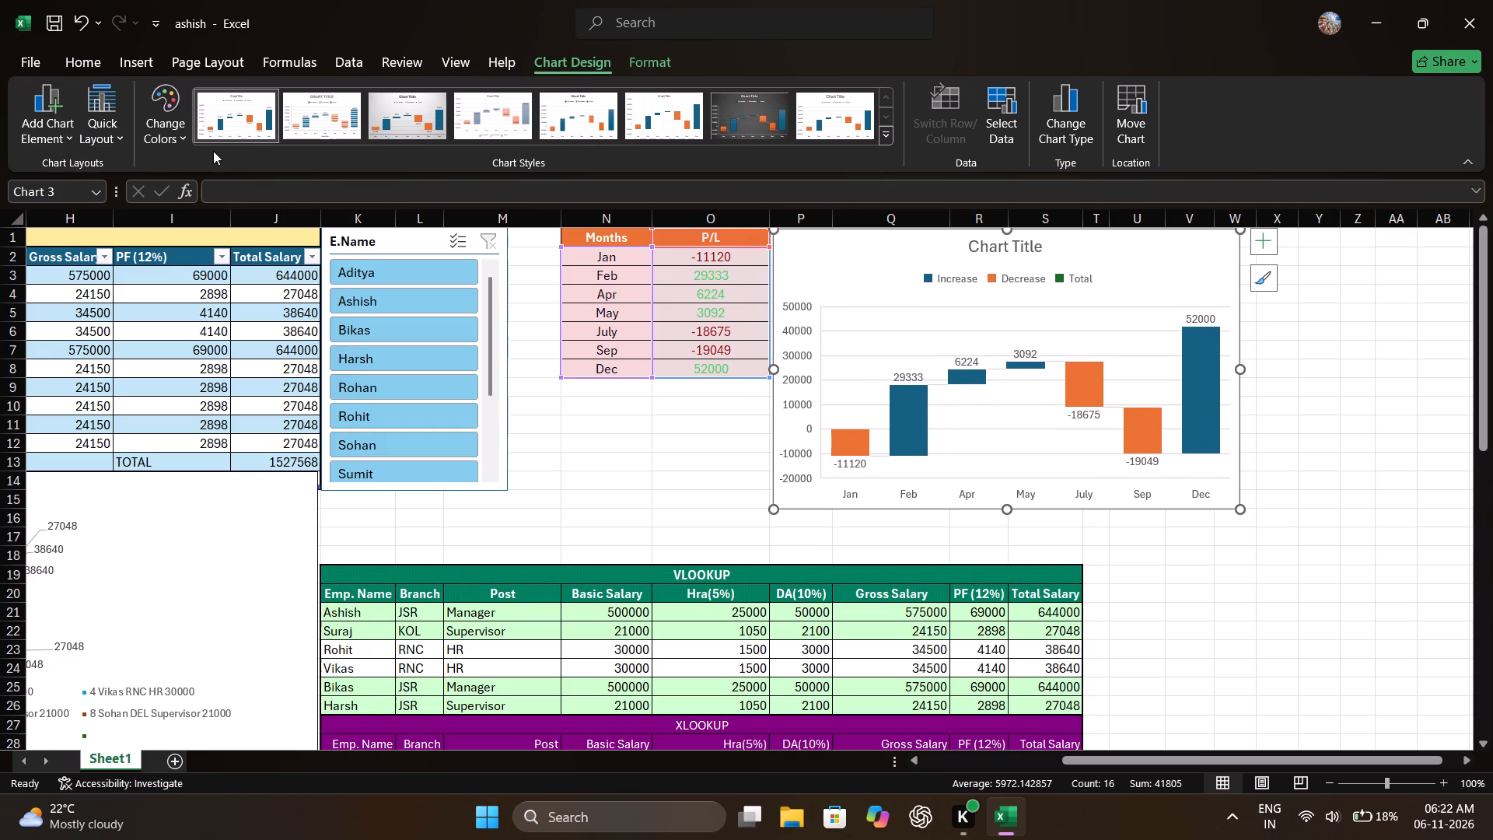
Recolour the waterfall chart with the third colourful palette, giving orange Increase columns and blue Decrease columns.
{"action": "left_click", "coordinate": [170, 136]}
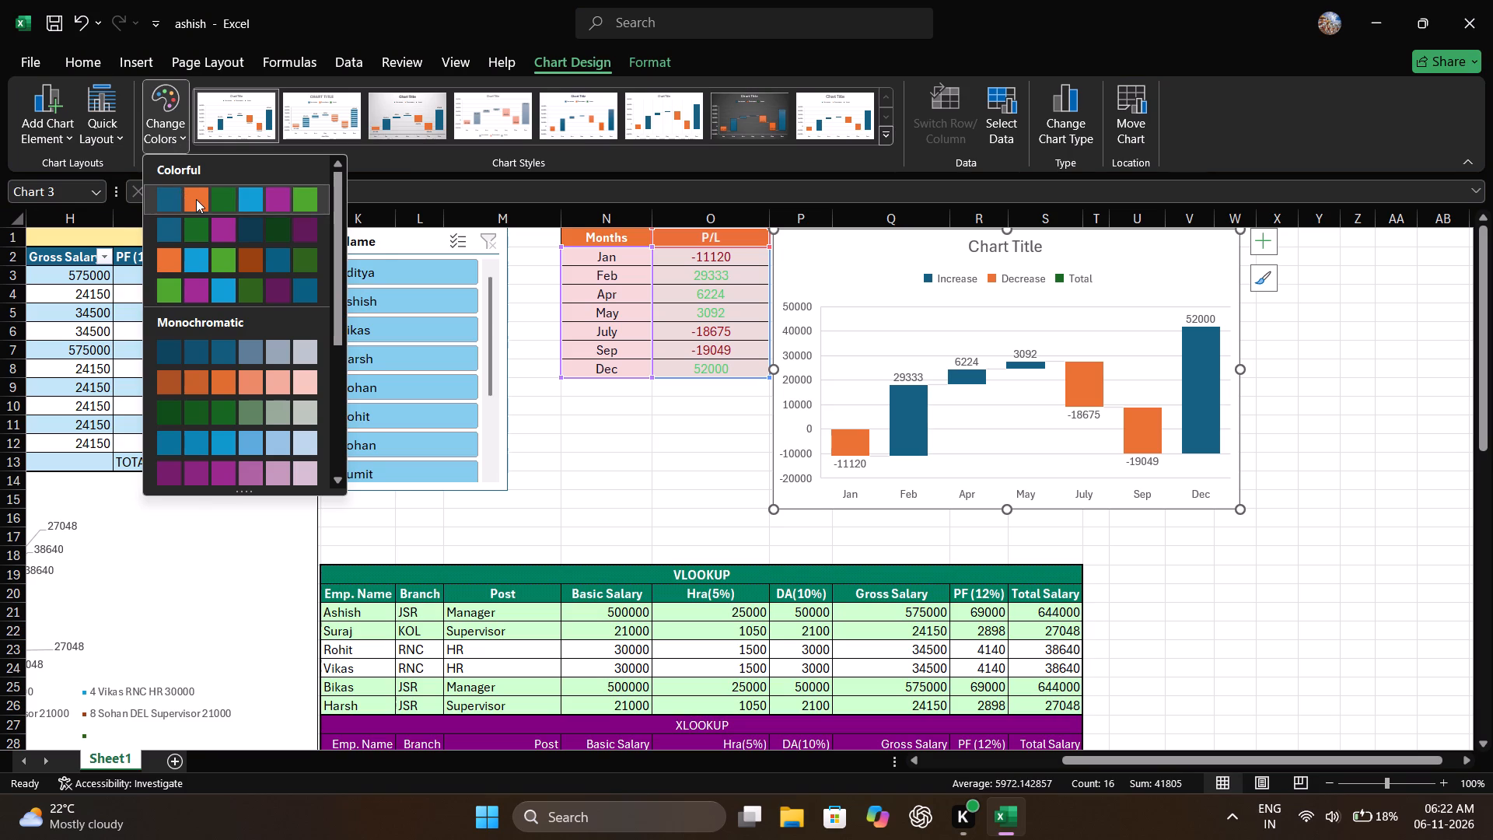
{"action": "left_click", "coordinate": [305, 197]}
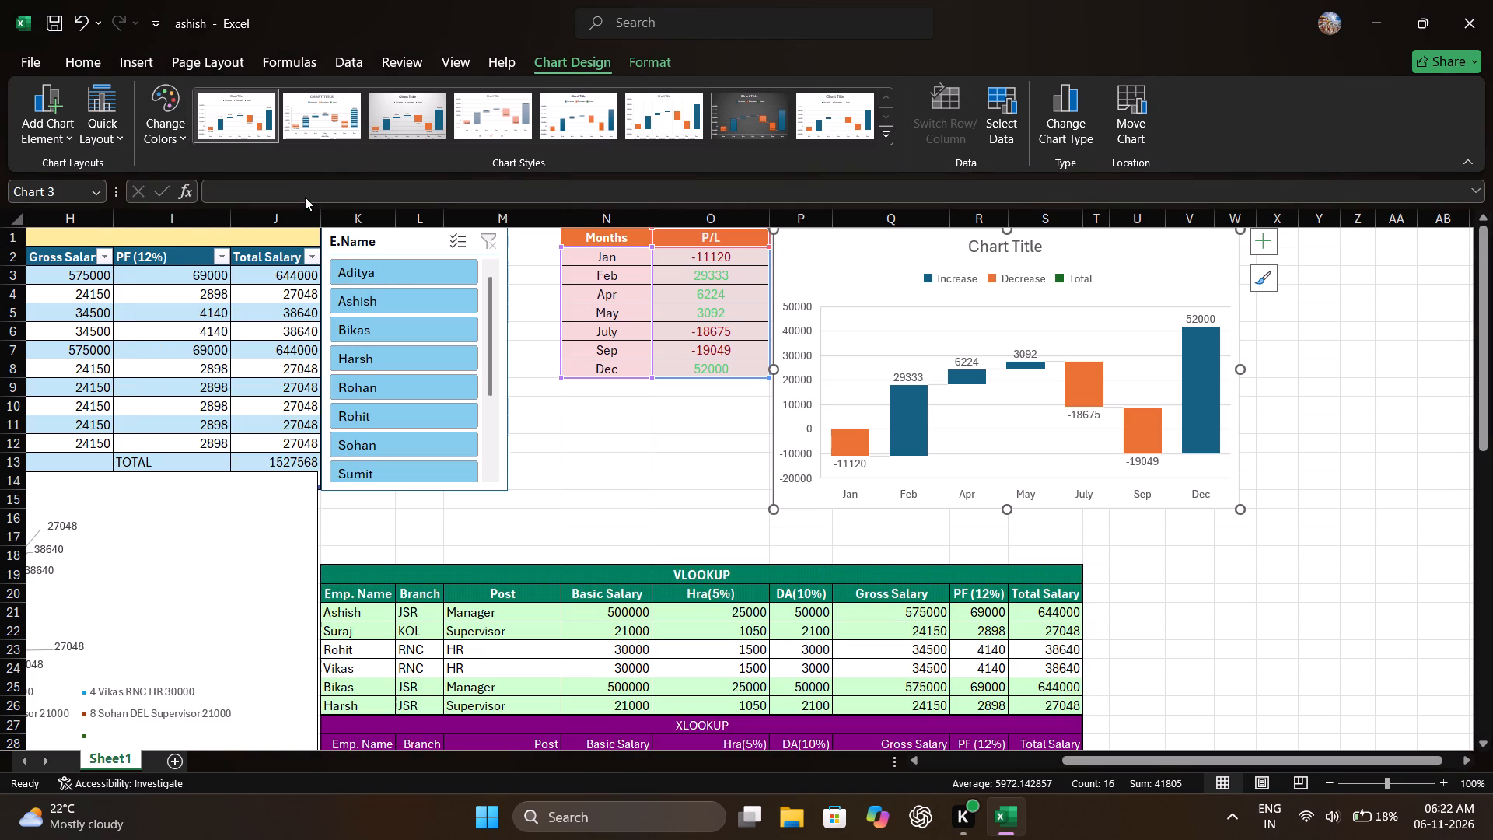
{"action": "left_click", "coordinate": [167, 143]}
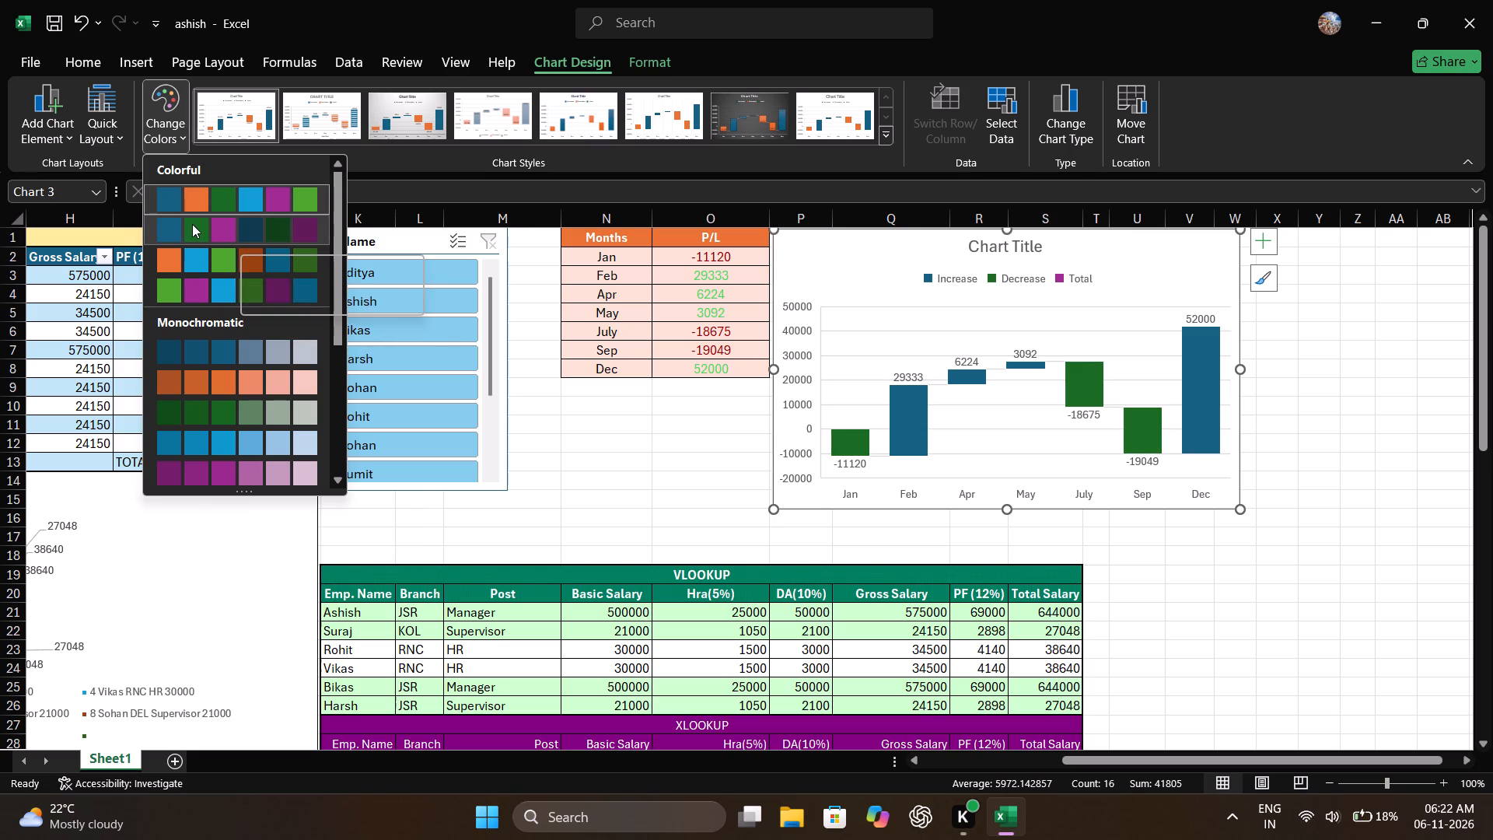
{"action": "right_click", "coordinate": [244, 194]}
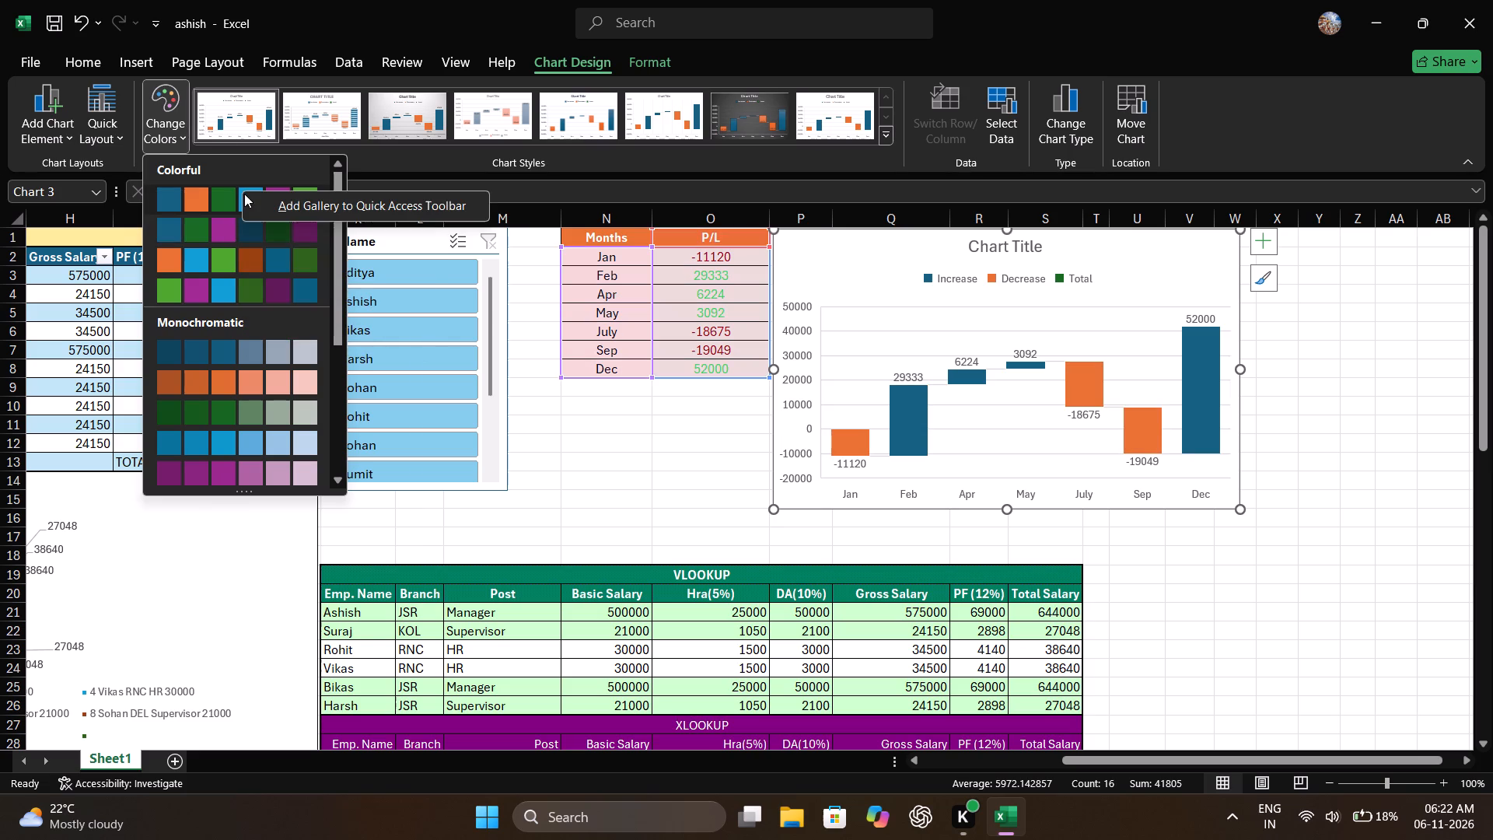
{"action": "left_click", "coordinate": [218, 192]}
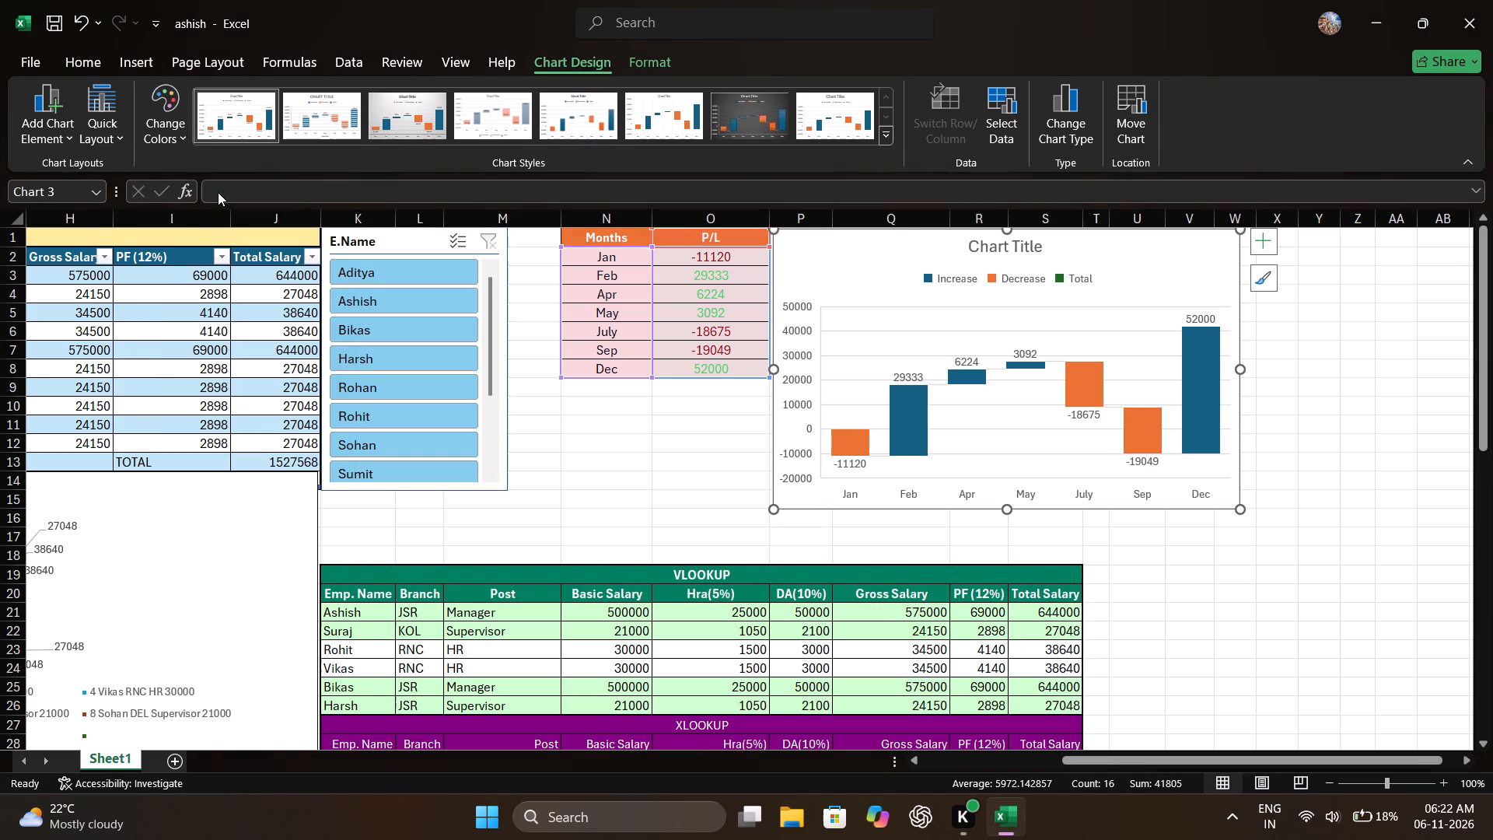
{"action": "left_click", "coordinate": [167, 113]}
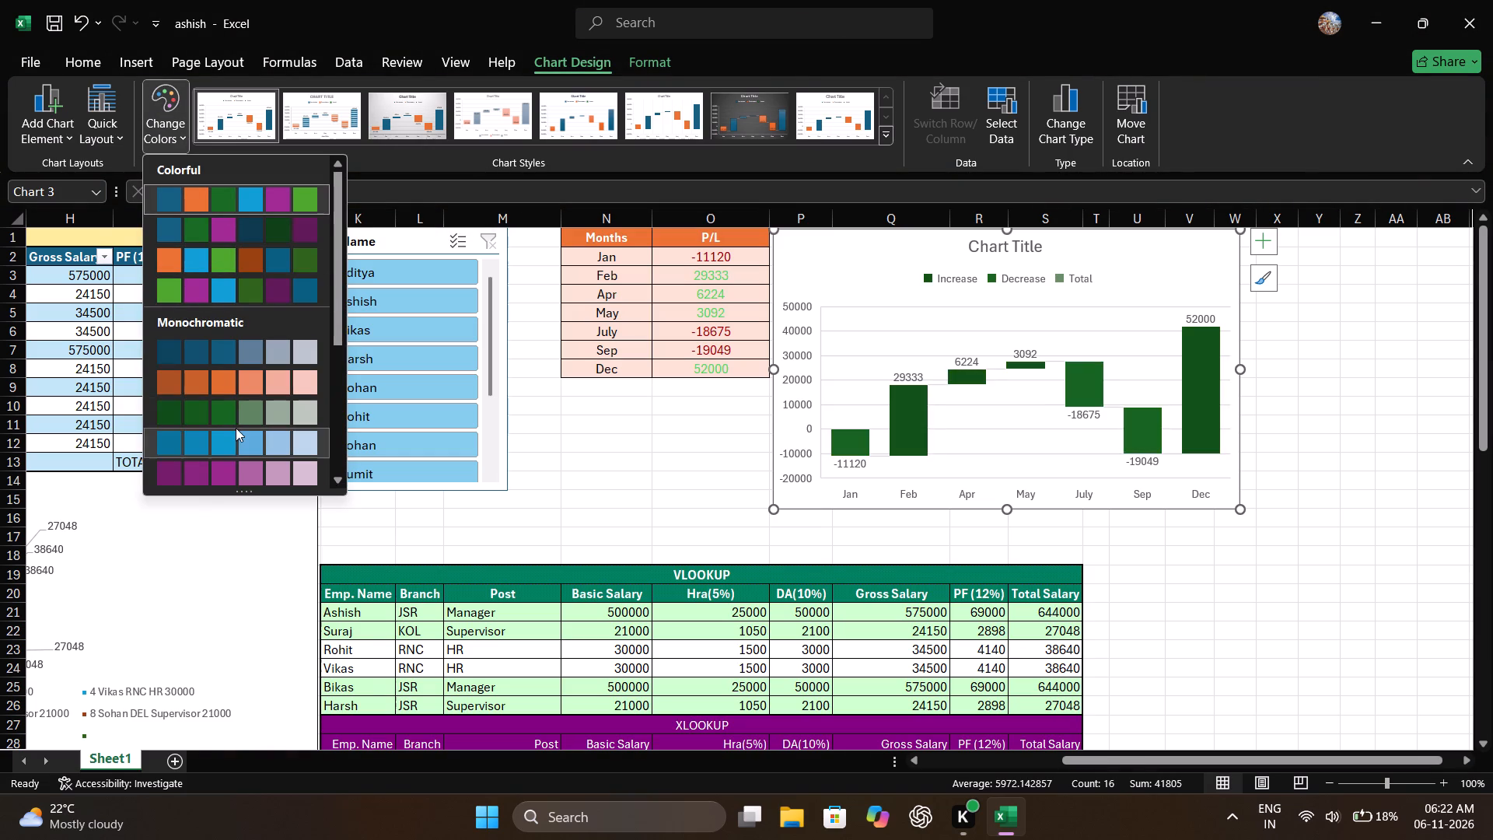
{"action": "scroll", "coordinate": [228, 379], "scroll_direction": "down", "scroll_amount": 5}
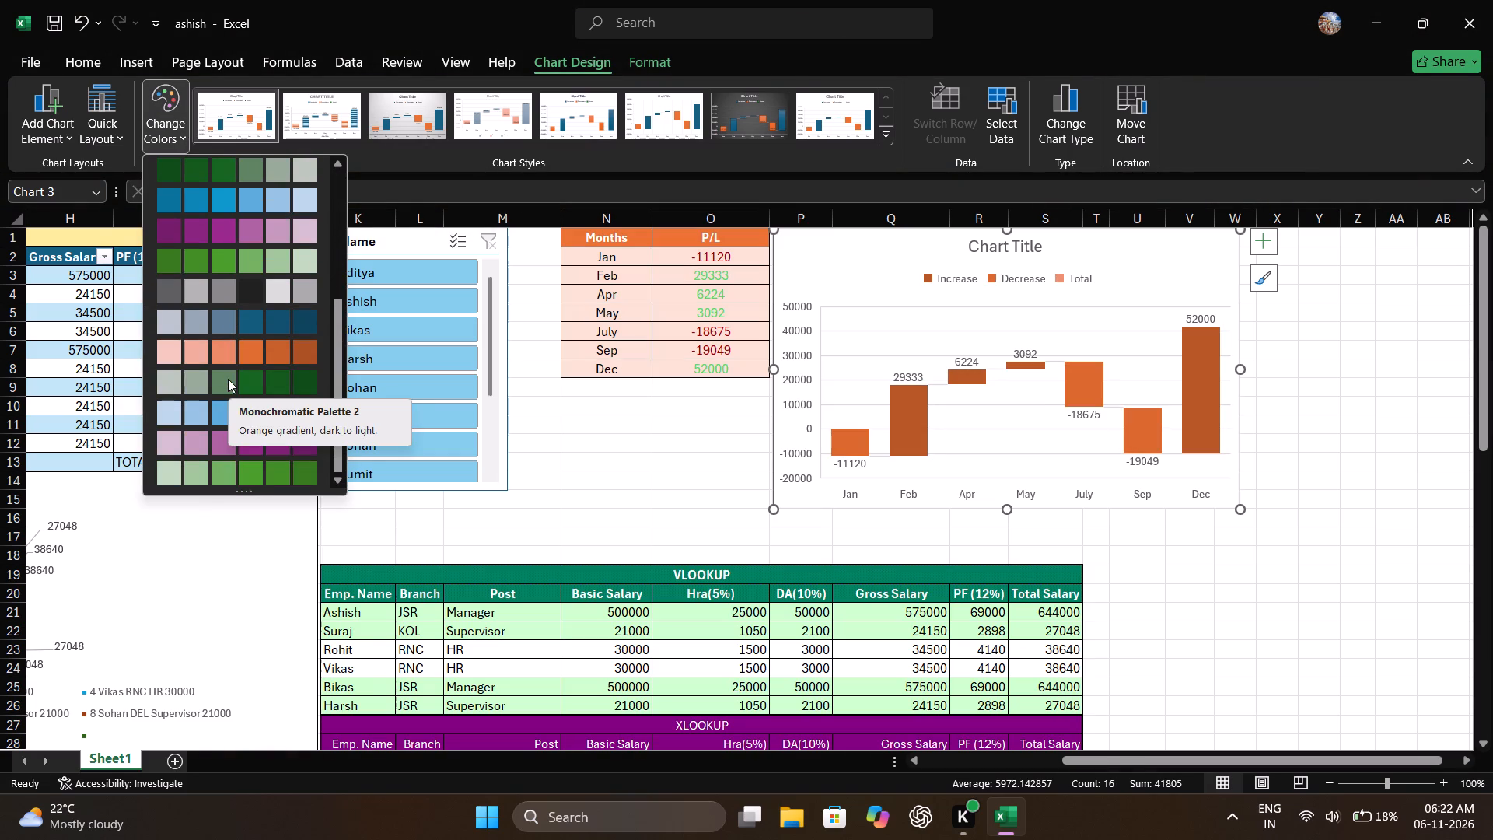
{"action": "scroll", "coordinate": [228, 379], "scroll_direction": "down", "scroll_amount": 5}
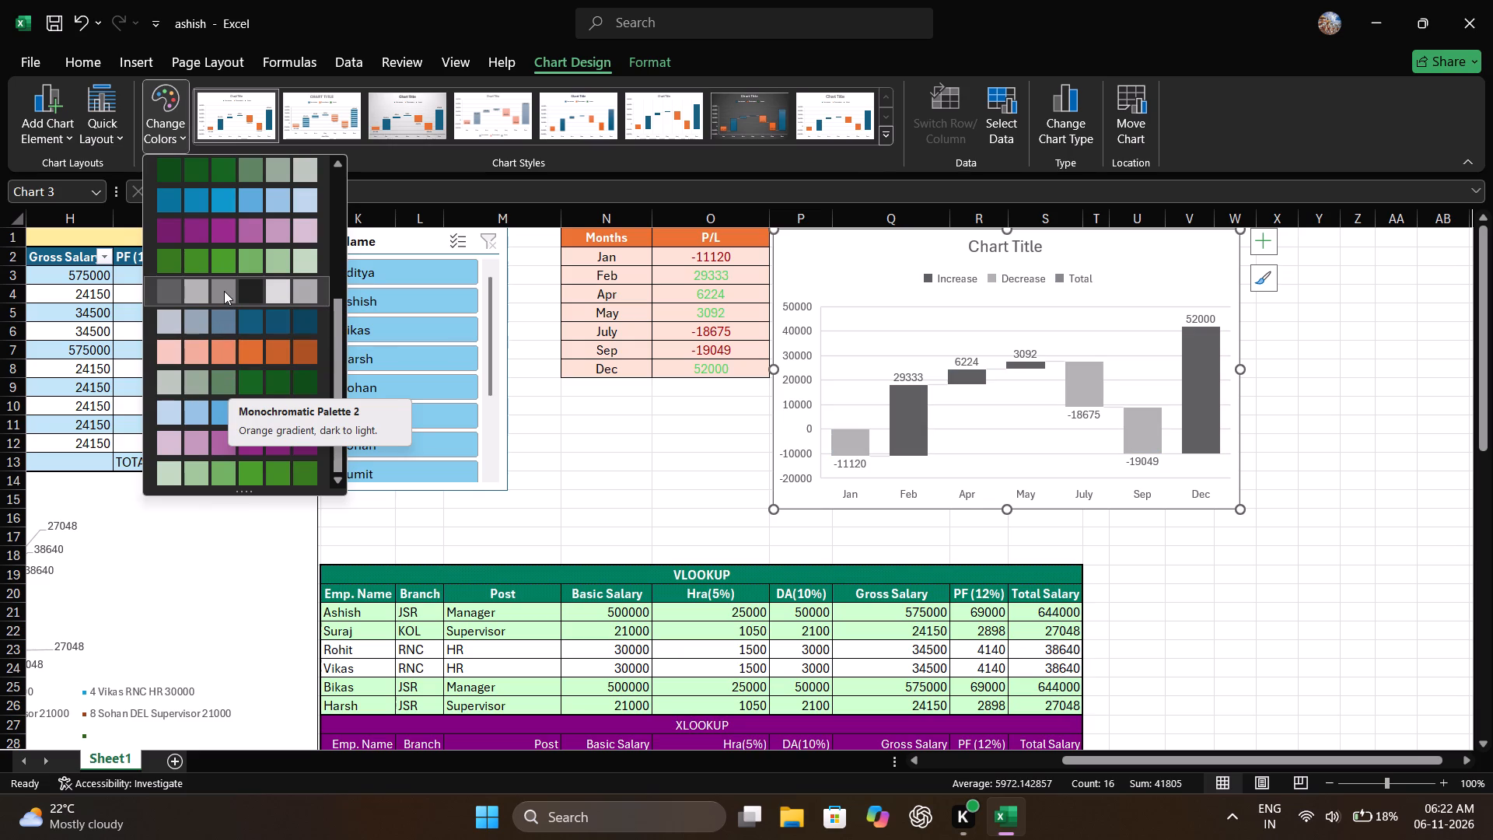
{"action": "scroll", "coordinate": [224, 291], "scroll_direction": "up", "scroll_amount": 6}
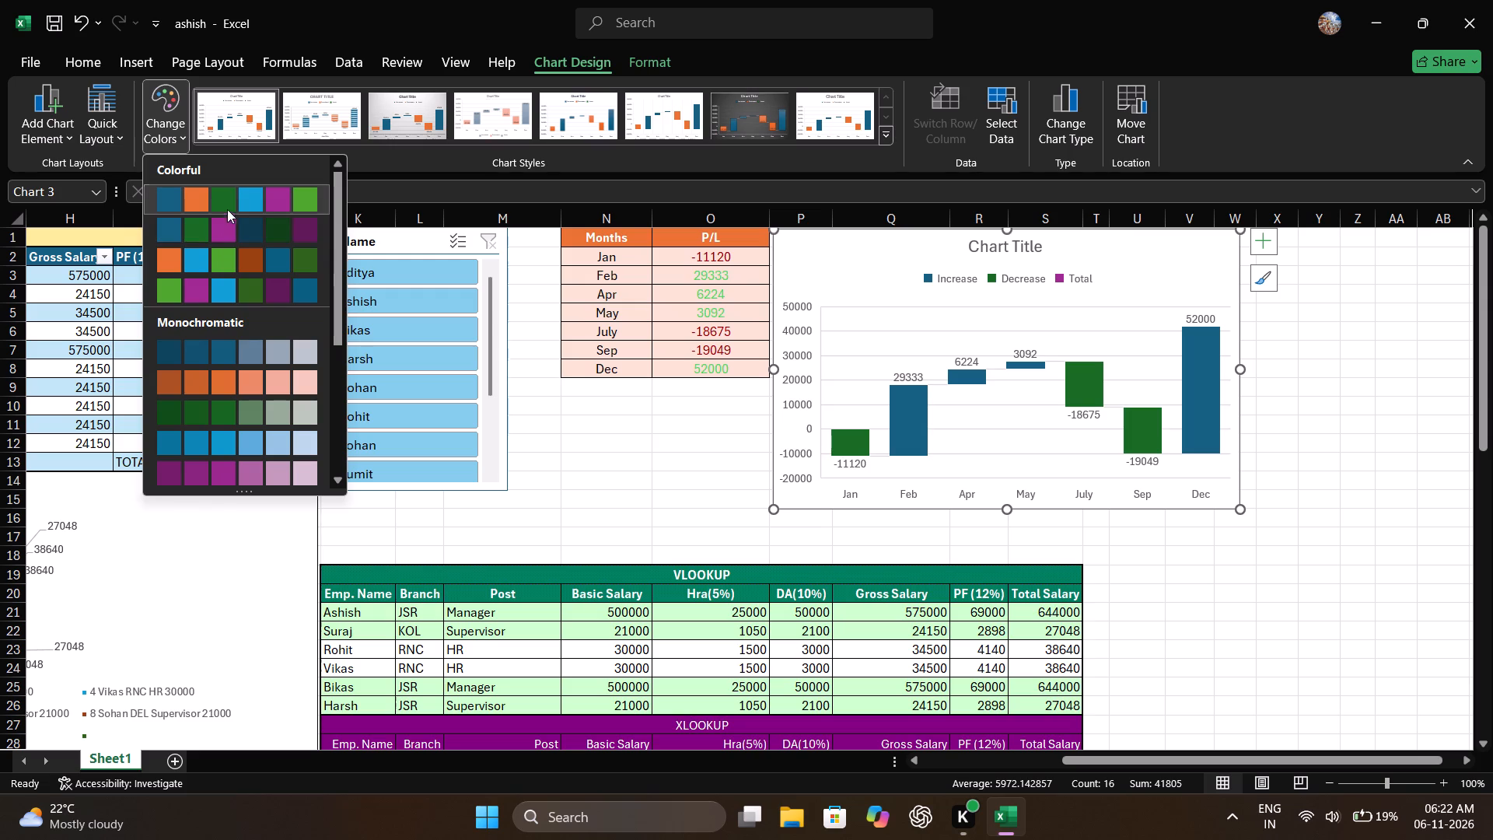
{"action": "left_click", "coordinate": [228, 258]}
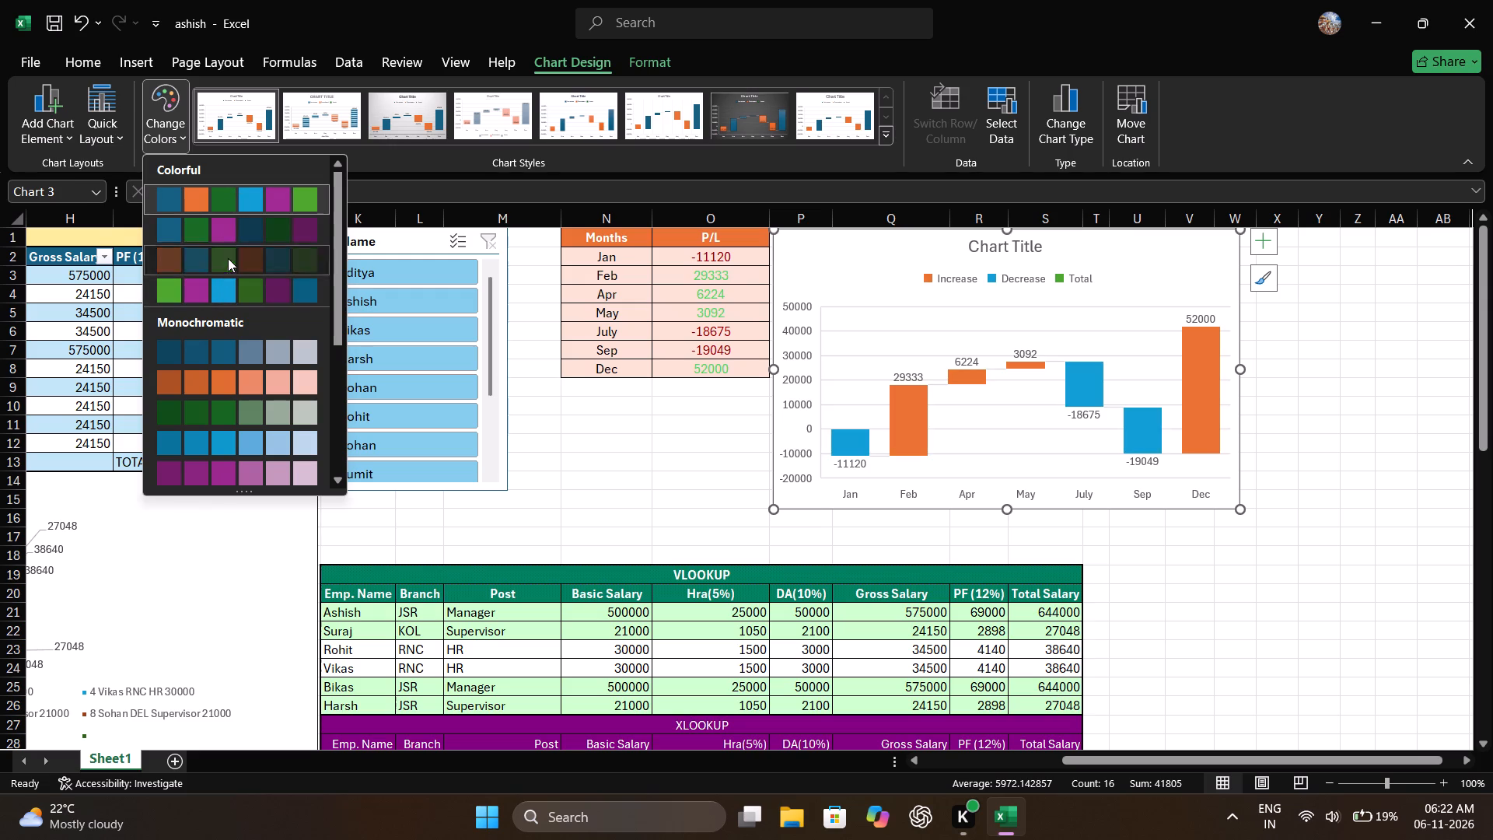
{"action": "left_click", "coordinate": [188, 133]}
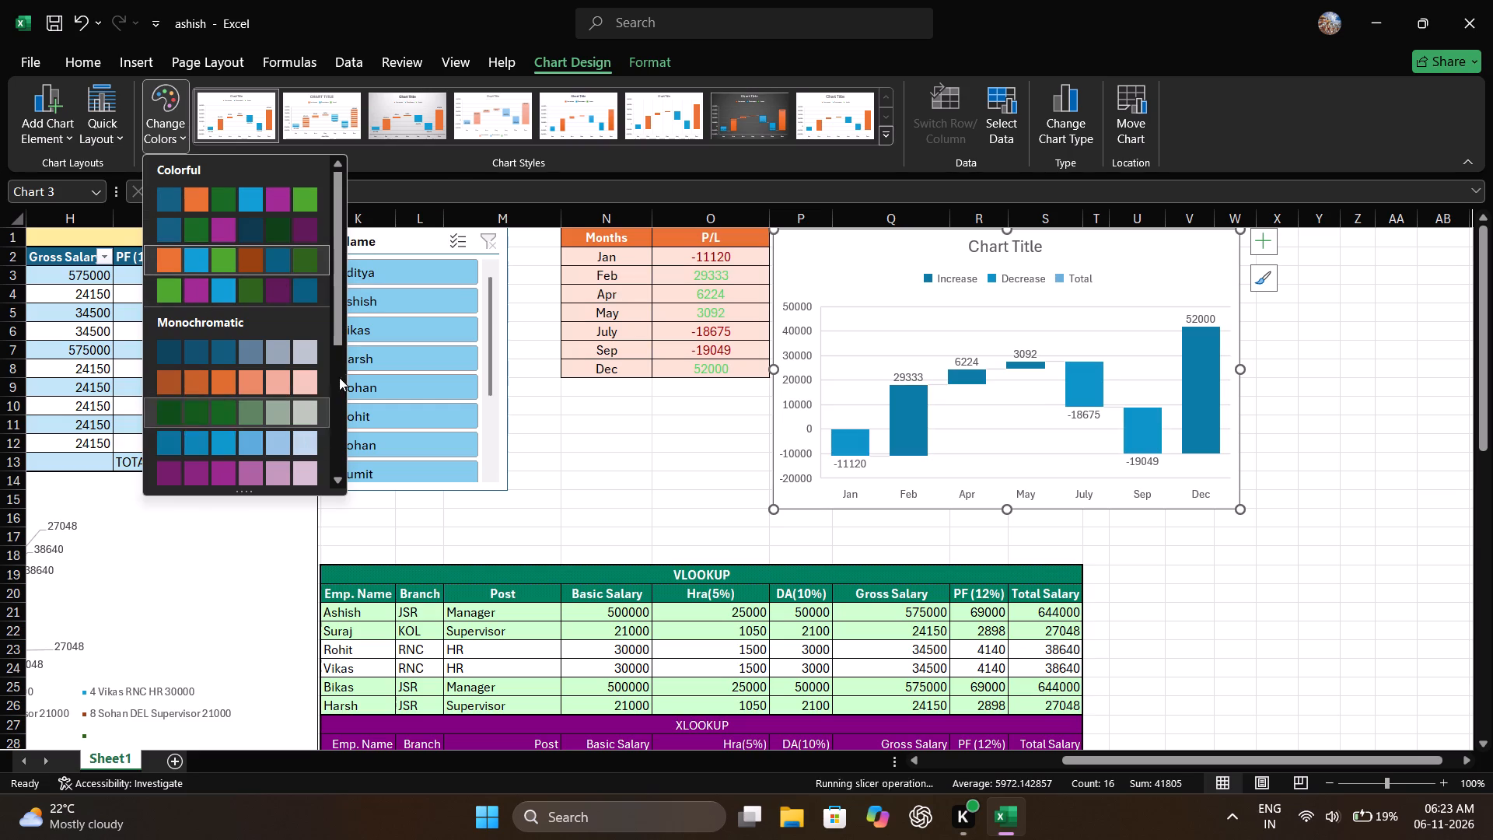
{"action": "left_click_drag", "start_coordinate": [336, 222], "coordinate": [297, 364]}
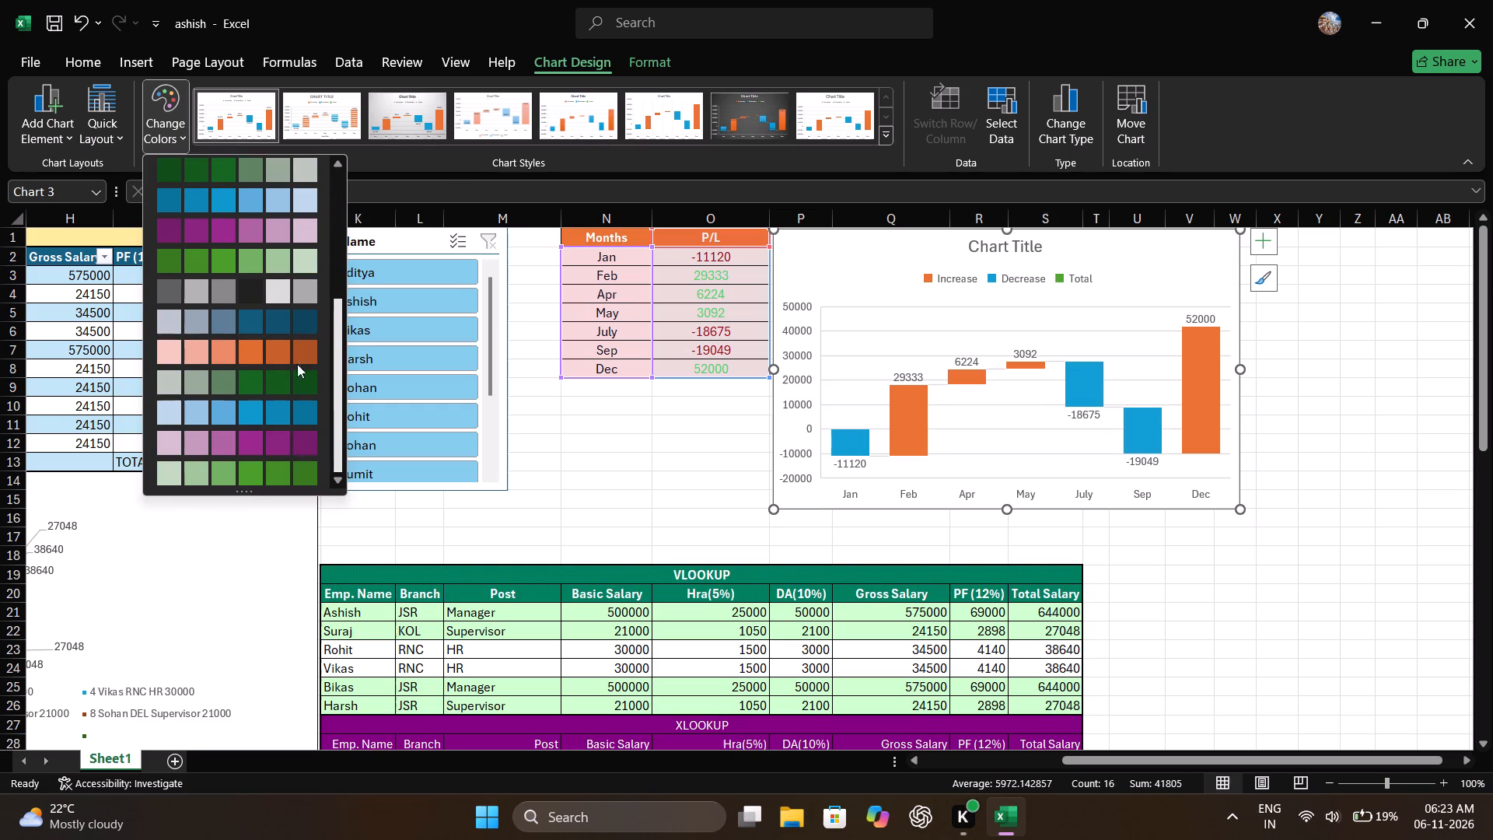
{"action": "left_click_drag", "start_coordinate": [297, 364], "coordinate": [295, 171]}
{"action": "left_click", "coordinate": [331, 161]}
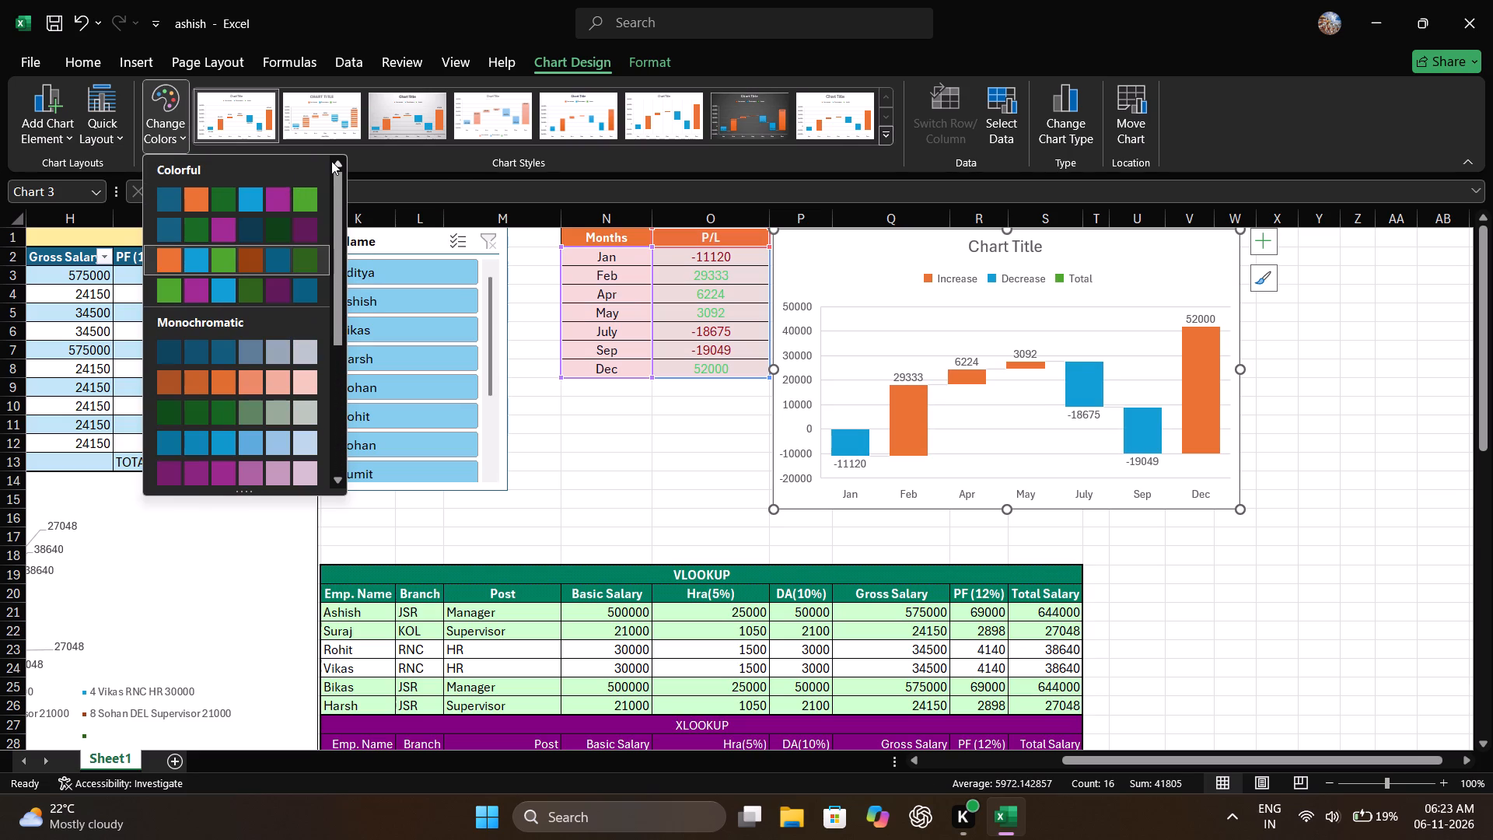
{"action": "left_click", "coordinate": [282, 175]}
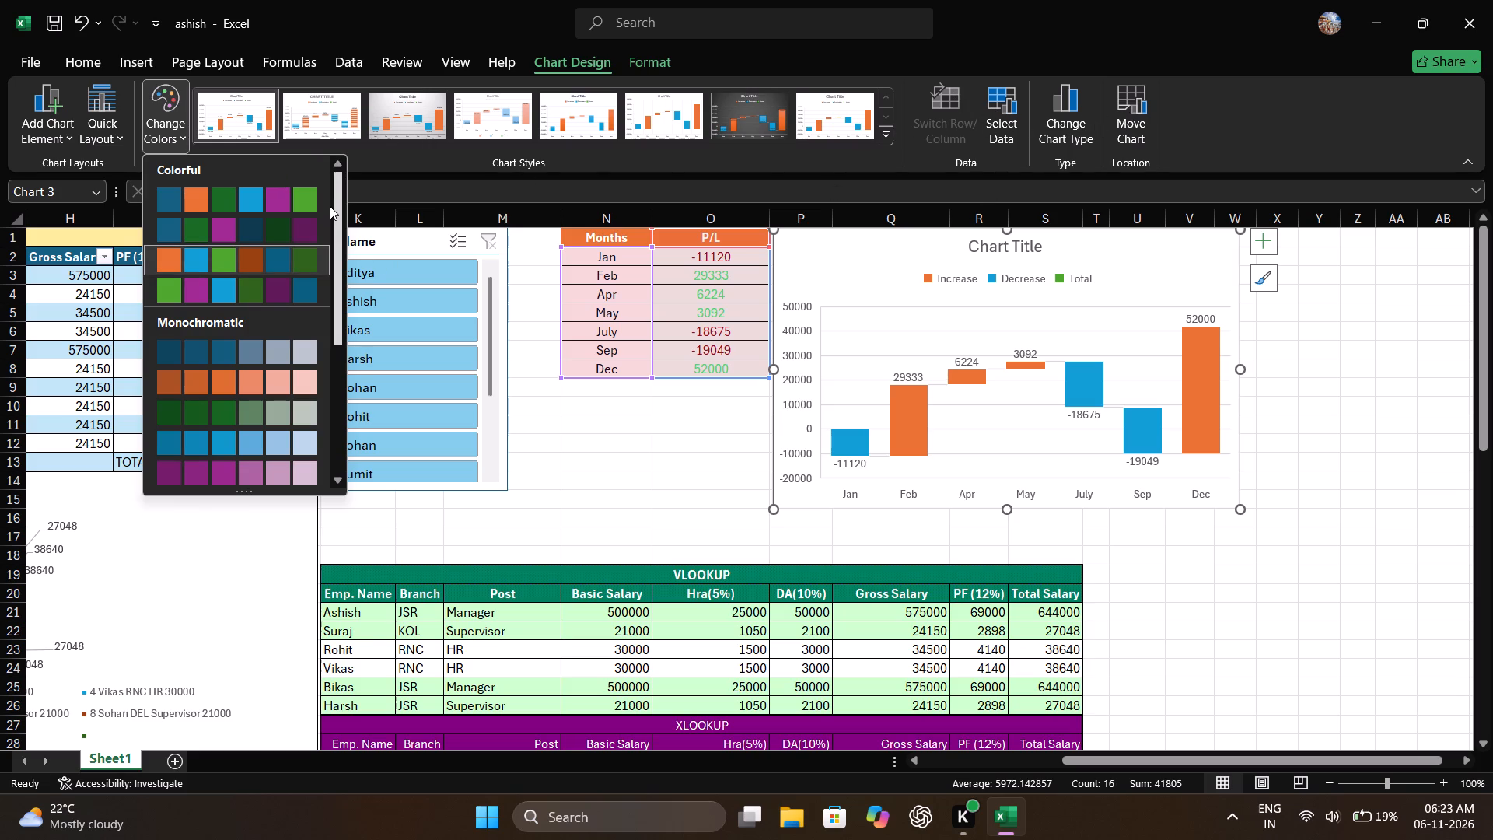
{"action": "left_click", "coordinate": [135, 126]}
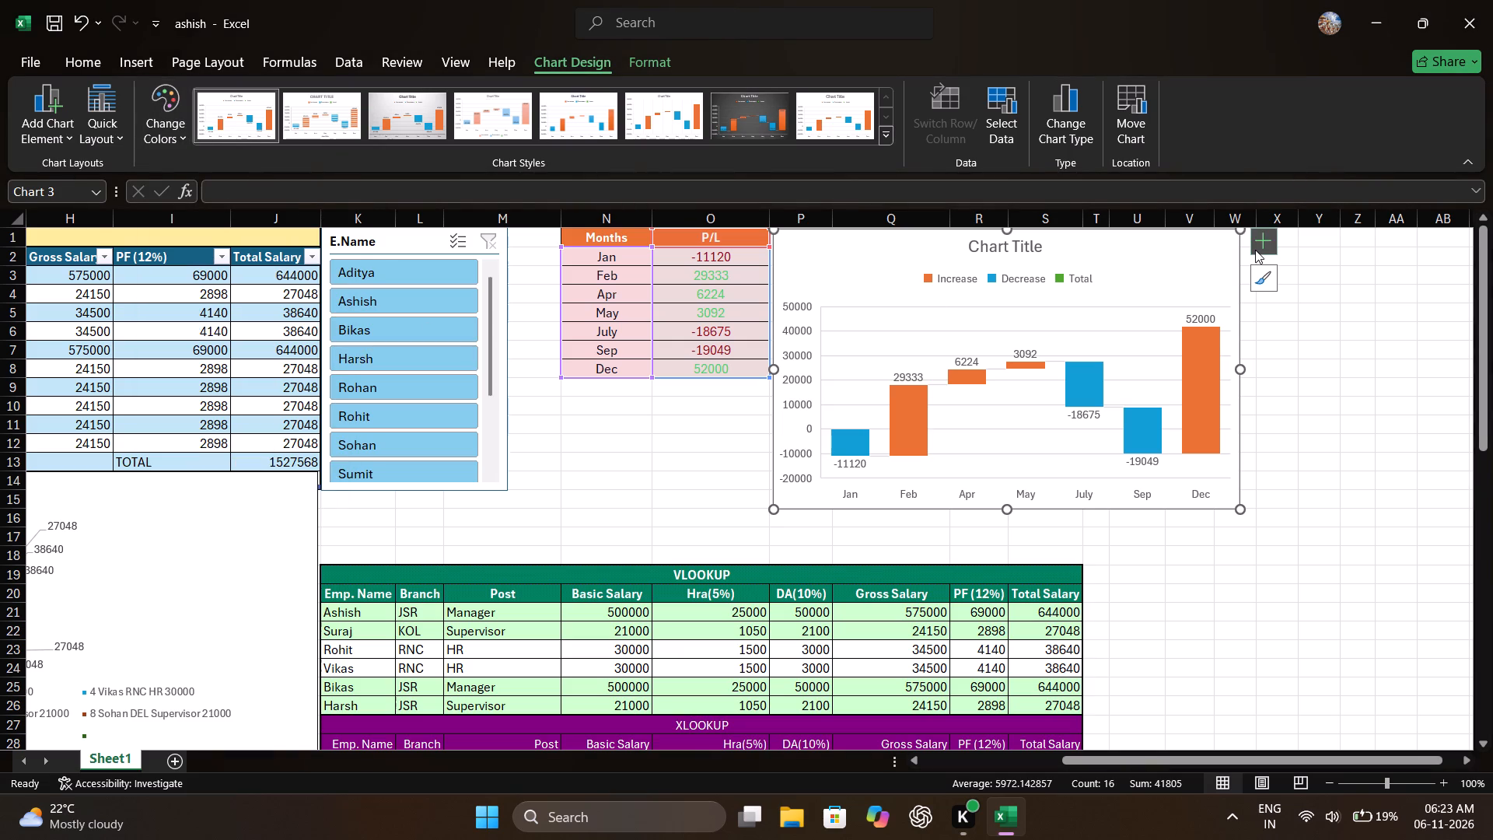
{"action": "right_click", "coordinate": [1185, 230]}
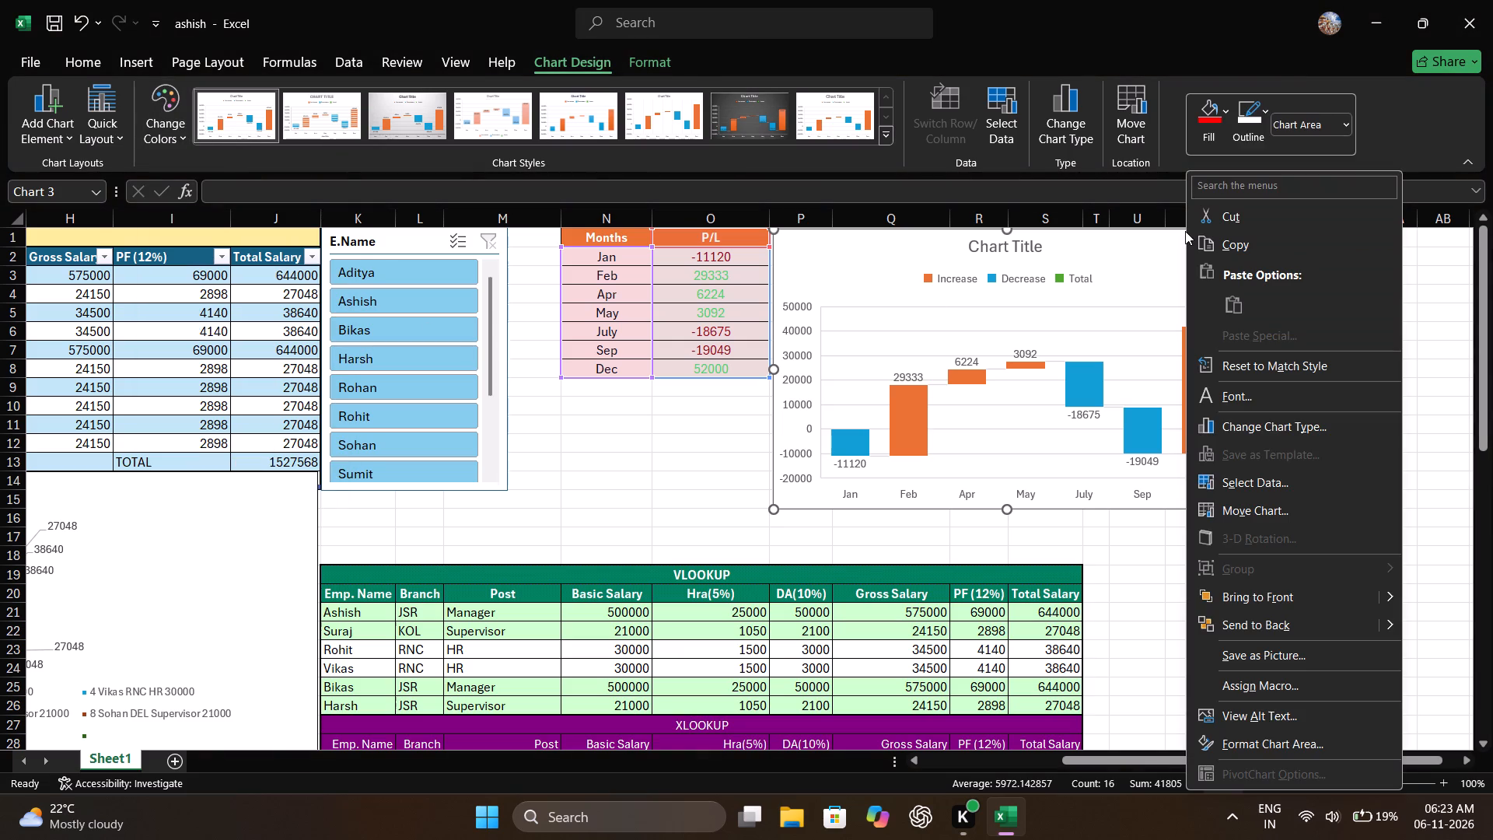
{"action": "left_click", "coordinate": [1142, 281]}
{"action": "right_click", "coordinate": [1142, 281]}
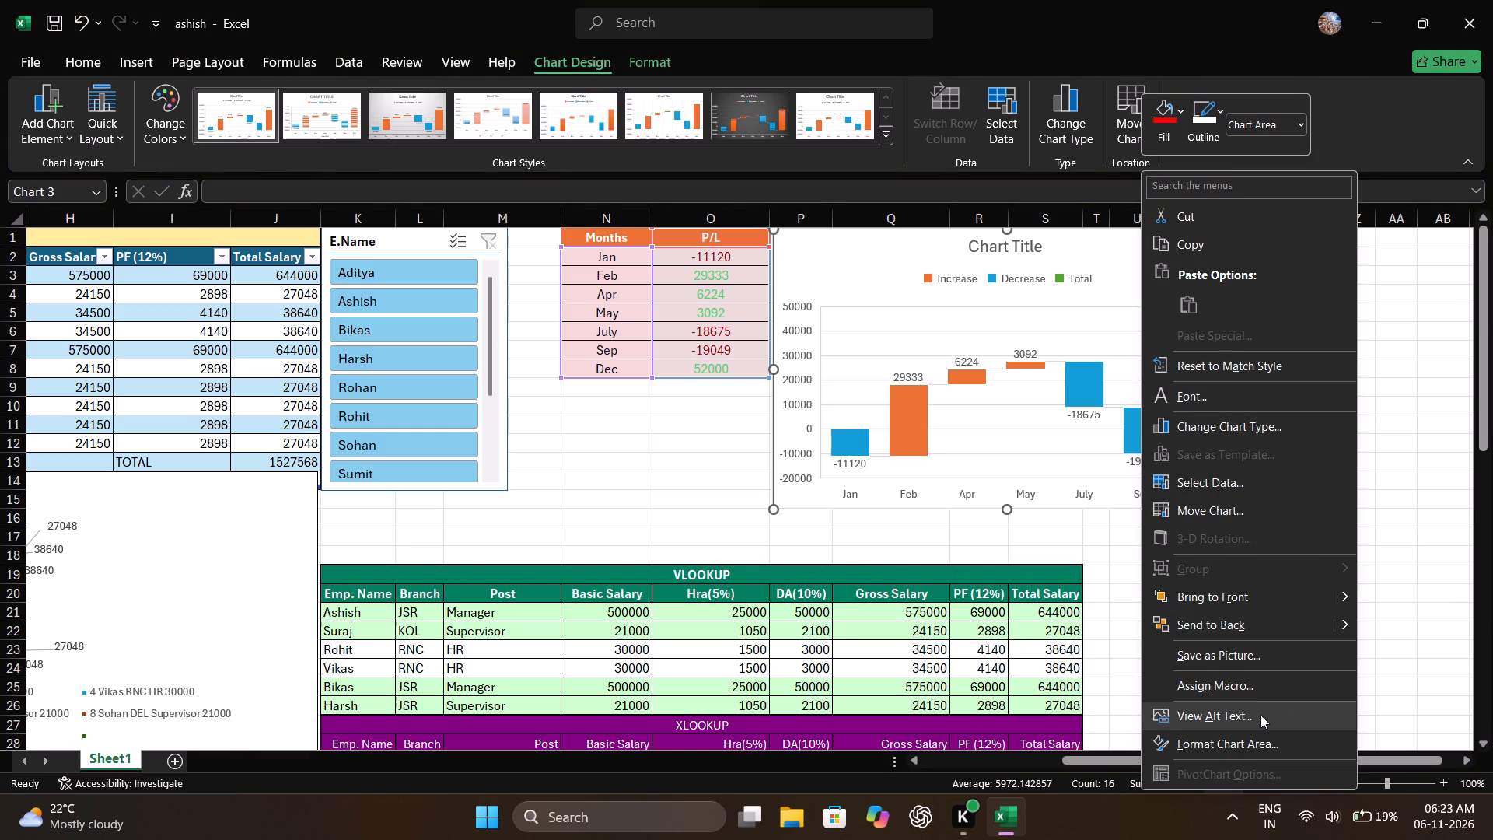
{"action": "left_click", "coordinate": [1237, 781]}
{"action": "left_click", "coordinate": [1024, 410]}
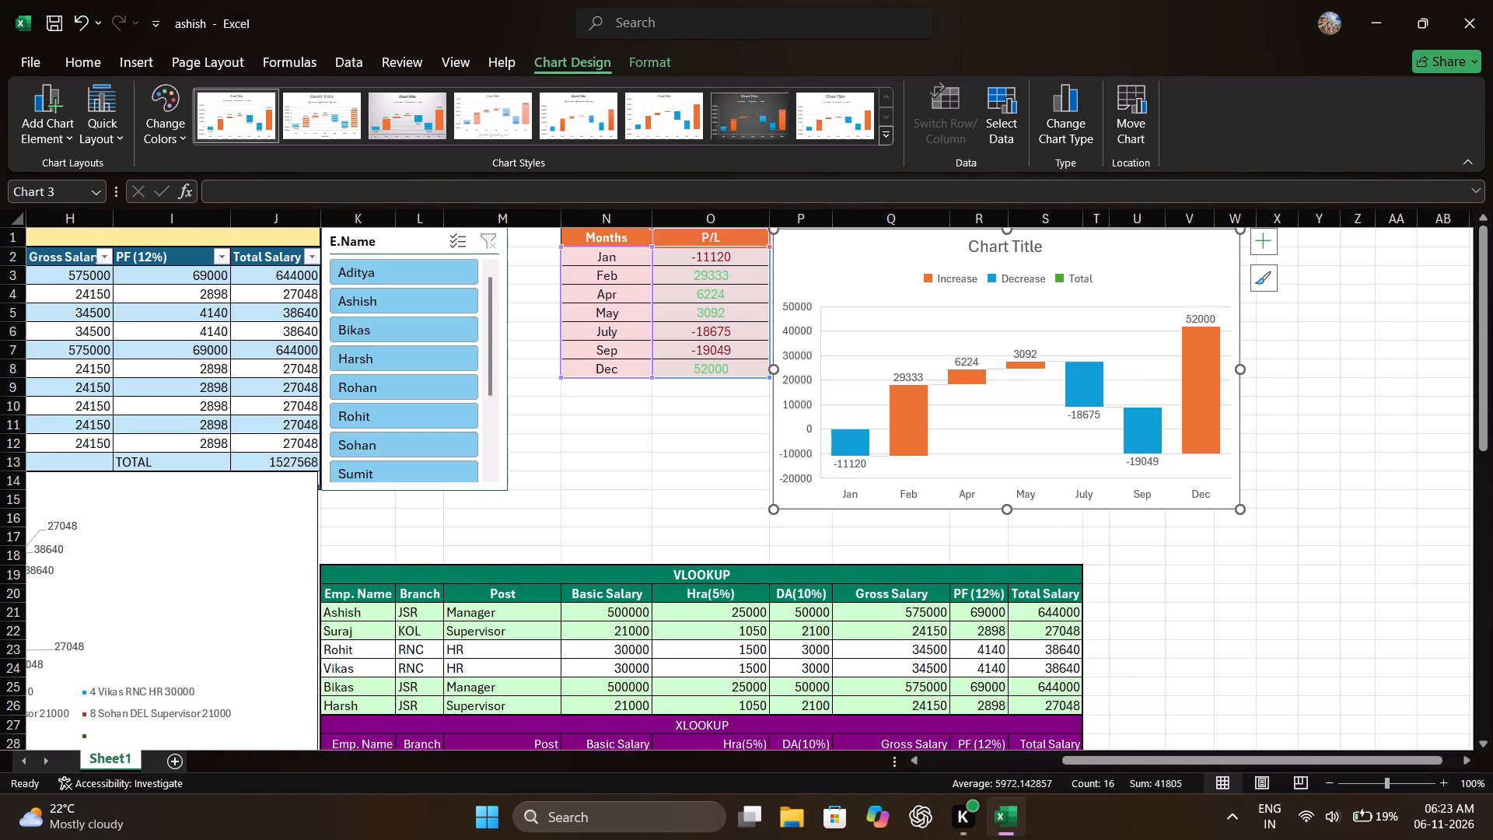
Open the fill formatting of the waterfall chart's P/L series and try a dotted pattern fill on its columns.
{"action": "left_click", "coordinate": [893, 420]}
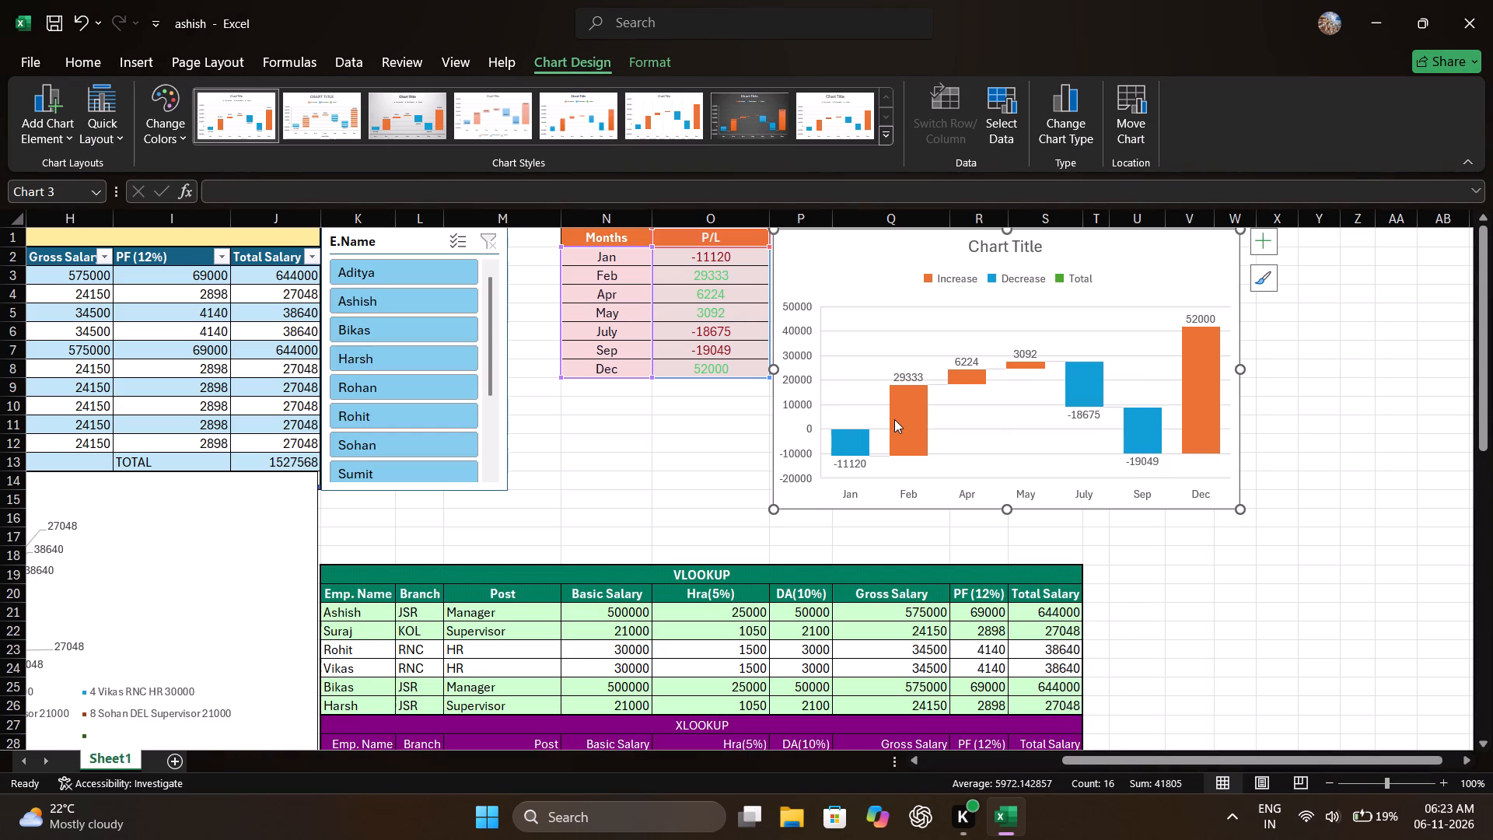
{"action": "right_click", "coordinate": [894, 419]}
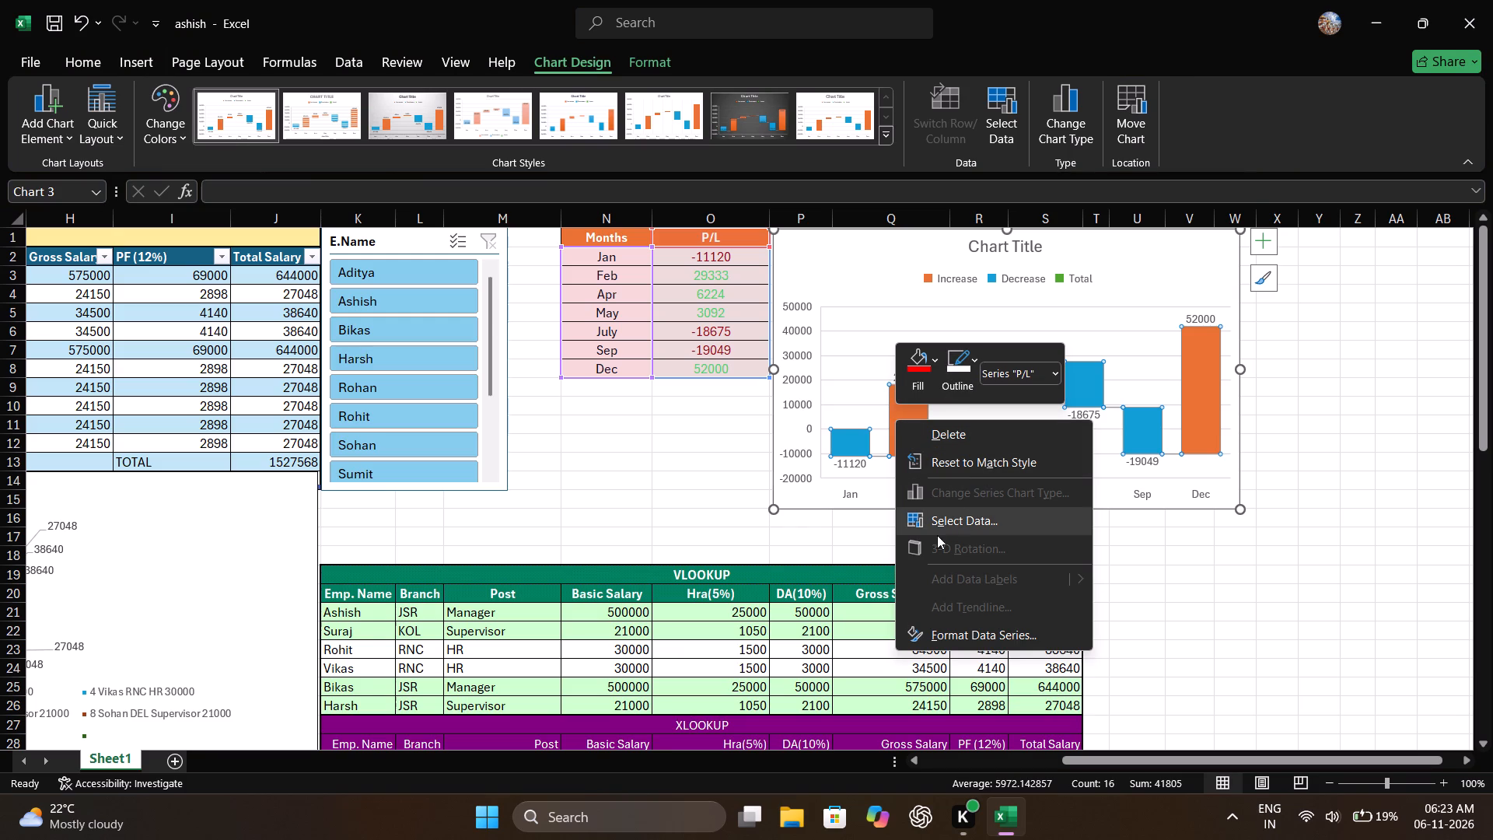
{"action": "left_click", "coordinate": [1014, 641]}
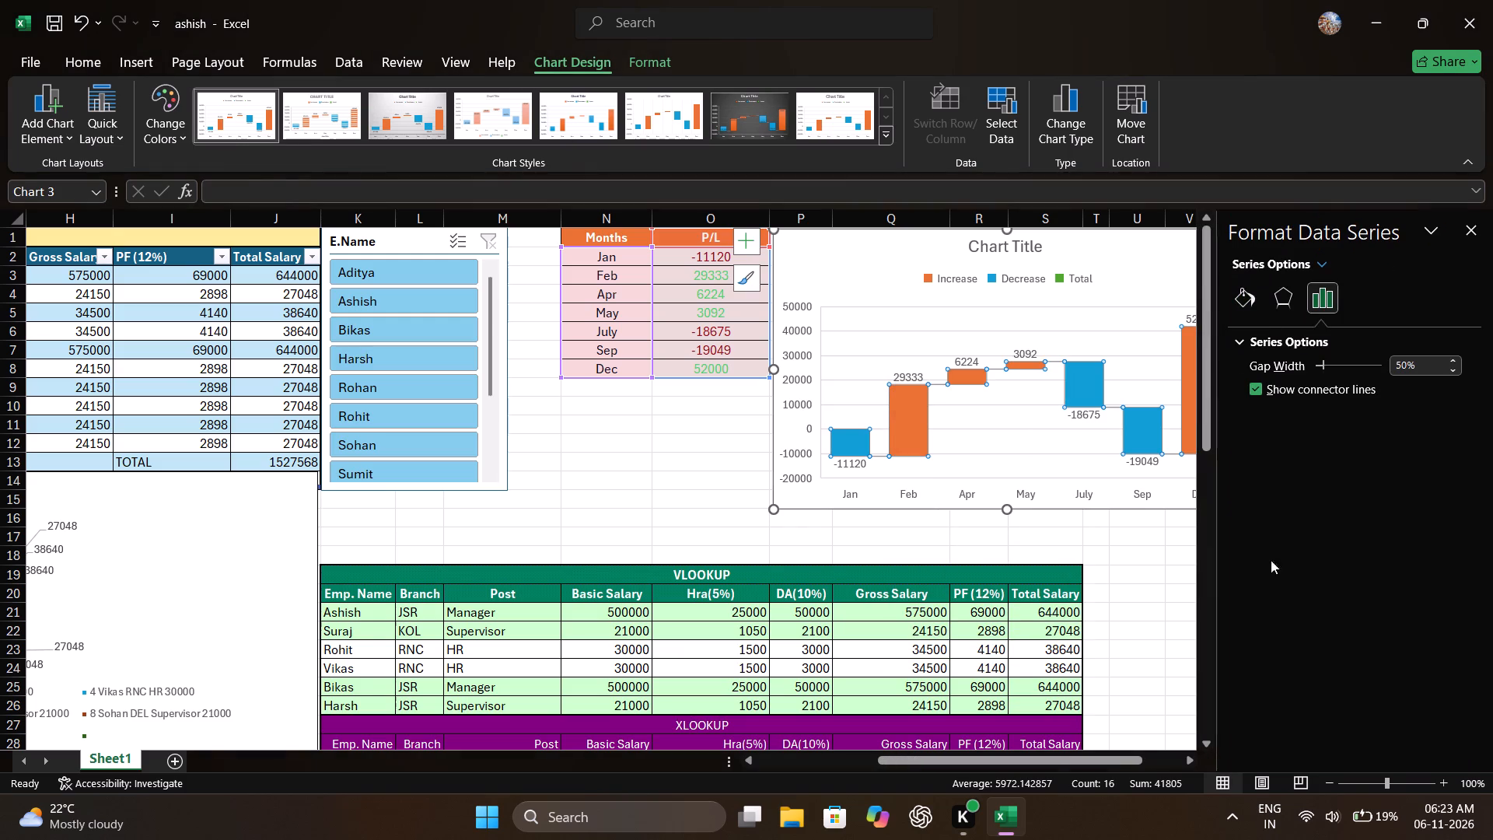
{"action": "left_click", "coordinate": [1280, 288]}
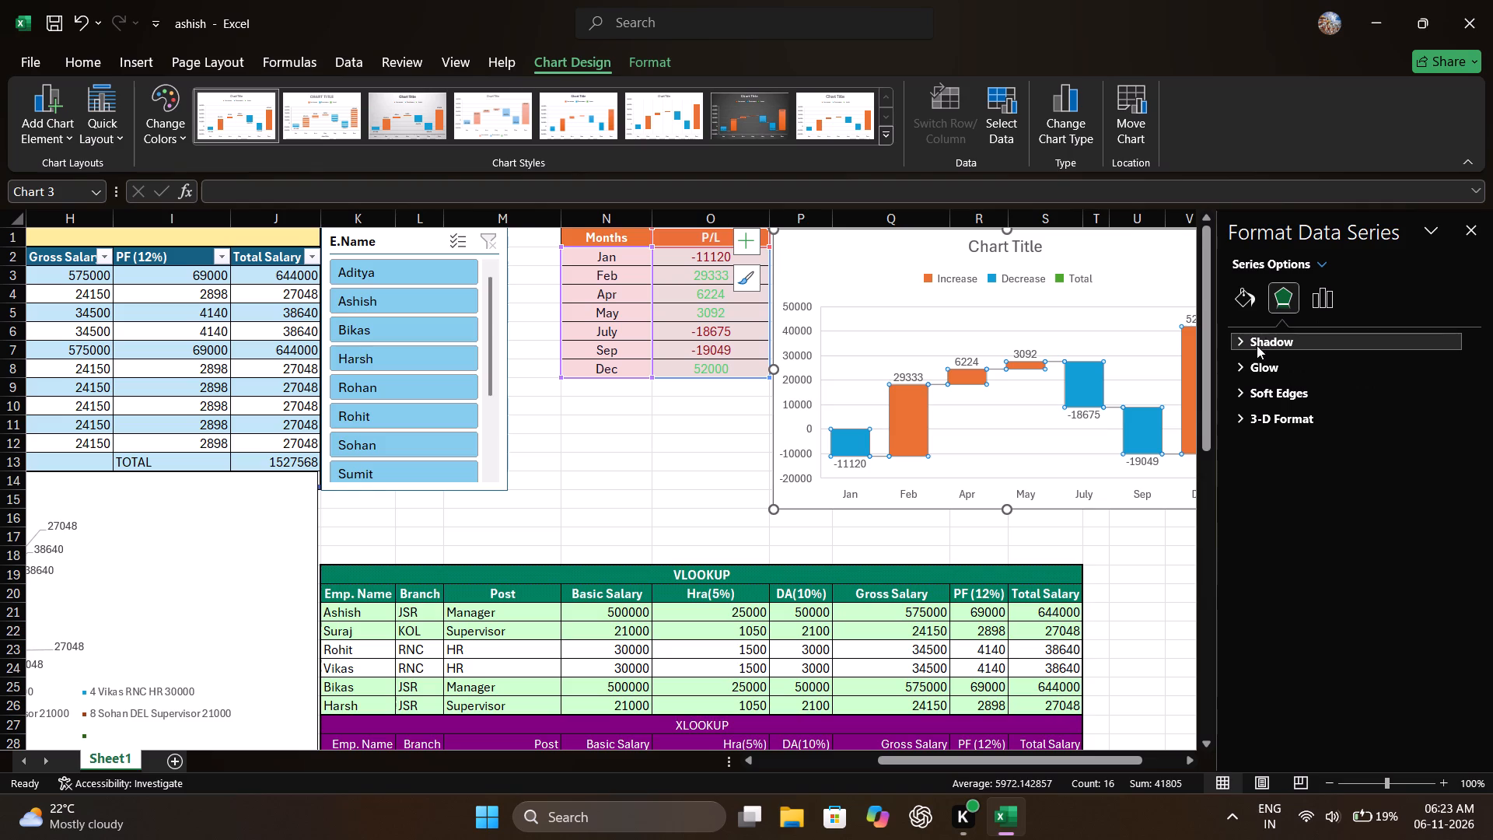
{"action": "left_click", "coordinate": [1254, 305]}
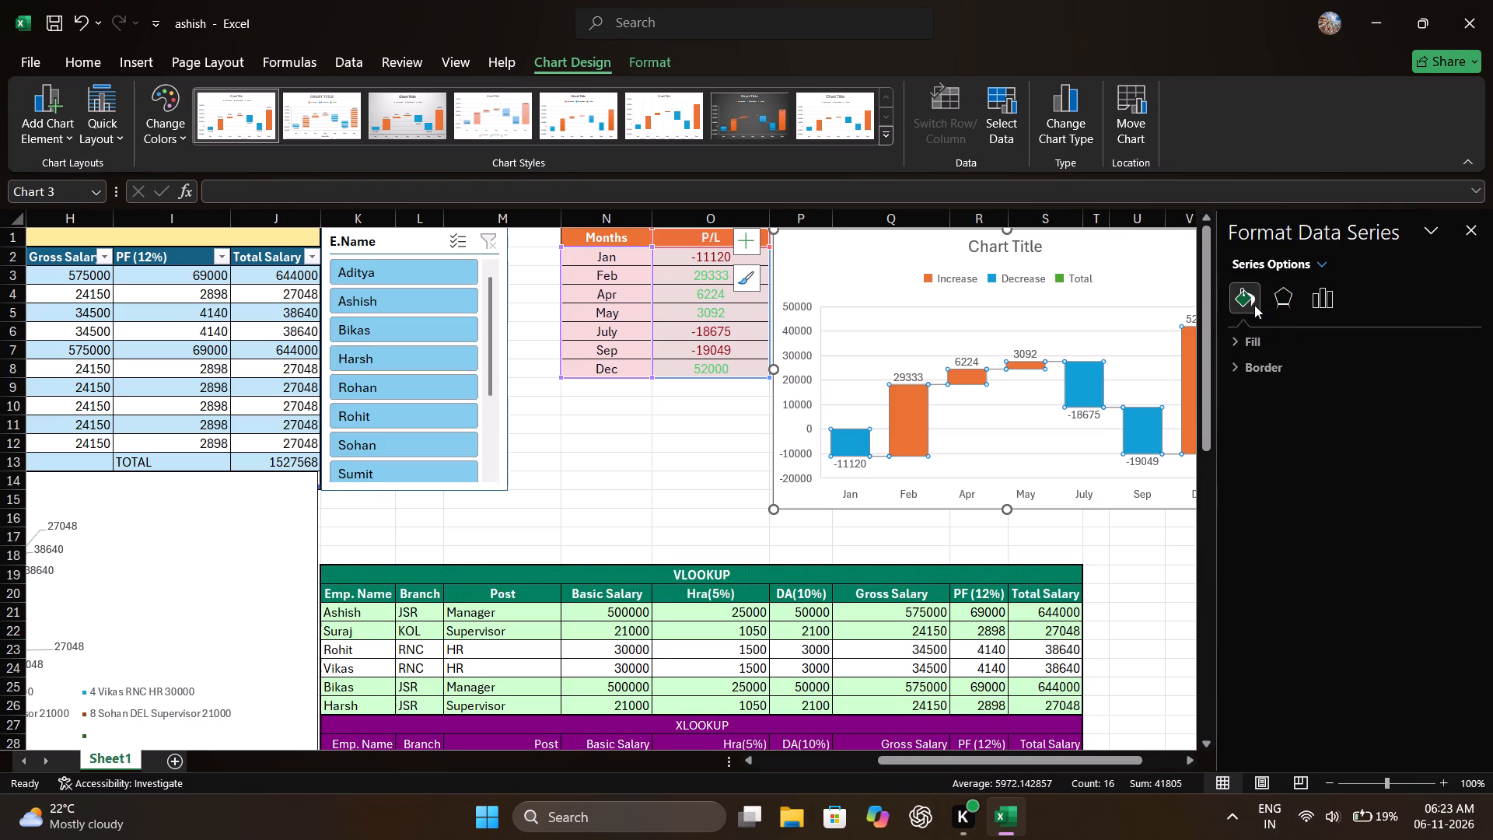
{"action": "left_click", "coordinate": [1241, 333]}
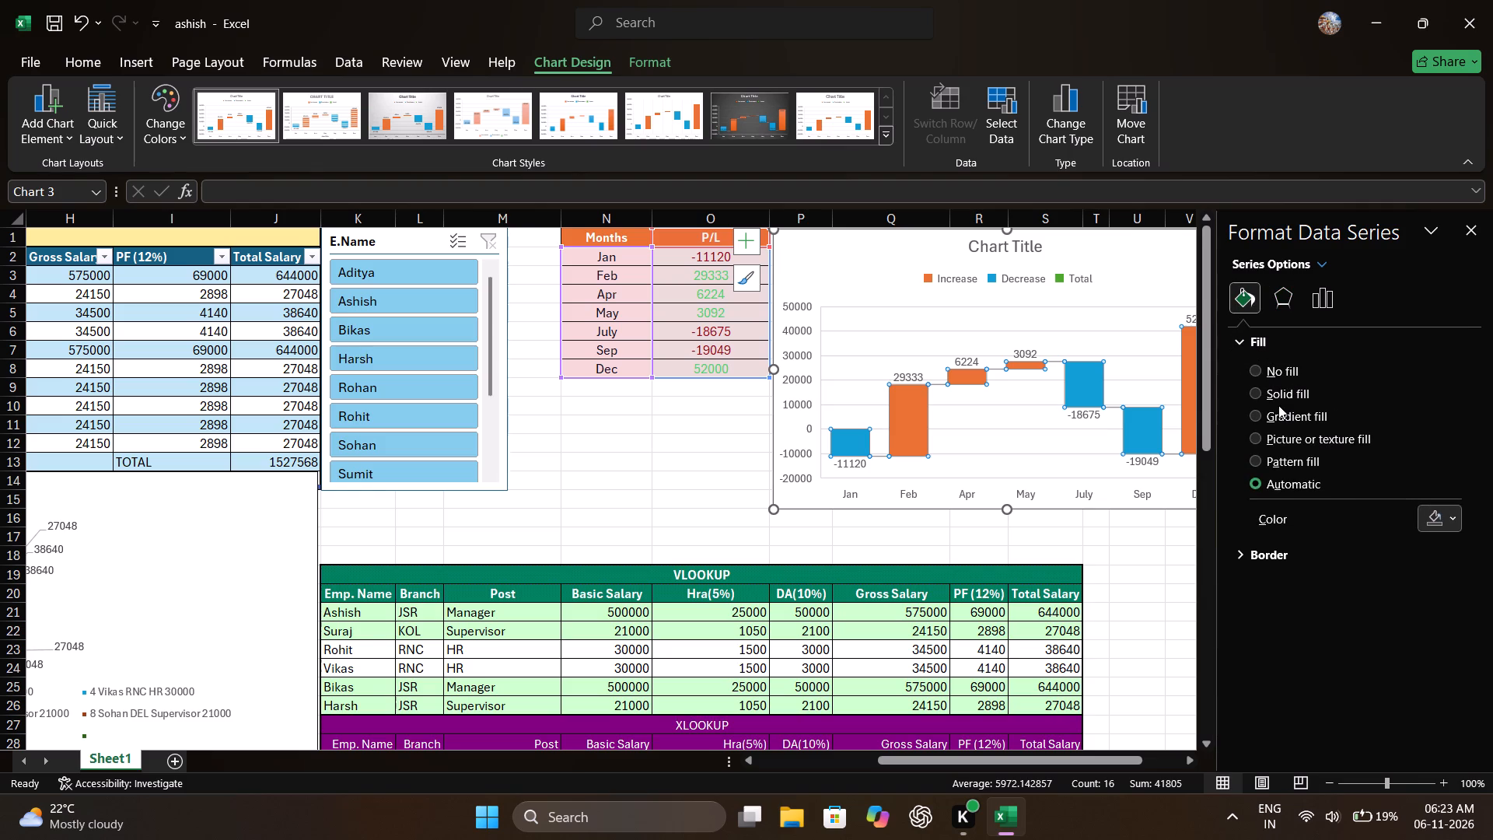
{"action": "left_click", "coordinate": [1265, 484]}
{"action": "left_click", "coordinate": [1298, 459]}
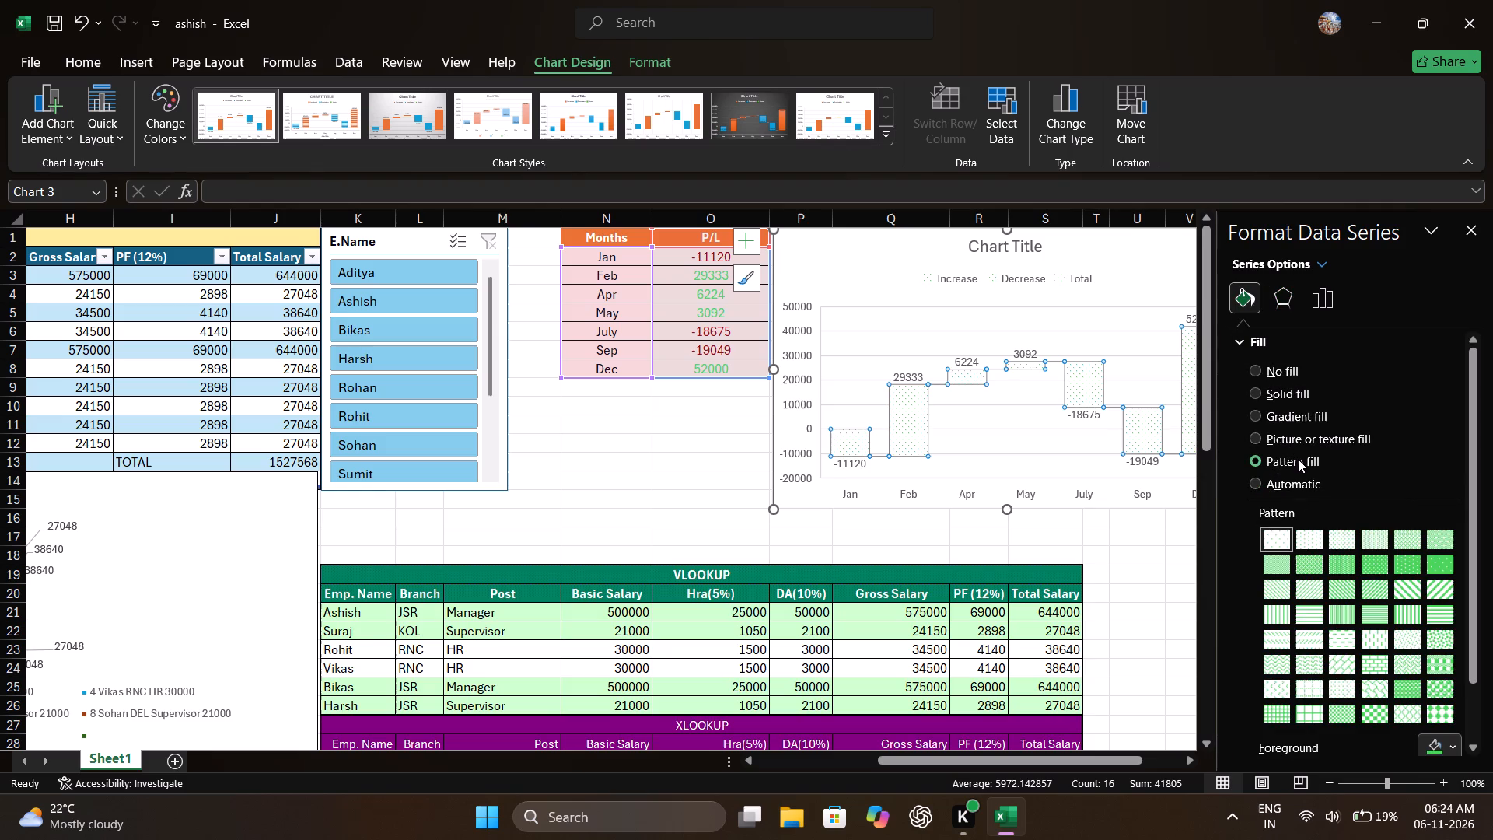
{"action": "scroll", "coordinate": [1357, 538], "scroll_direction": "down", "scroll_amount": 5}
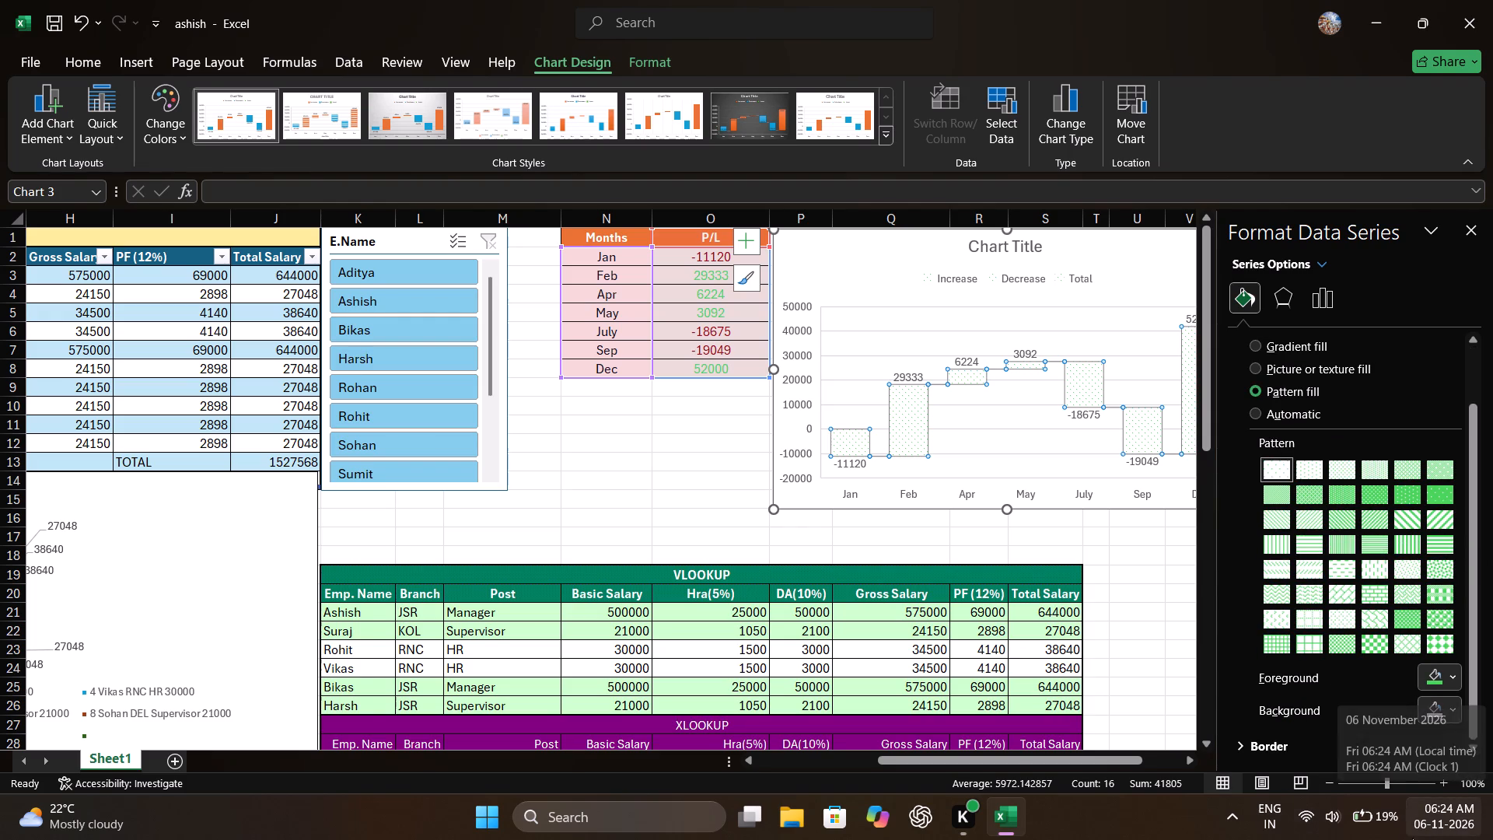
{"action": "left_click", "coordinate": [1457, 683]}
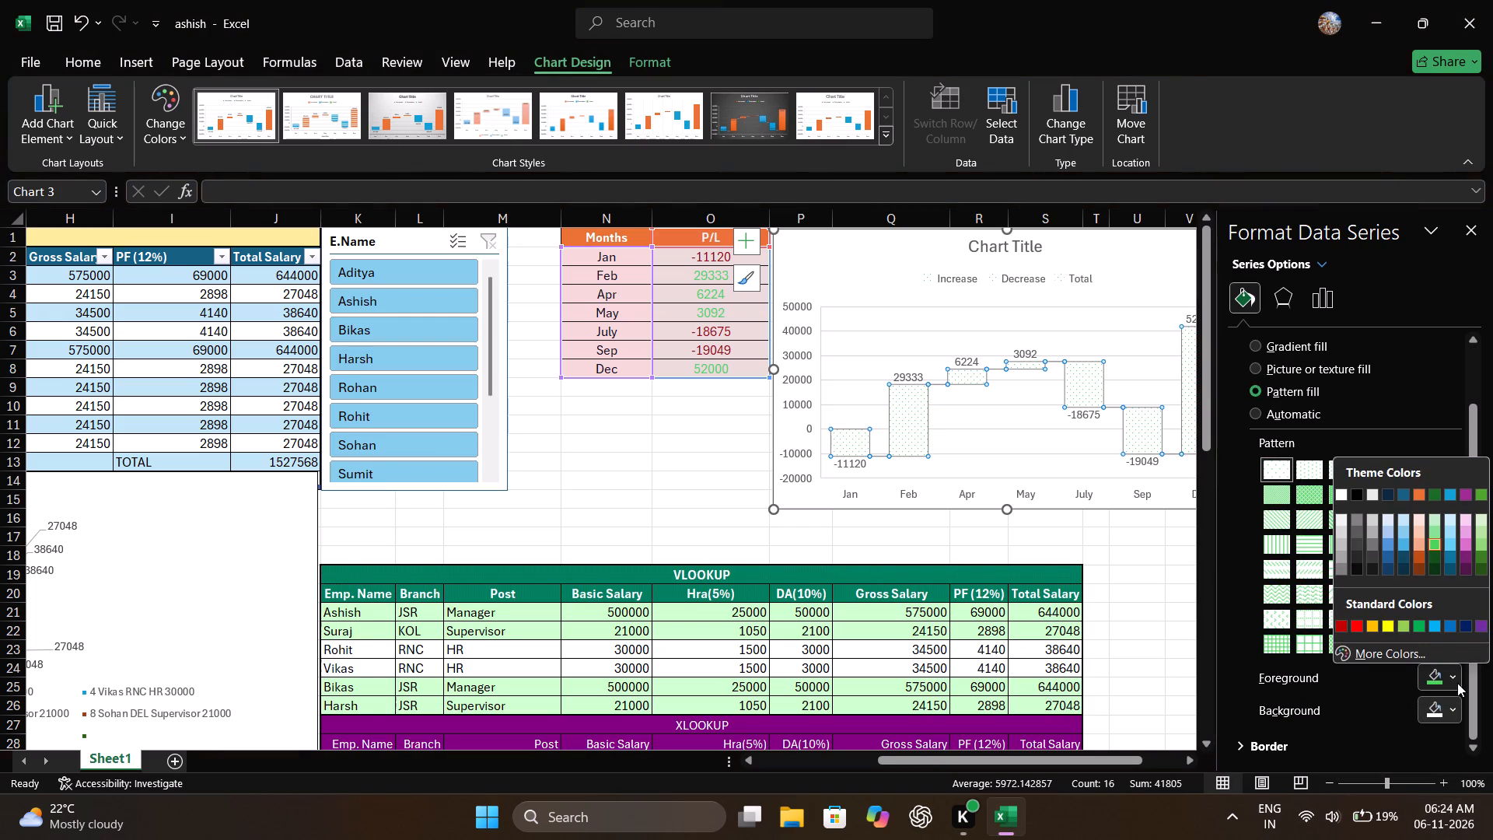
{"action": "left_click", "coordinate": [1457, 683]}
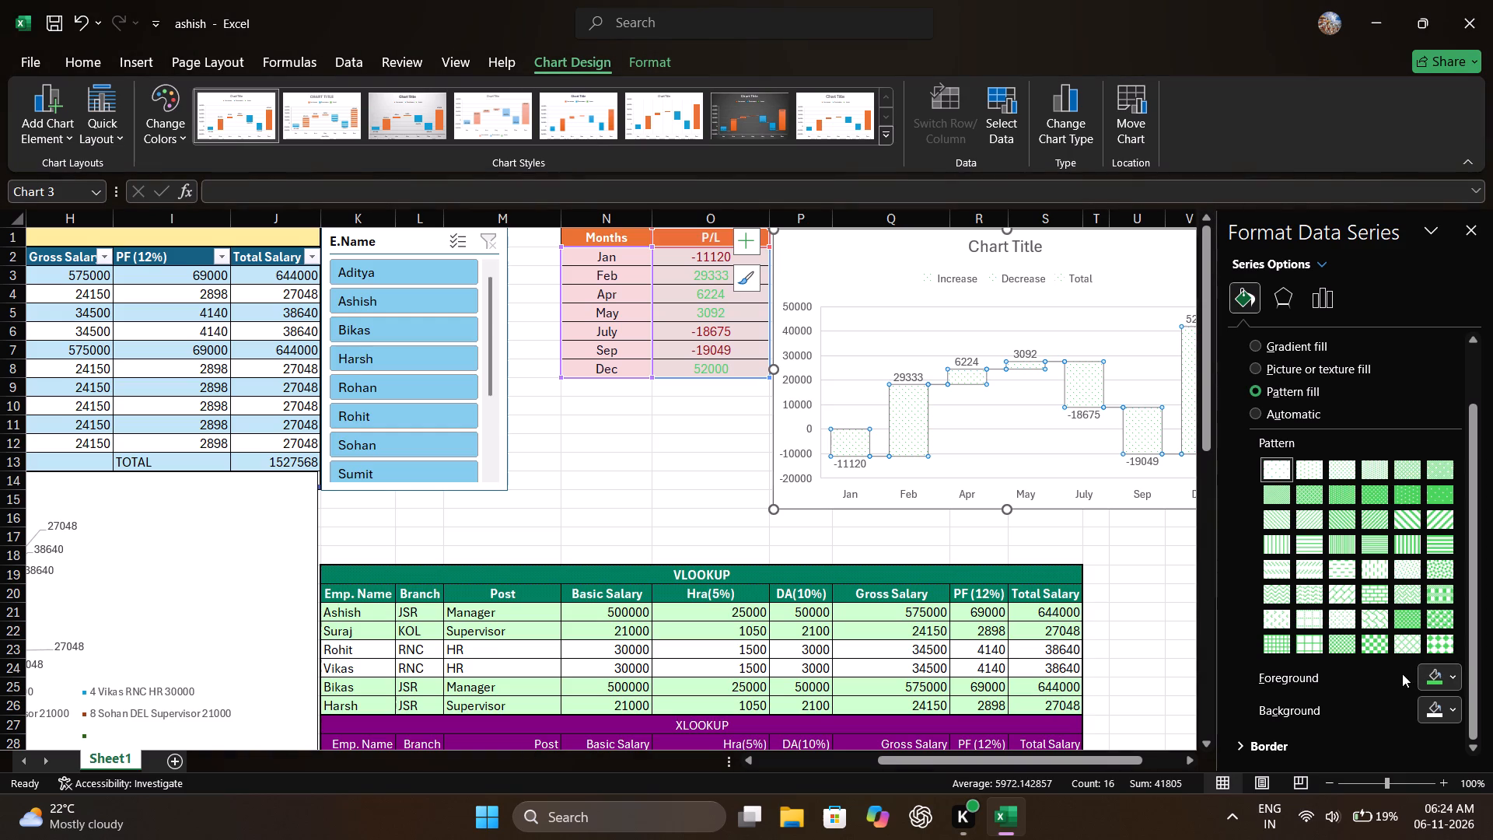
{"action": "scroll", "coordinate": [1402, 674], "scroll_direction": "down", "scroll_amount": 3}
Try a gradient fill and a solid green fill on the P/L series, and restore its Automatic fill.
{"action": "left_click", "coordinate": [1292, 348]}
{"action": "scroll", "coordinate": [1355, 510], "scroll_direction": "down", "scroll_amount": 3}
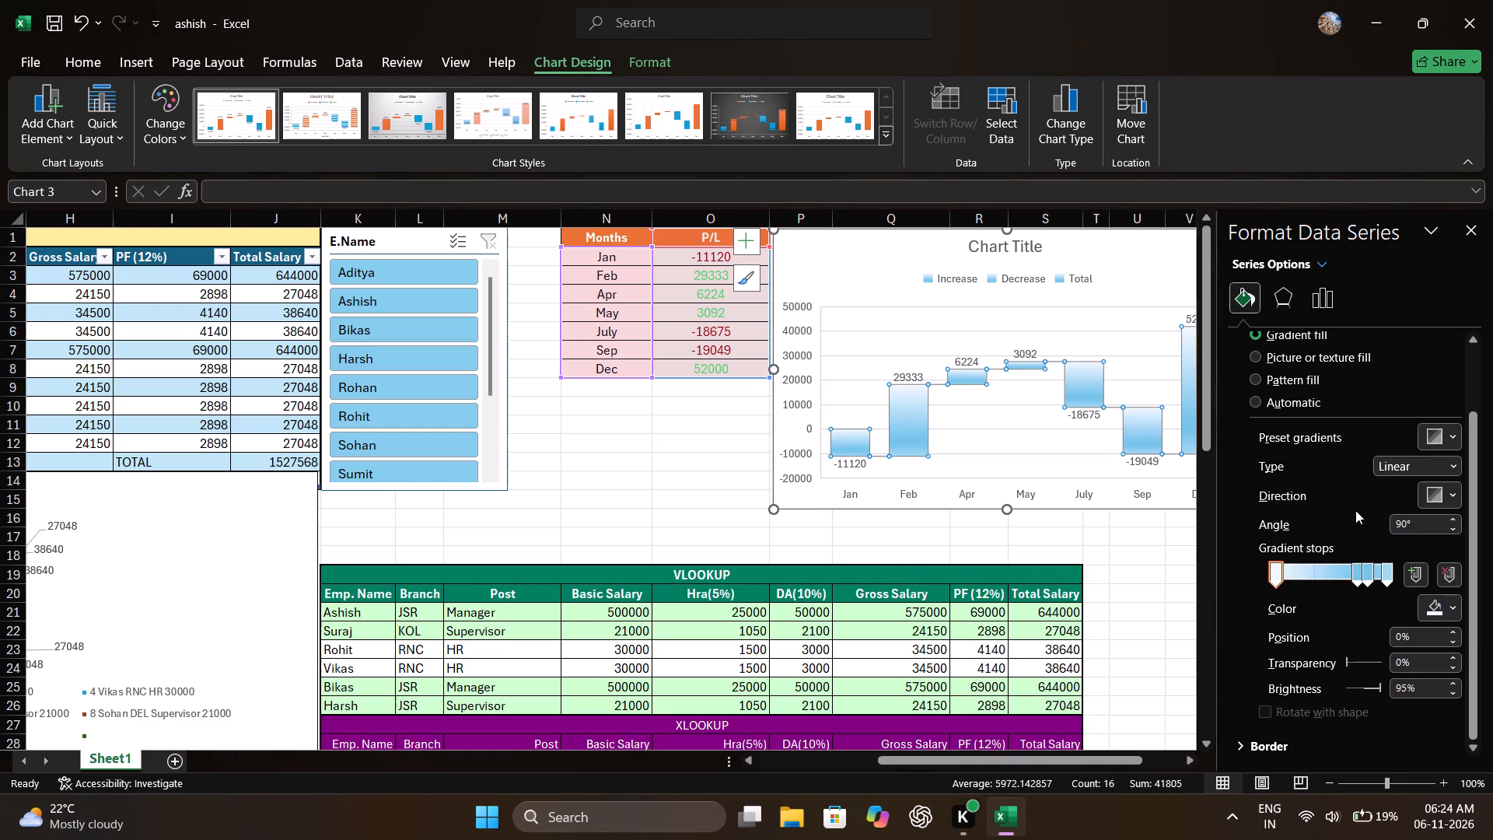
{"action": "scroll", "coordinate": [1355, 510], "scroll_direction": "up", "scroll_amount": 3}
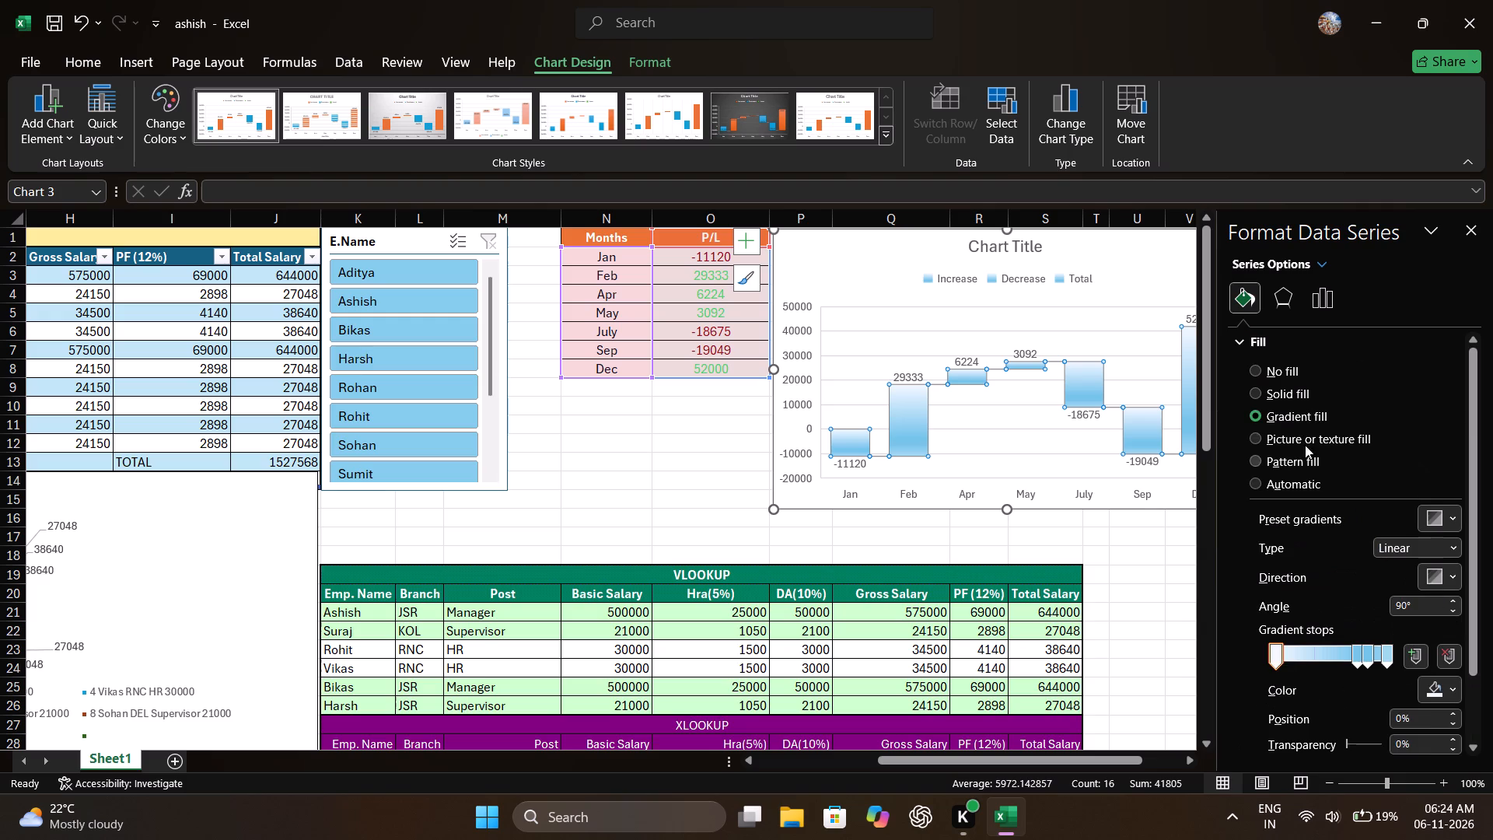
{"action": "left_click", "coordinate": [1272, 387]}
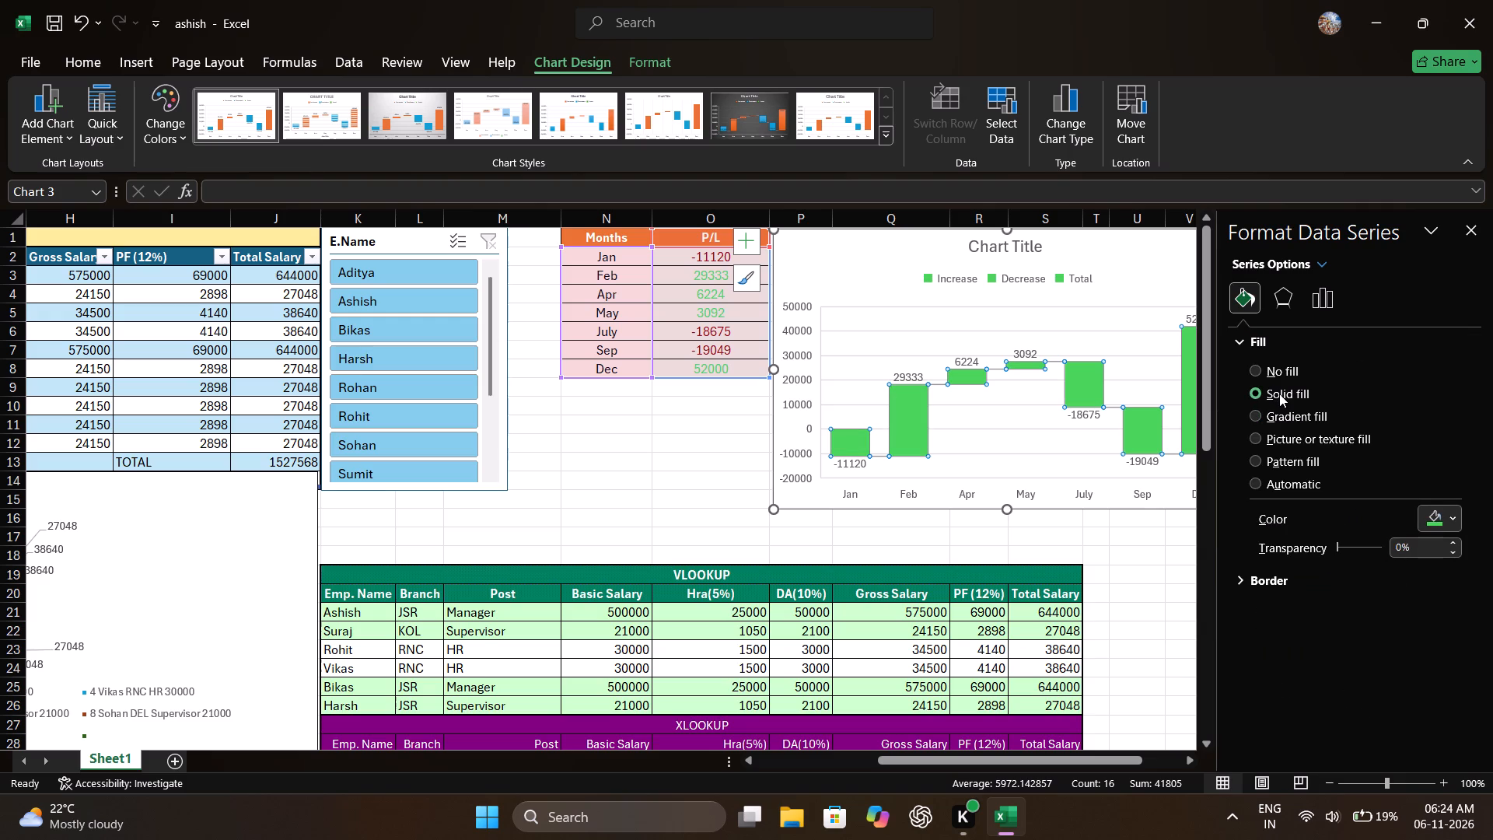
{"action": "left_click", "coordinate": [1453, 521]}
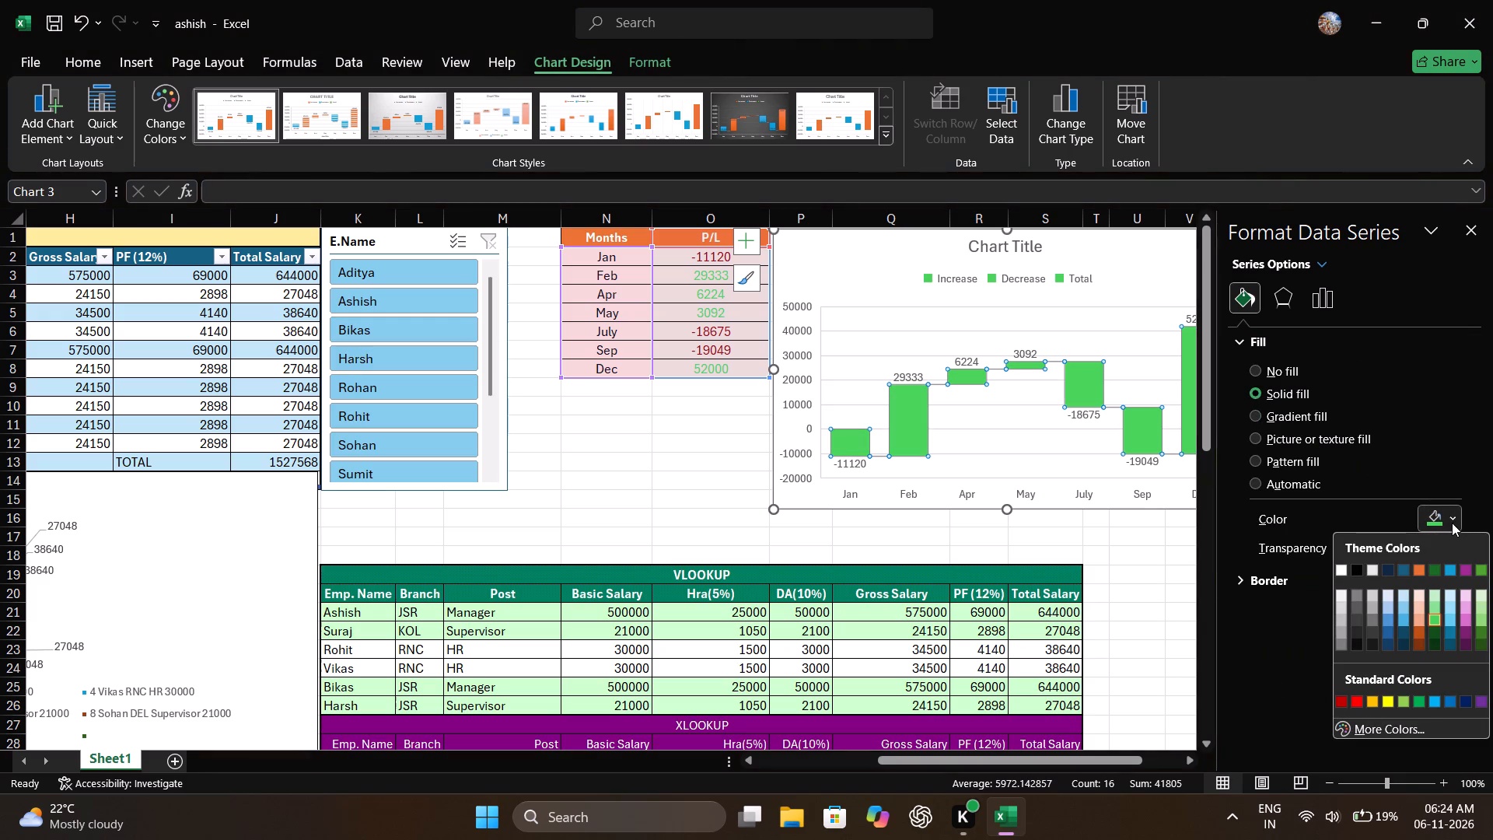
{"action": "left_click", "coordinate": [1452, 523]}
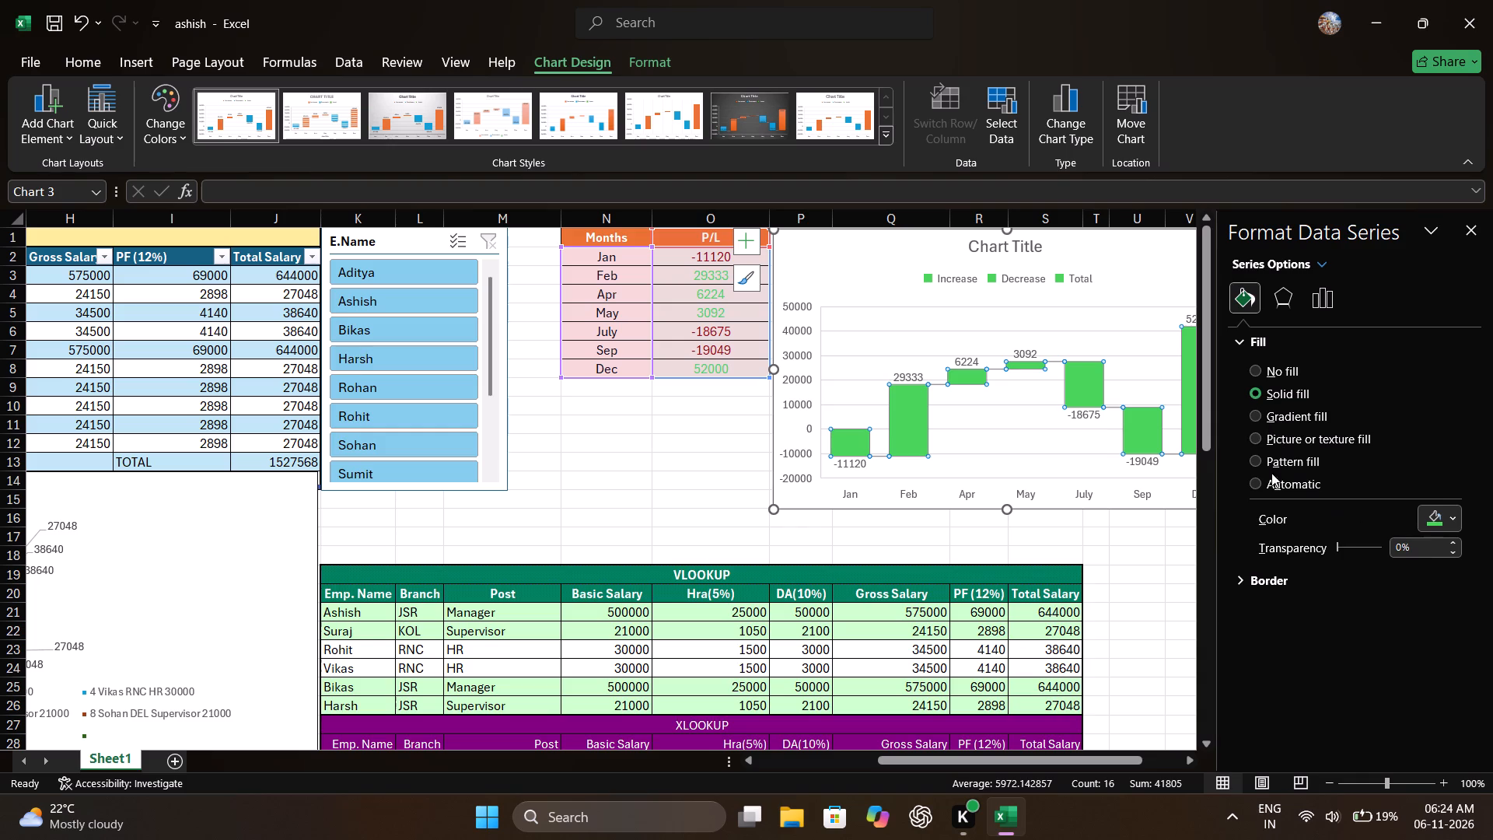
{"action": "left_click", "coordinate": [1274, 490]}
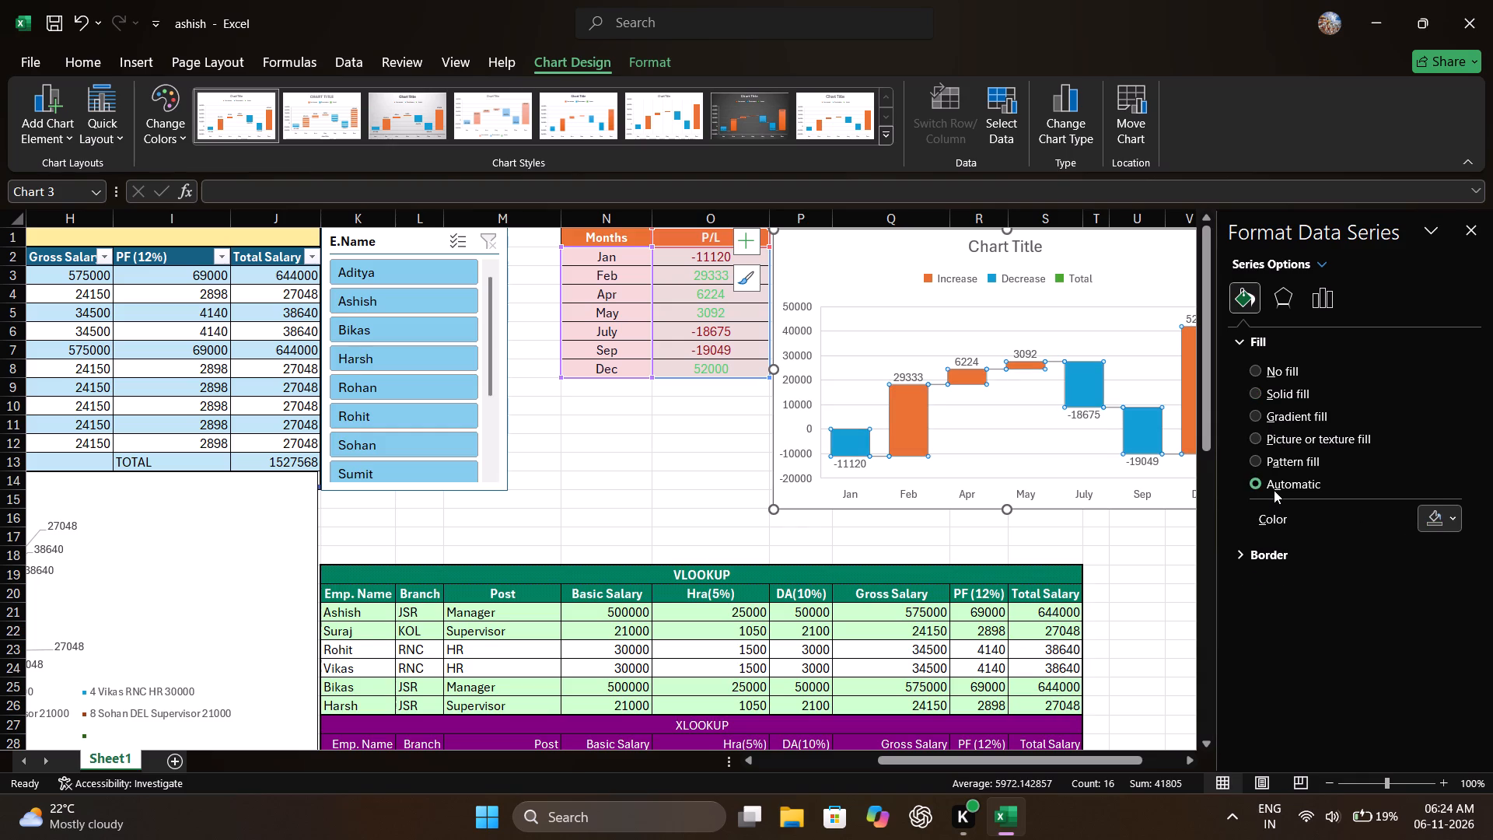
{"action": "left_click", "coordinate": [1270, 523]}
Fill only the Feb column of the waterfall chart with solid medium green, after trying light blue.
{"action": "left_click", "coordinate": [908, 422]}
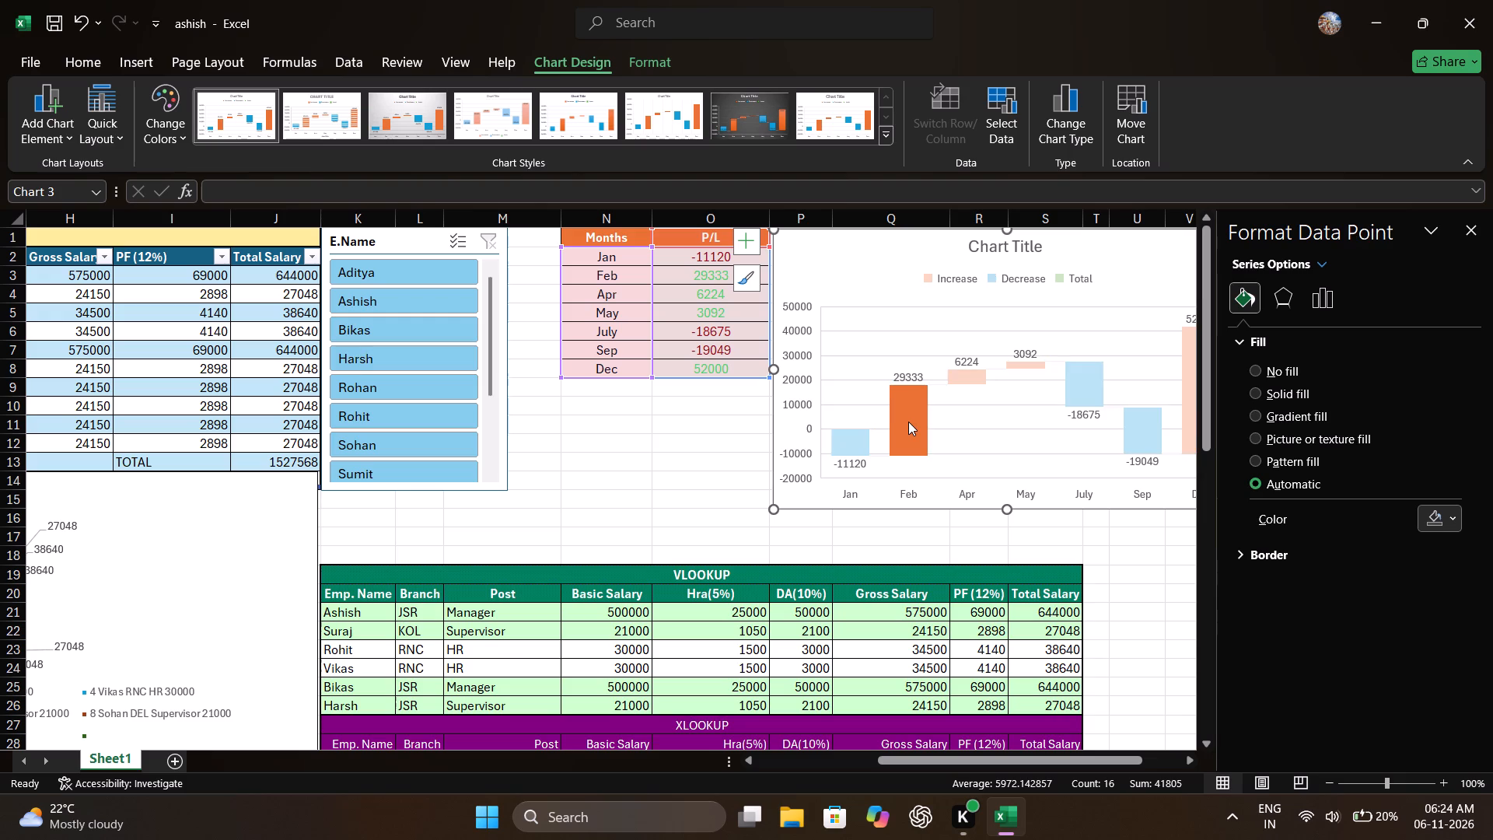
{"action": "left_click", "coordinate": [1453, 520]}
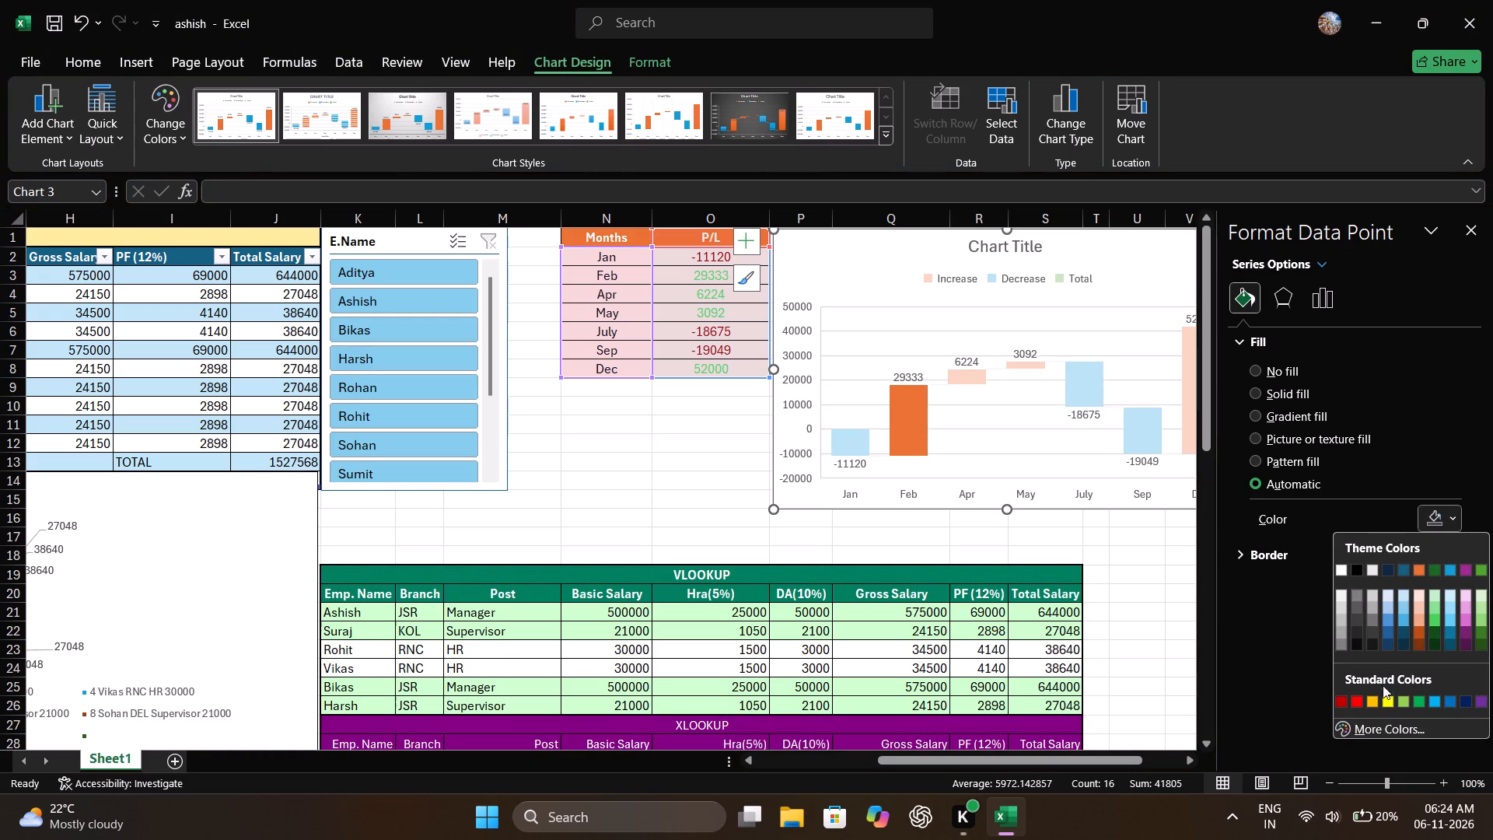
{"action": "left_click", "coordinate": [1400, 593]}
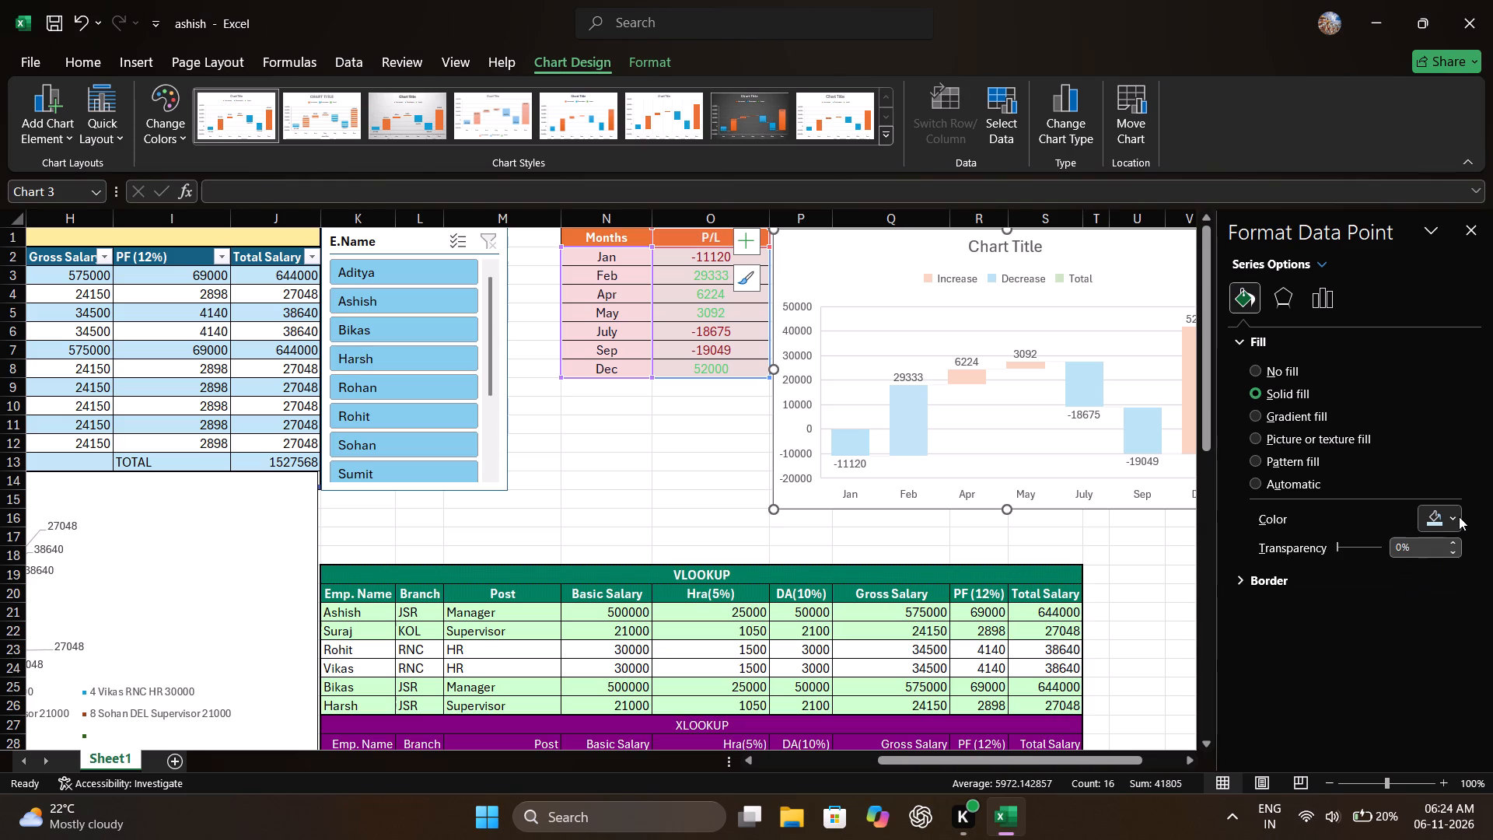
{"action": "left_click", "coordinate": [1459, 516]}
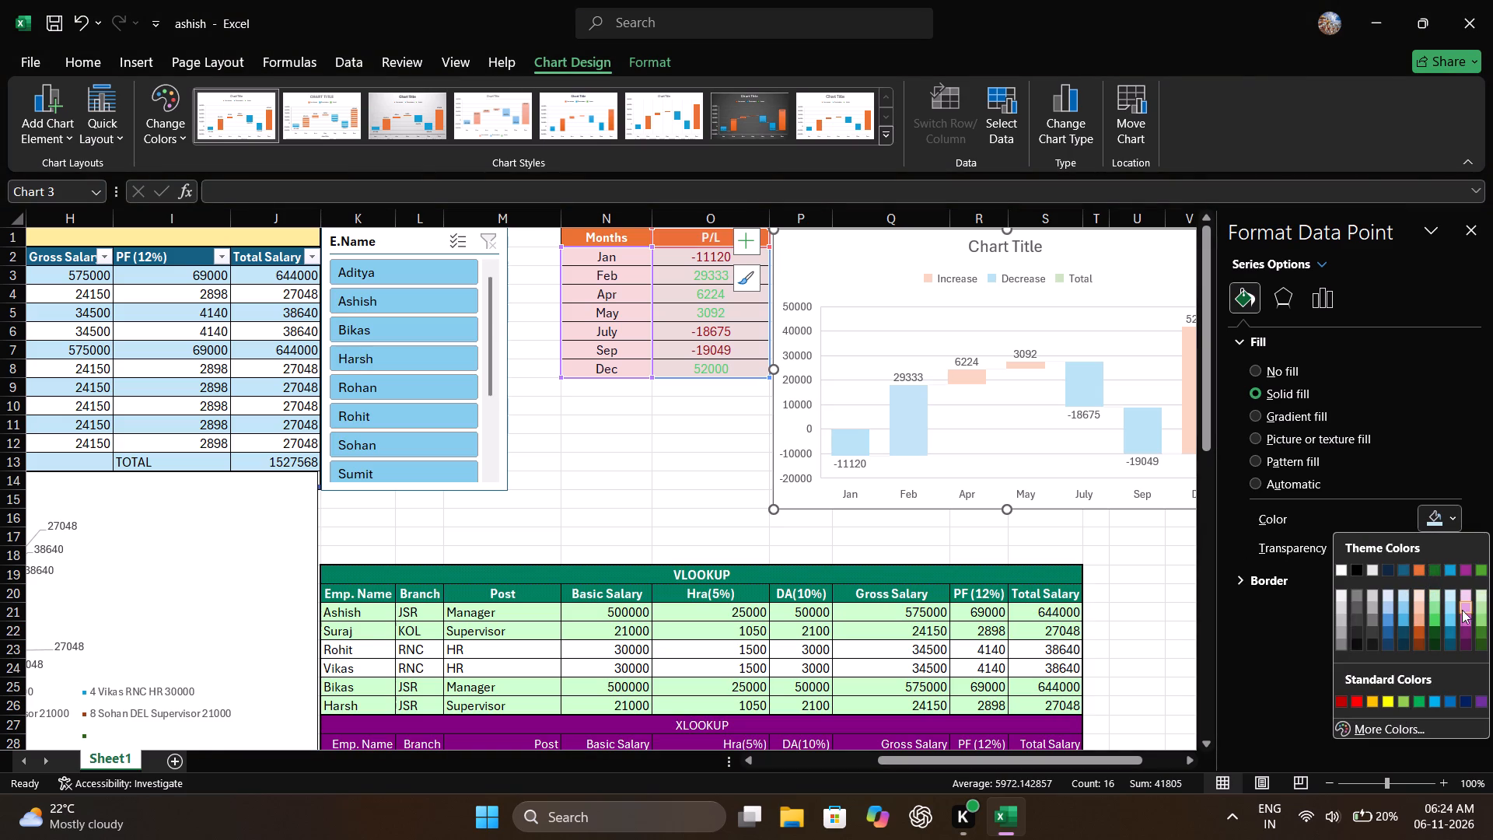
{"action": "left_click", "coordinate": [1436, 625]}
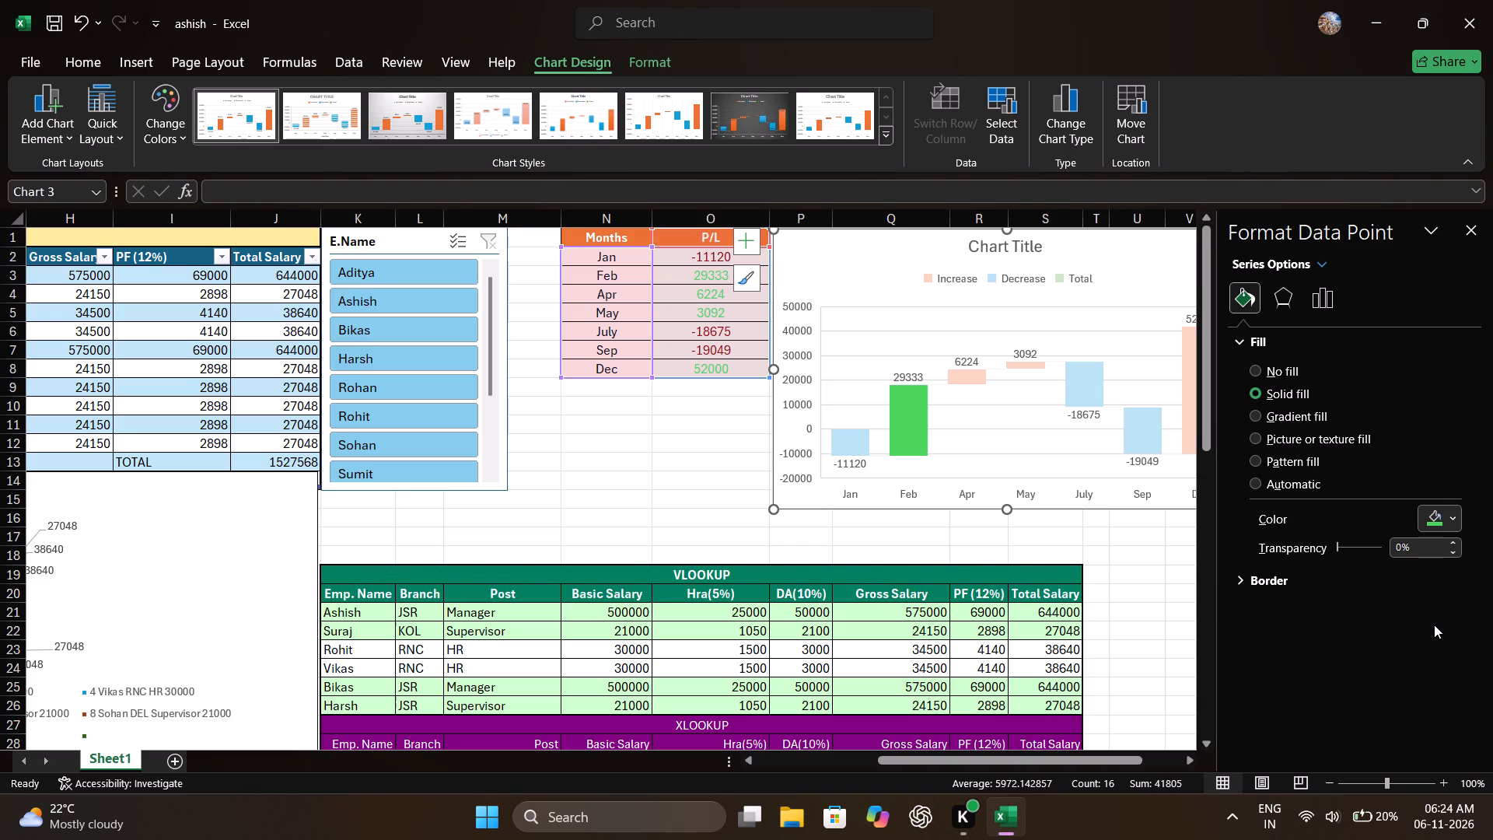
{"action": "left_click", "coordinate": [1469, 241]}
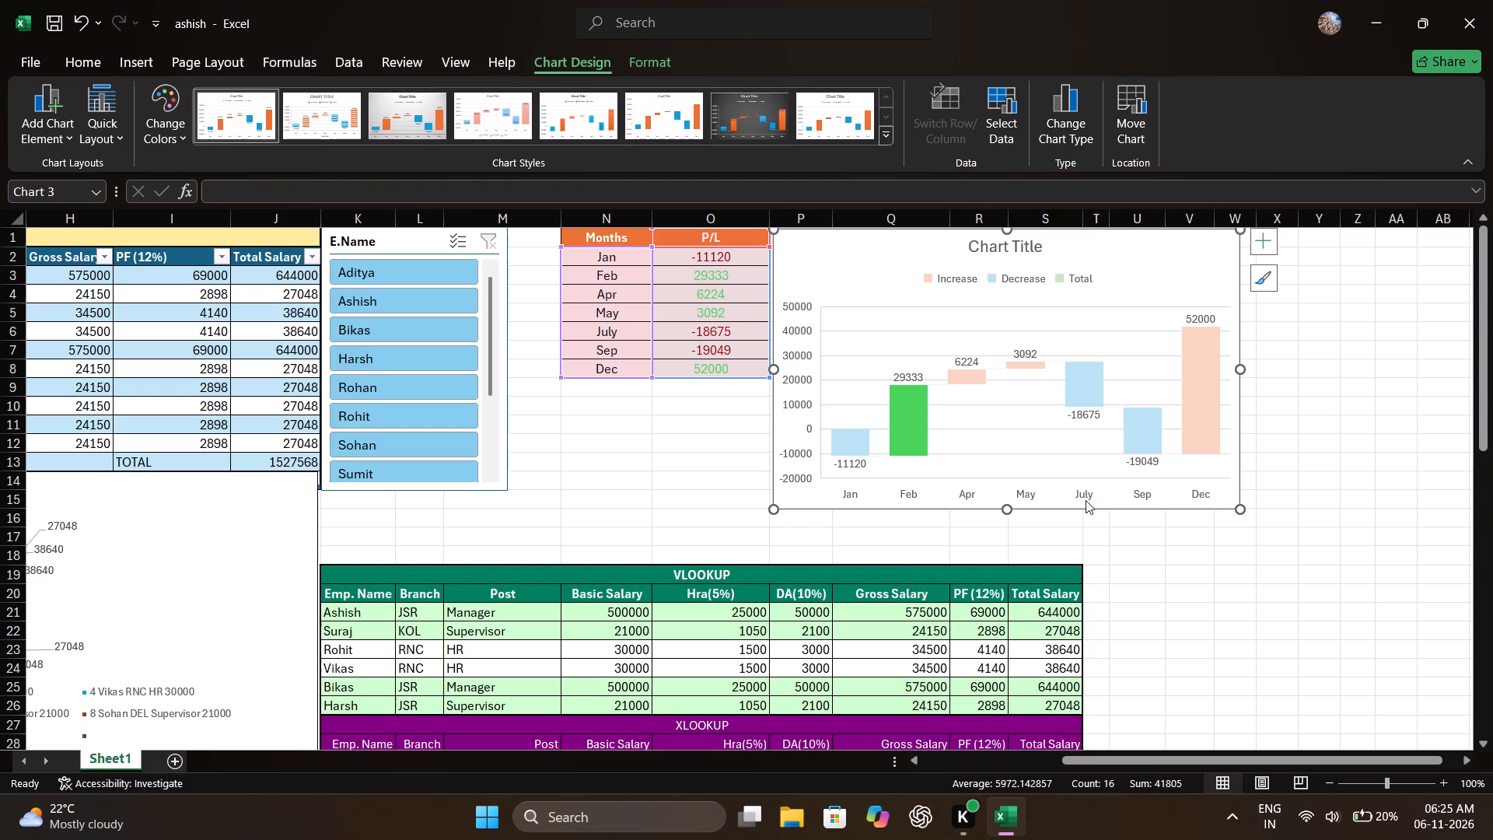
{"action": "left_click", "coordinate": [623, 425]}
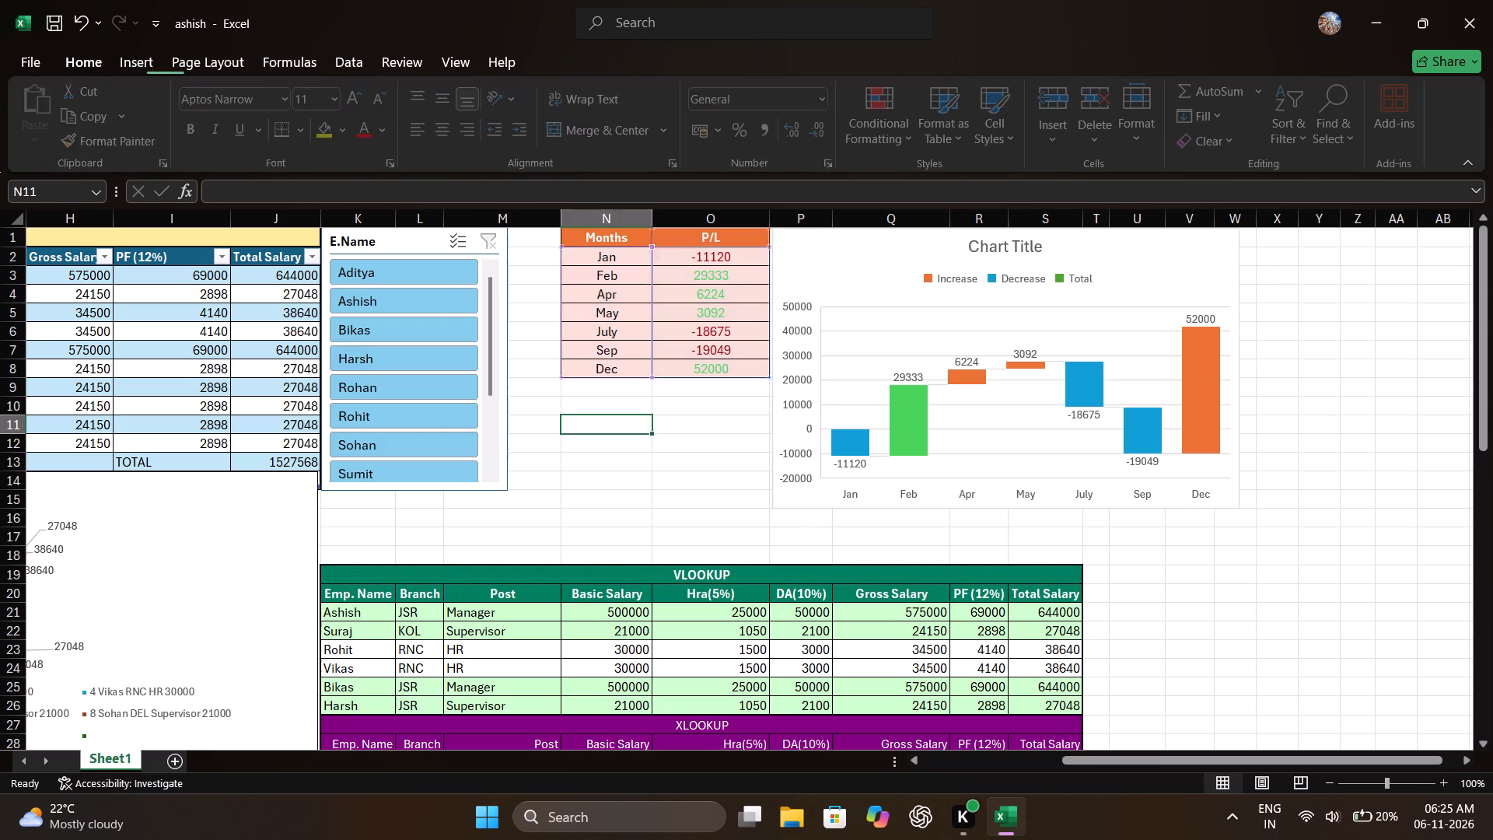
Try an orange background fill on the waterfall chart's legend and replace it with solid white.
{"action": "left_click", "coordinate": [1022, 429]}
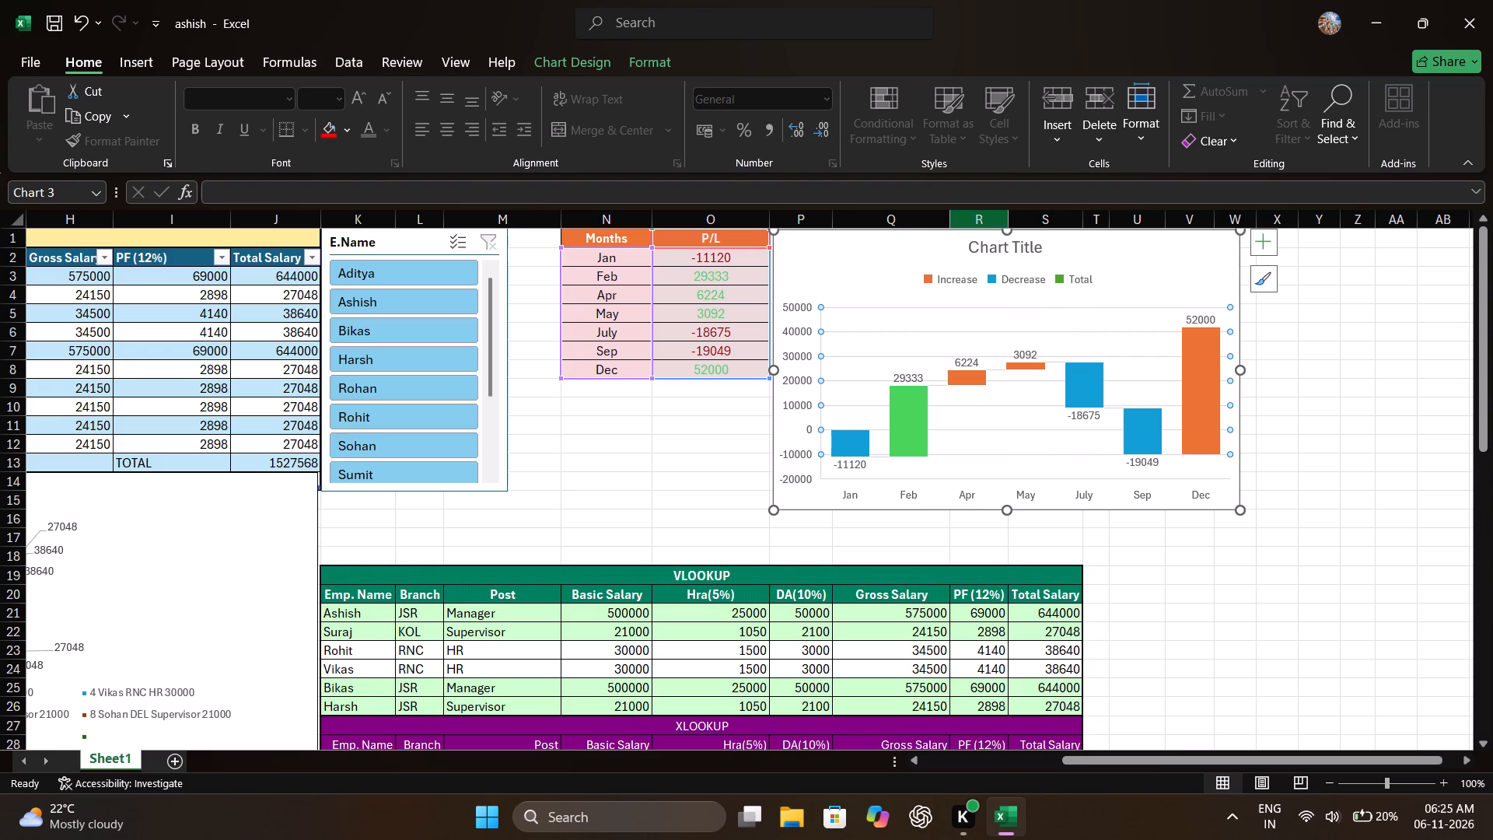
{"action": "left_click", "coordinate": [951, 276]}
{"action": "double_click", "coordinate": [951, 276]}
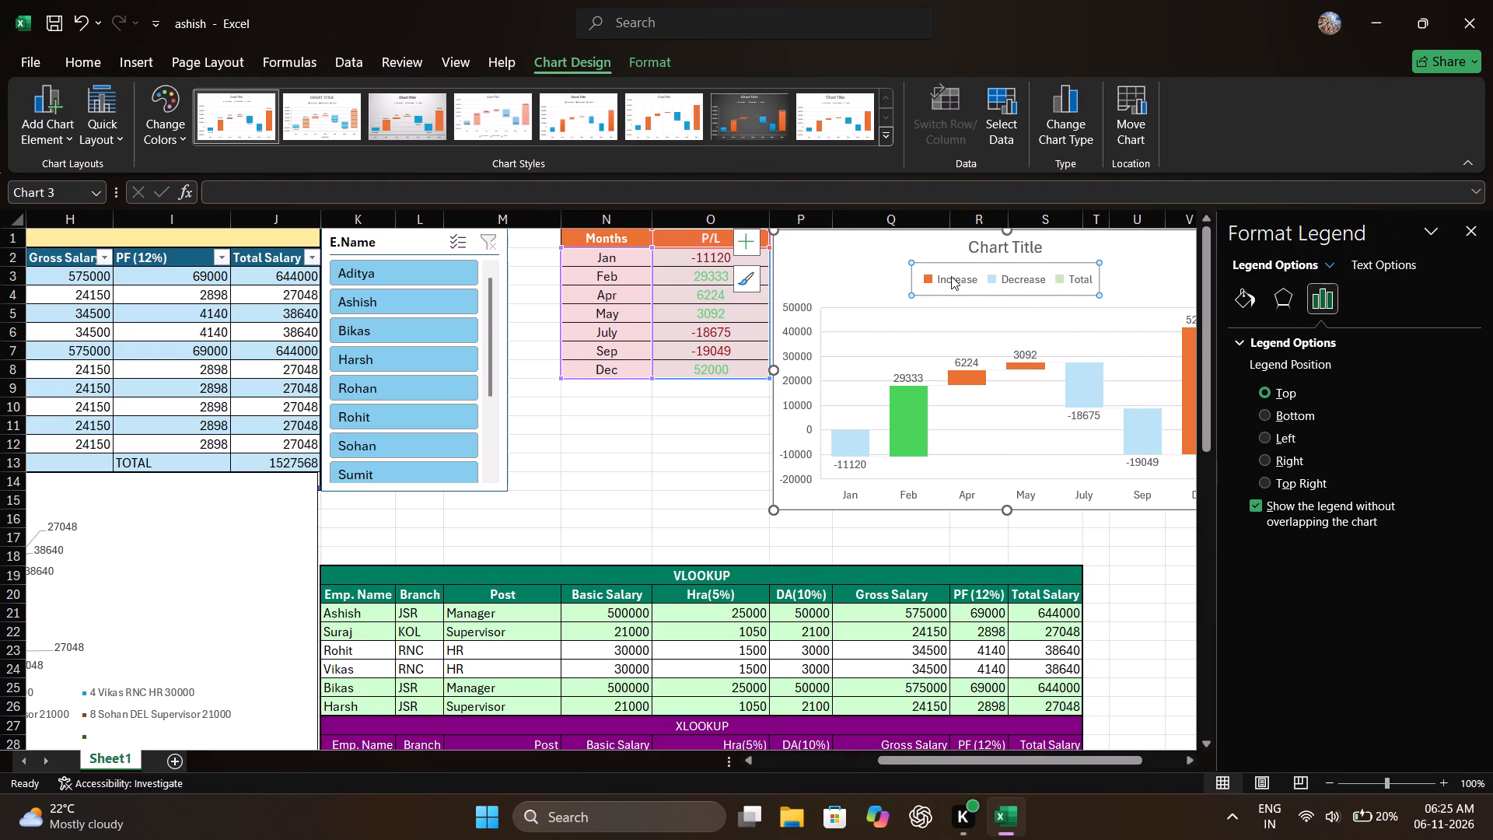
{"action": "left_click", "coordinate": [1237, 288]}
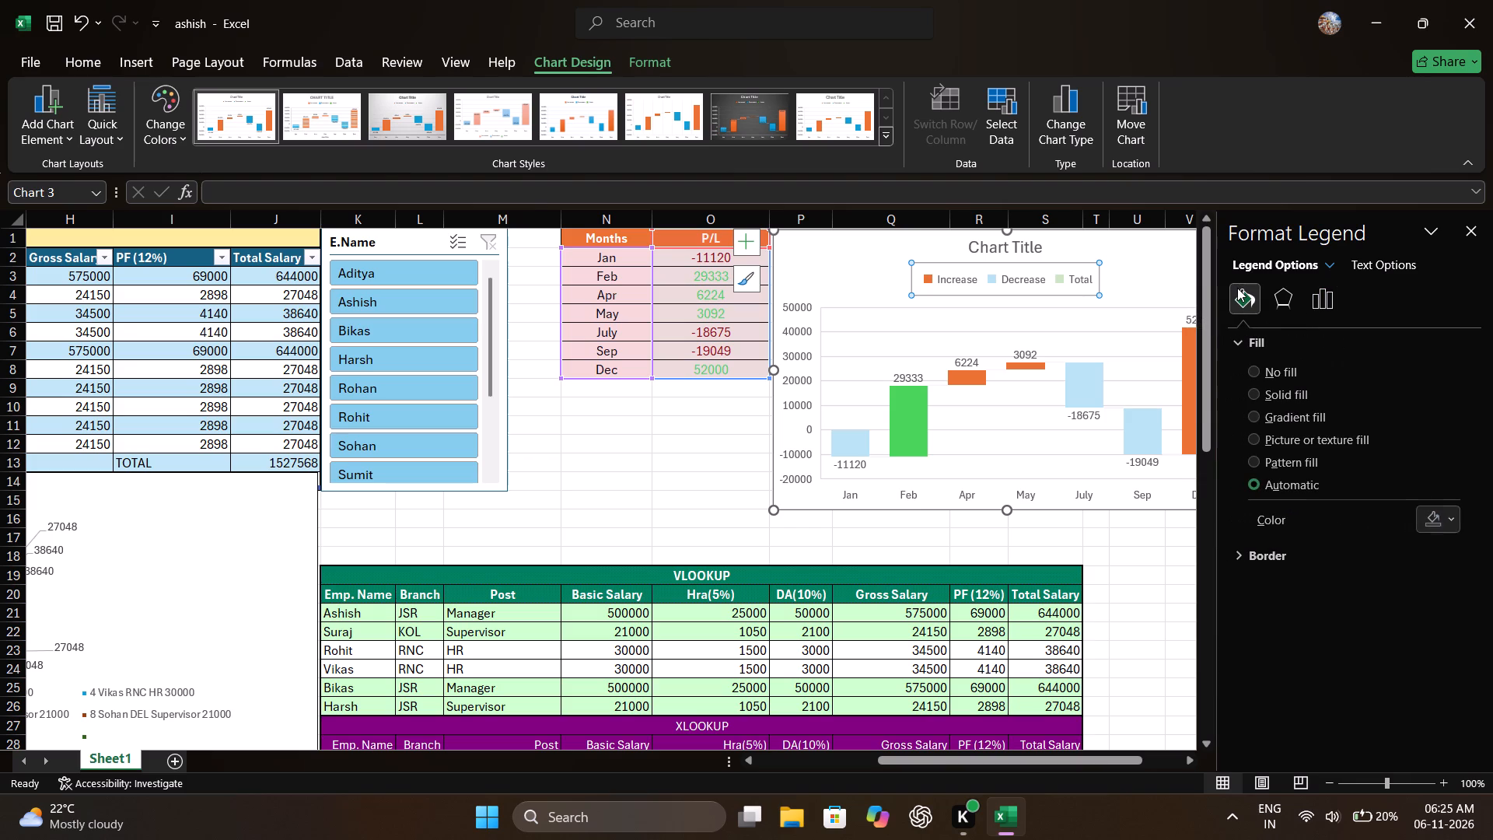
{"action": "left_click", "coordinate": [1454, 516]}
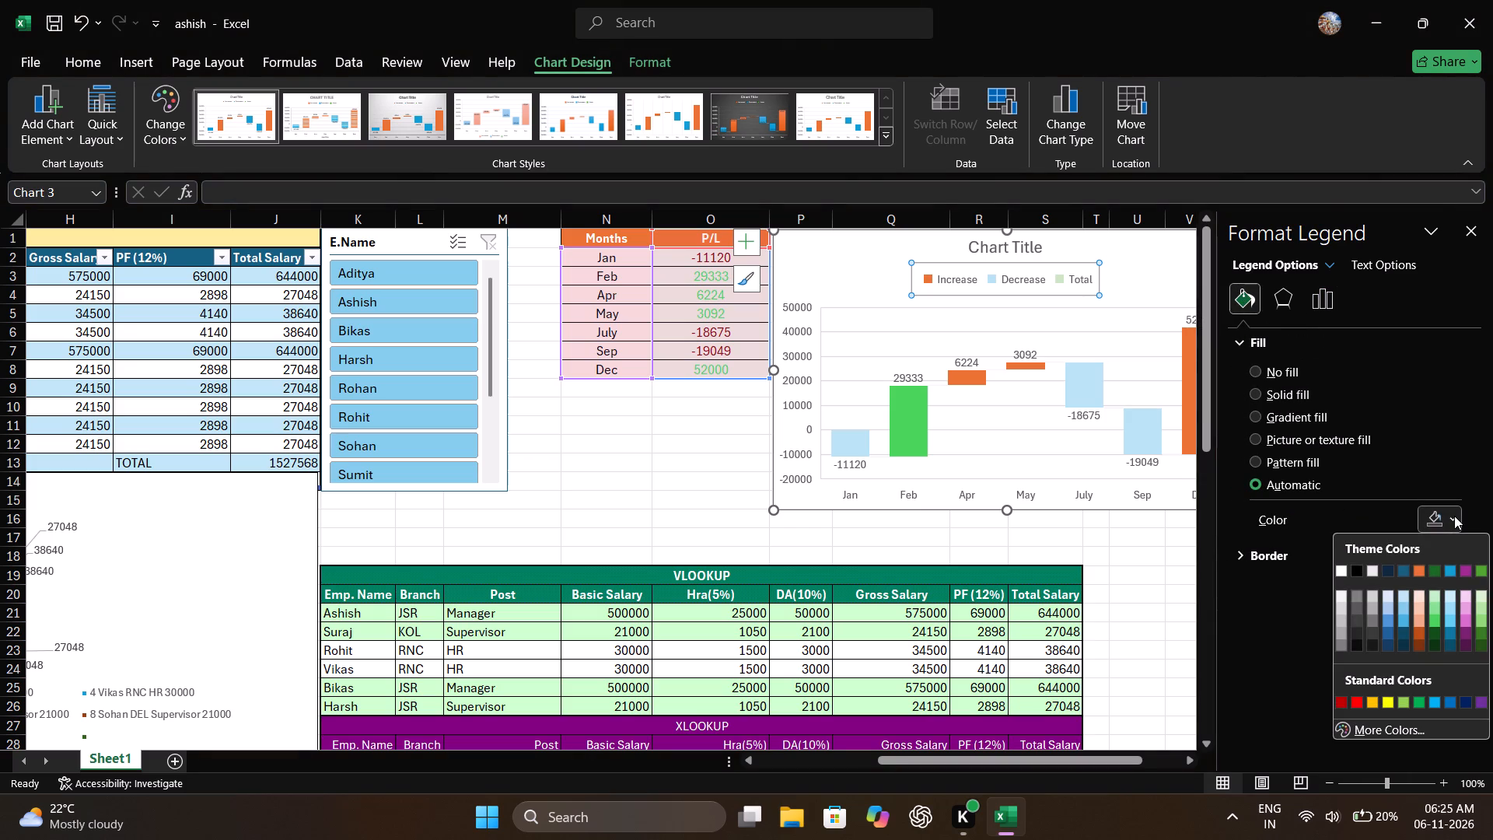
{"action": "left_click", "coordinate": [1416, 571]}
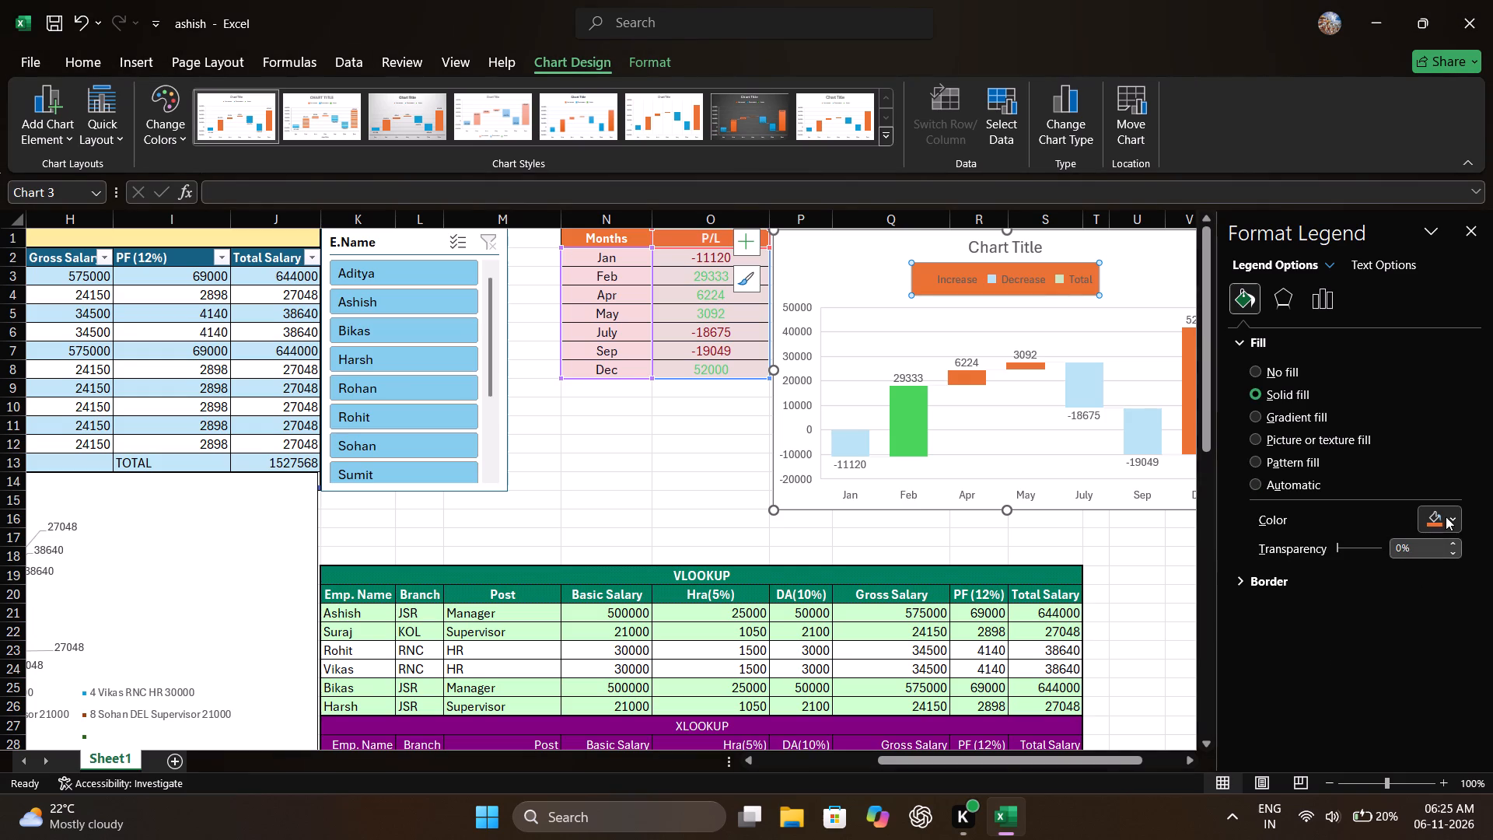
{"action": "left_click", "coordinate": [1453, 514]}
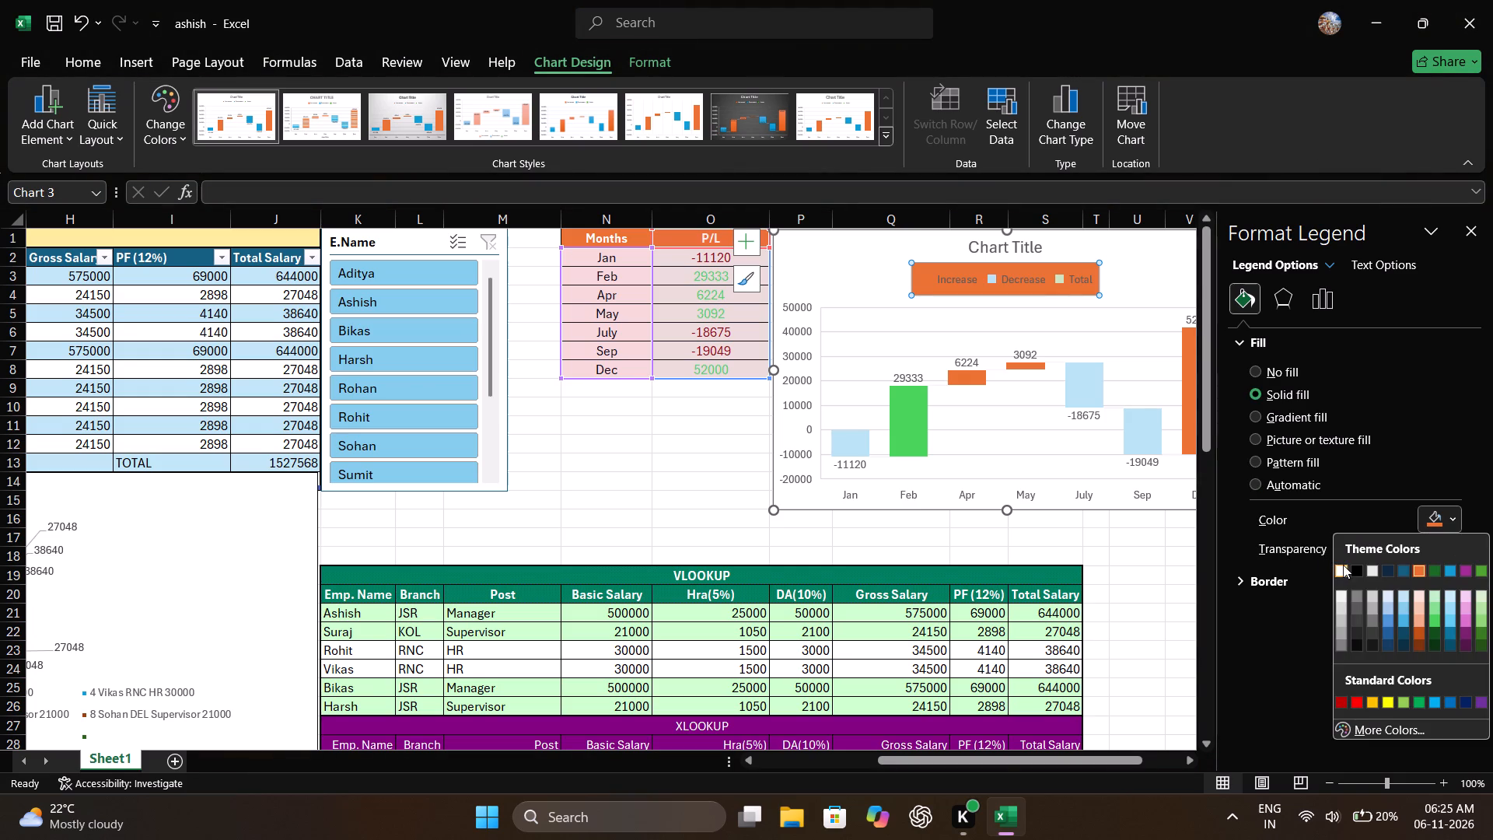
{"action": "left_click", "coordinate": [1343, 565]}
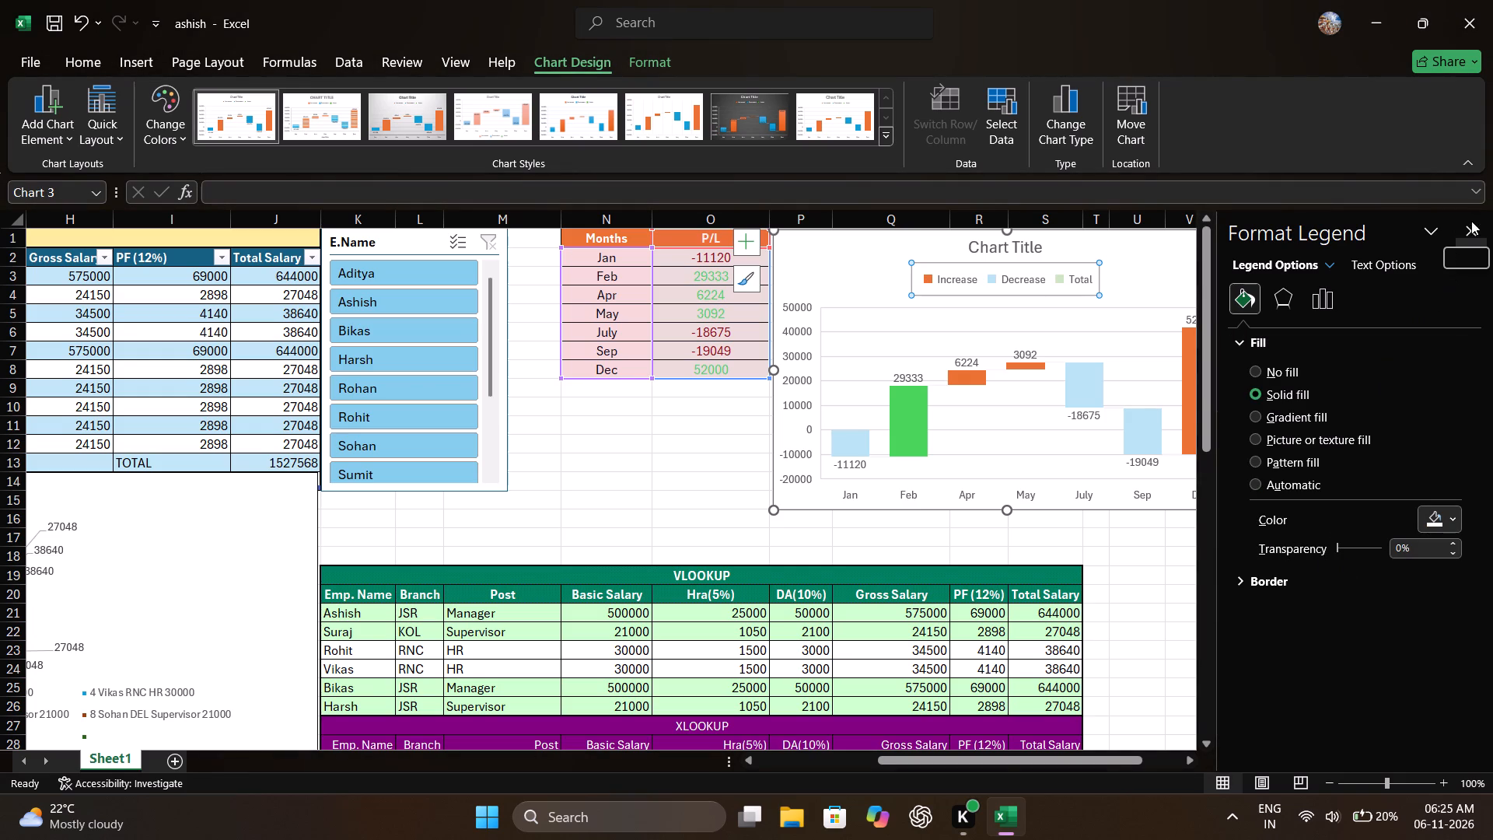
{"action": "left_click", "coordinate": [1435, 228]}
{"action": "left_click", "coordinate": [1435, 233]}
{"action": "left_click", "coordinate": [1483, 238]}
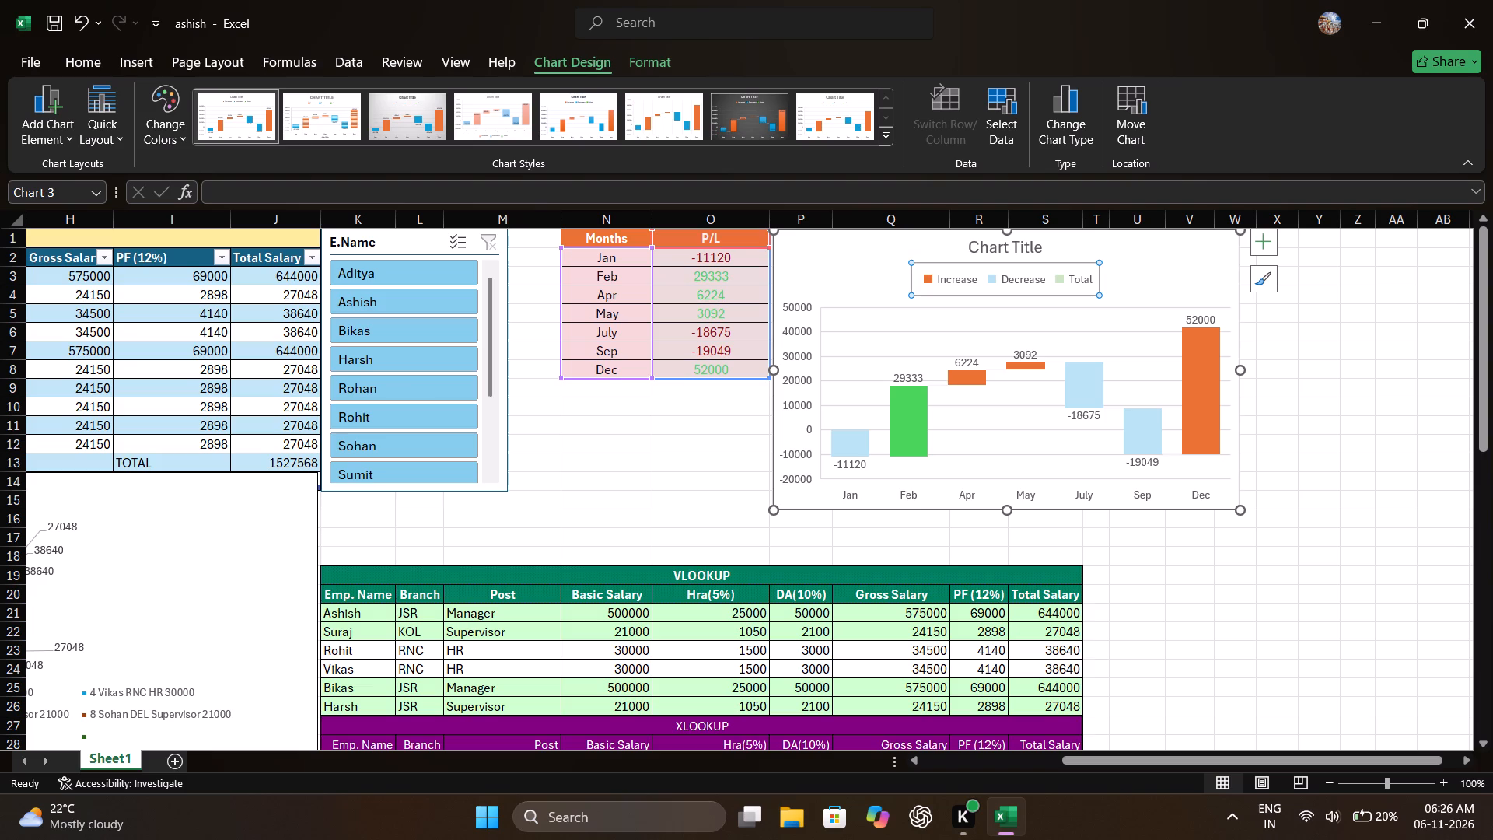
Delete the existing waterfall chart beside the Months and P/L table.
{"action": "left_click", "coordinate": [1492, 578]}
{"action": "scroll", "coordinate": [400, 412], "scroll_direction": "down", "scroll_amount": 5}
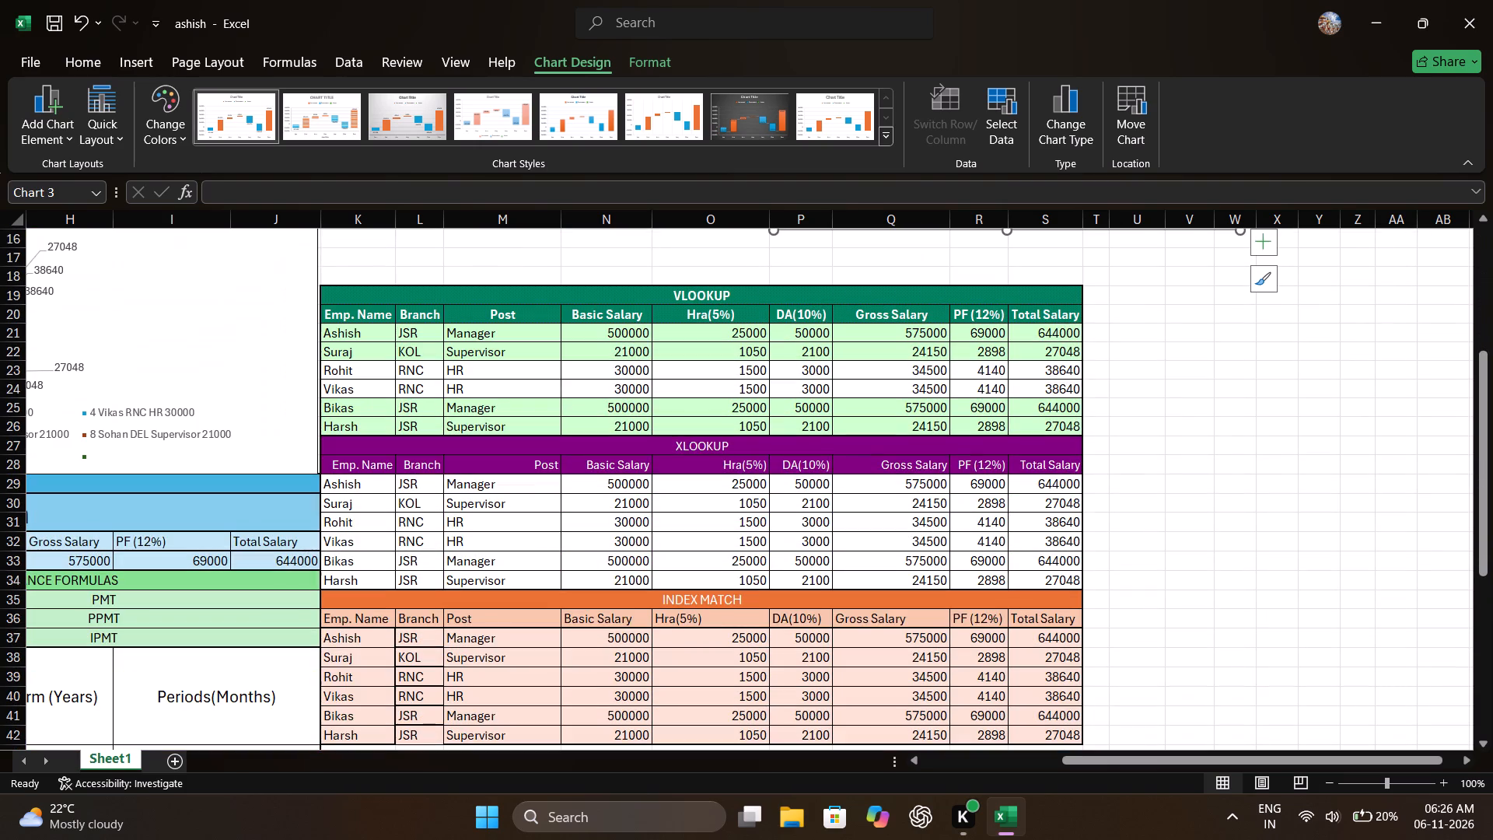
{"action": "scroll", "coordinate": [662, 411], "scroll_direction": "up", "scroll_amount": 6}
{"action": "left_click", "coordinate": [856, 350]}
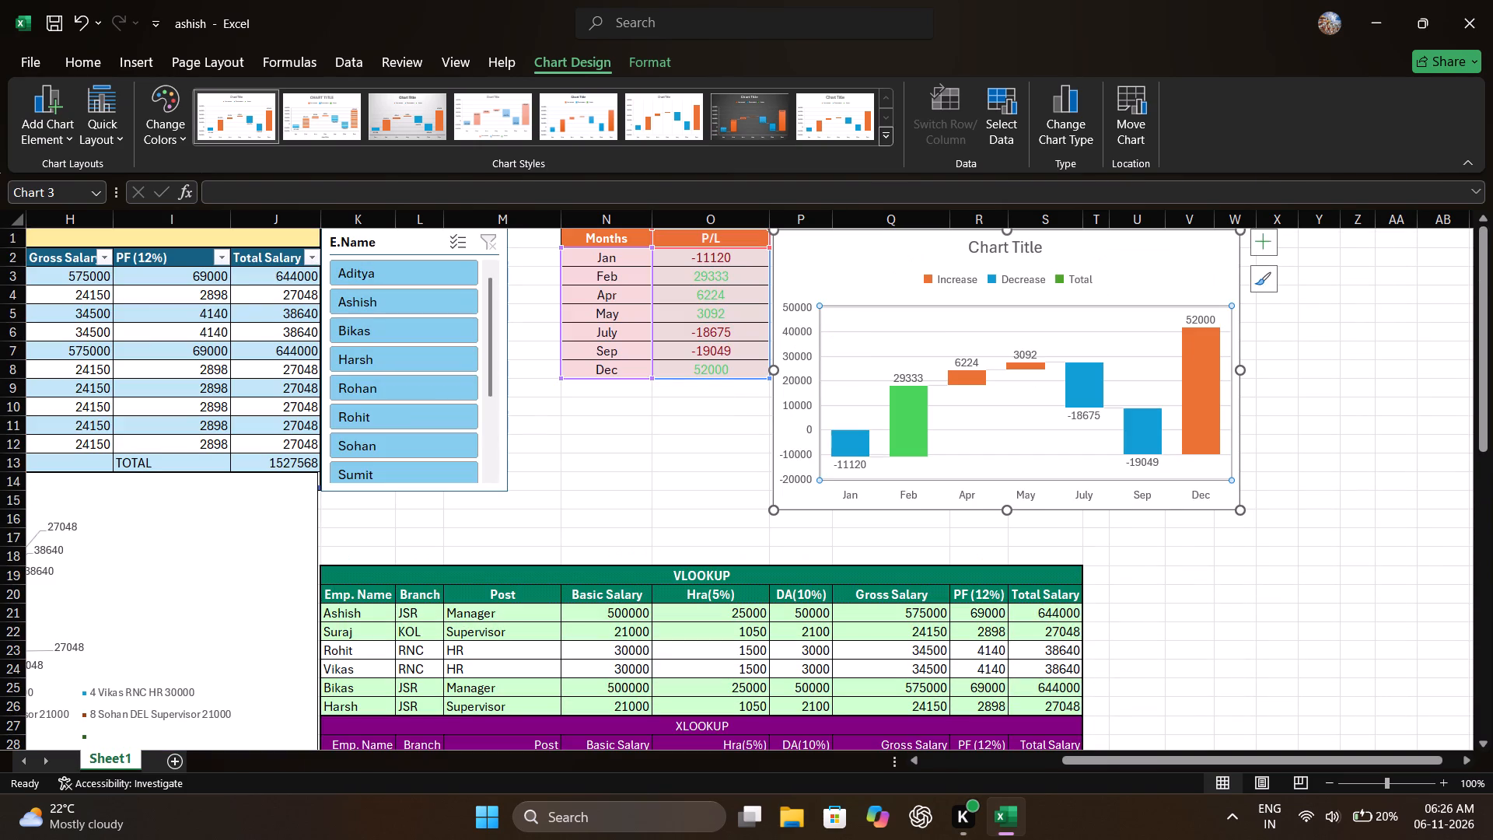
{"action": "left_click", "coordinate": [867, 281]}
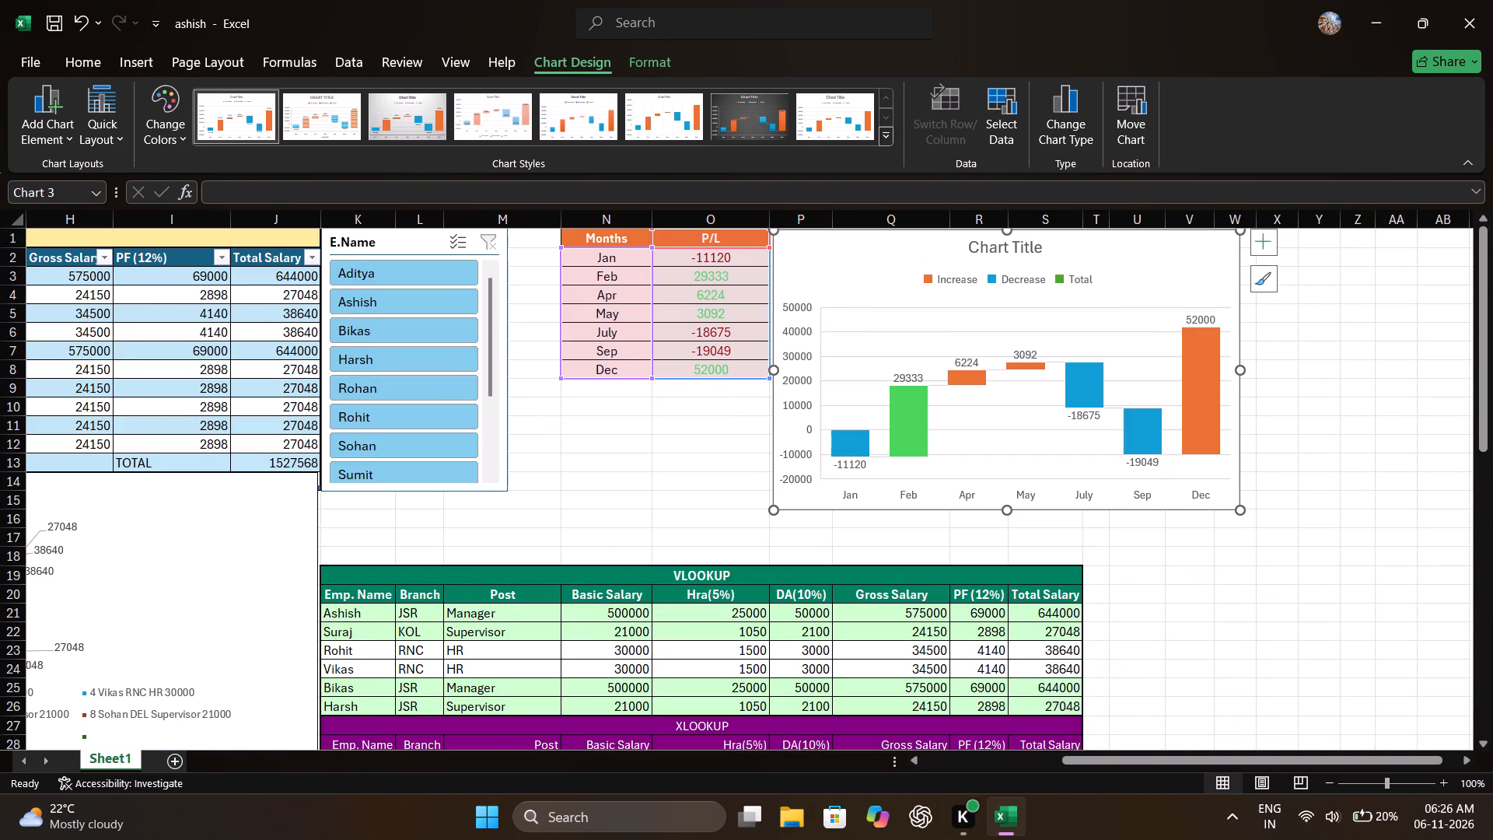
{"action": "key", "text": "Delete"}
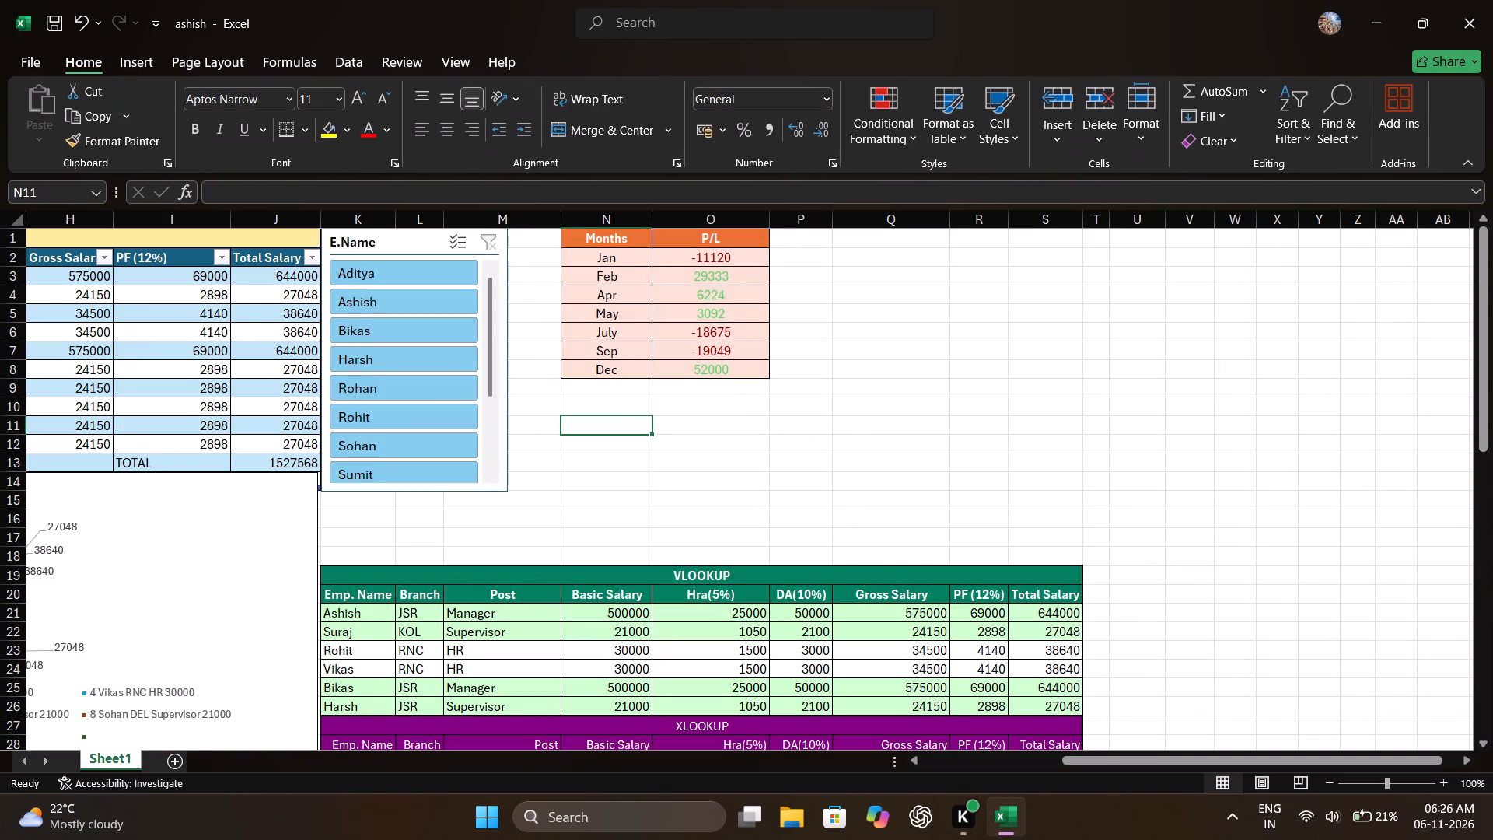
Insert a waterfall chart from the whole Months and P/L table (N1:O8), after trying a stock chart.
{"action": "left_click_drag", "start_coordinate": [608, 238], "coordinate": [650, 254]}
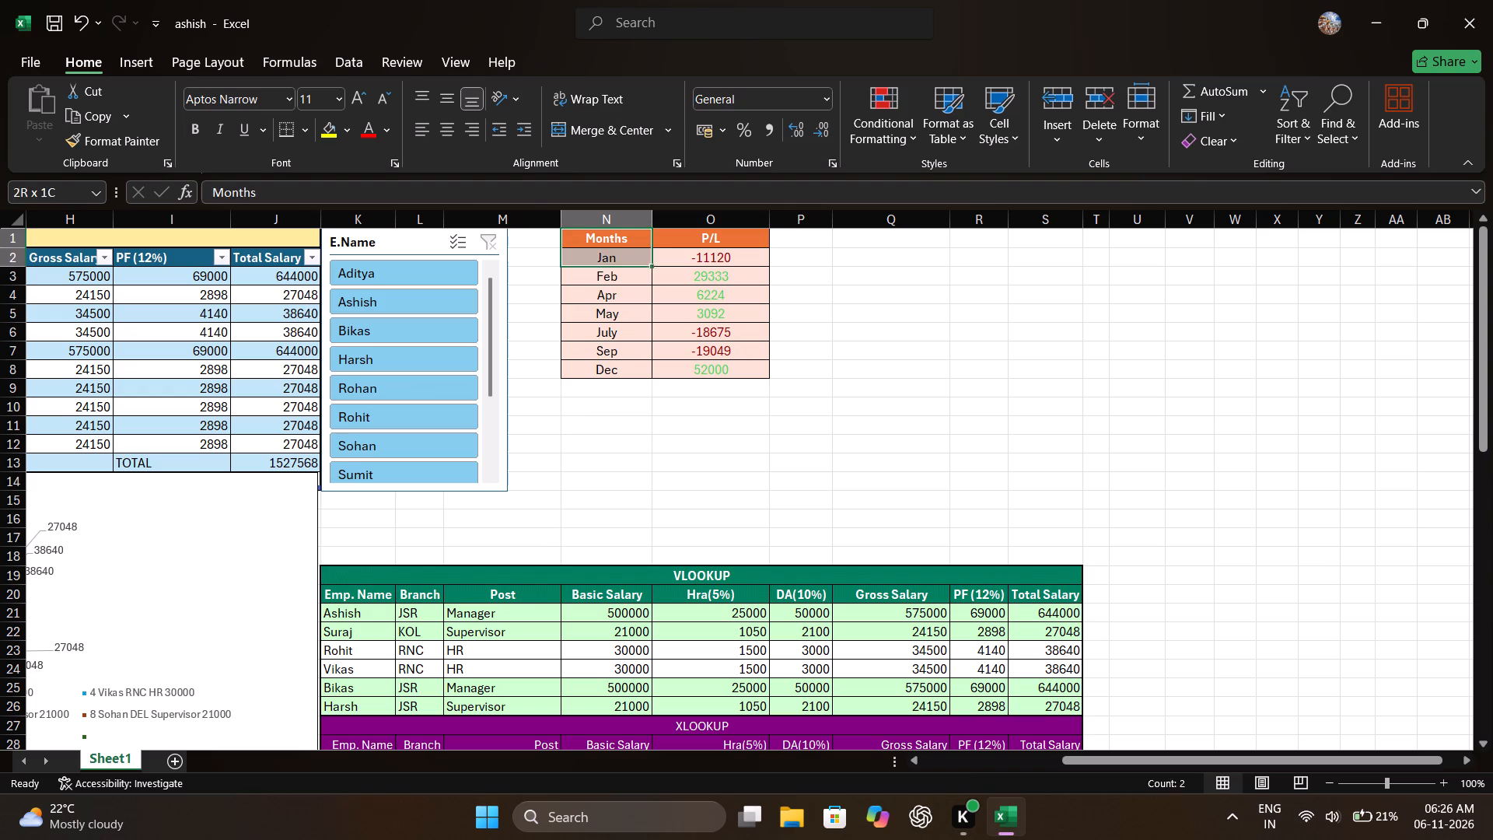
{"action": "left_click_drag", "start_coordinate": [650, 254], "coordinate": [684, 369]}
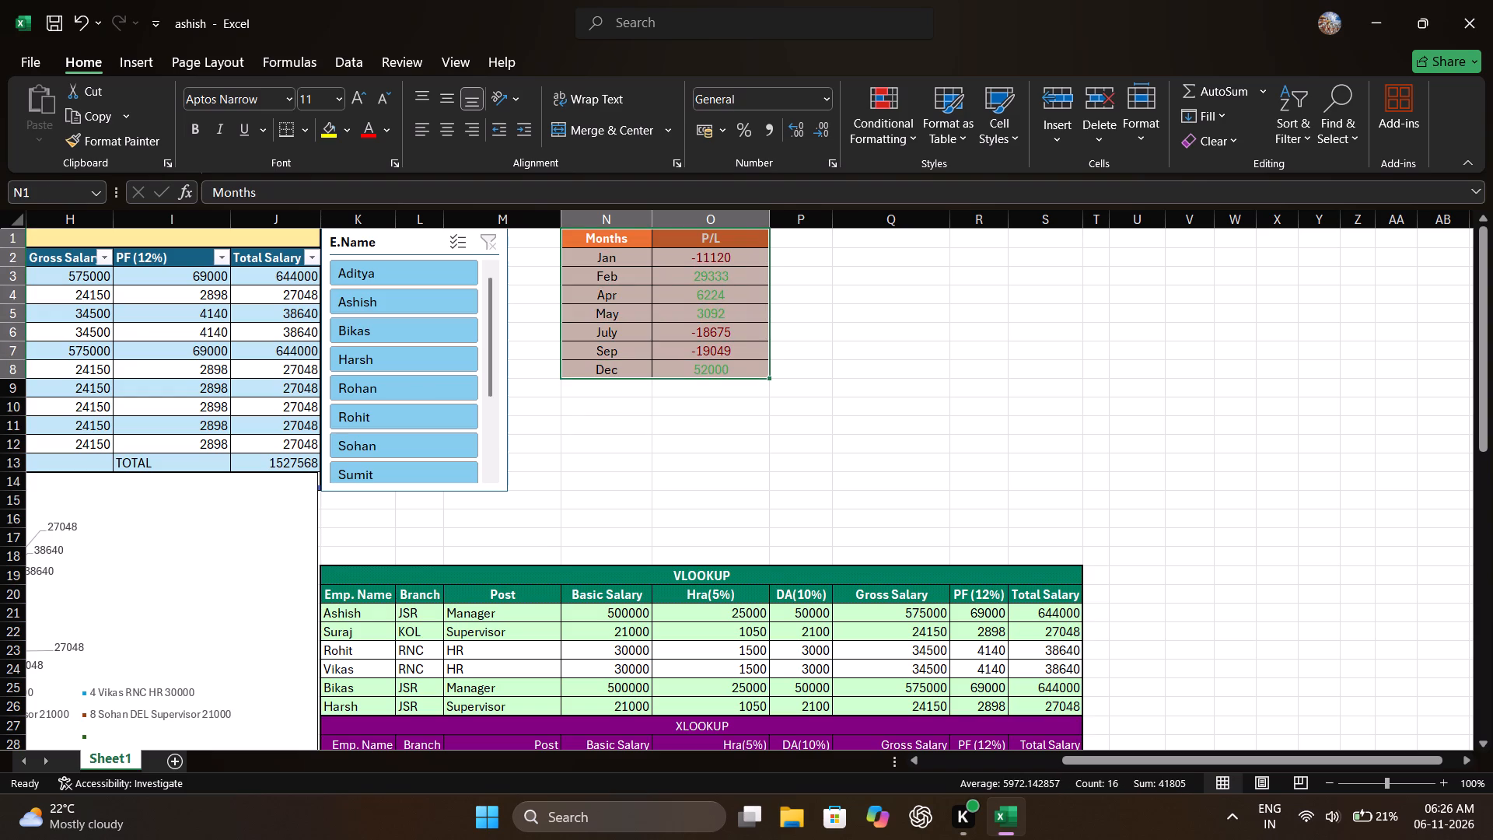
{"action": "left_click", "coordinate": [139, 65]}
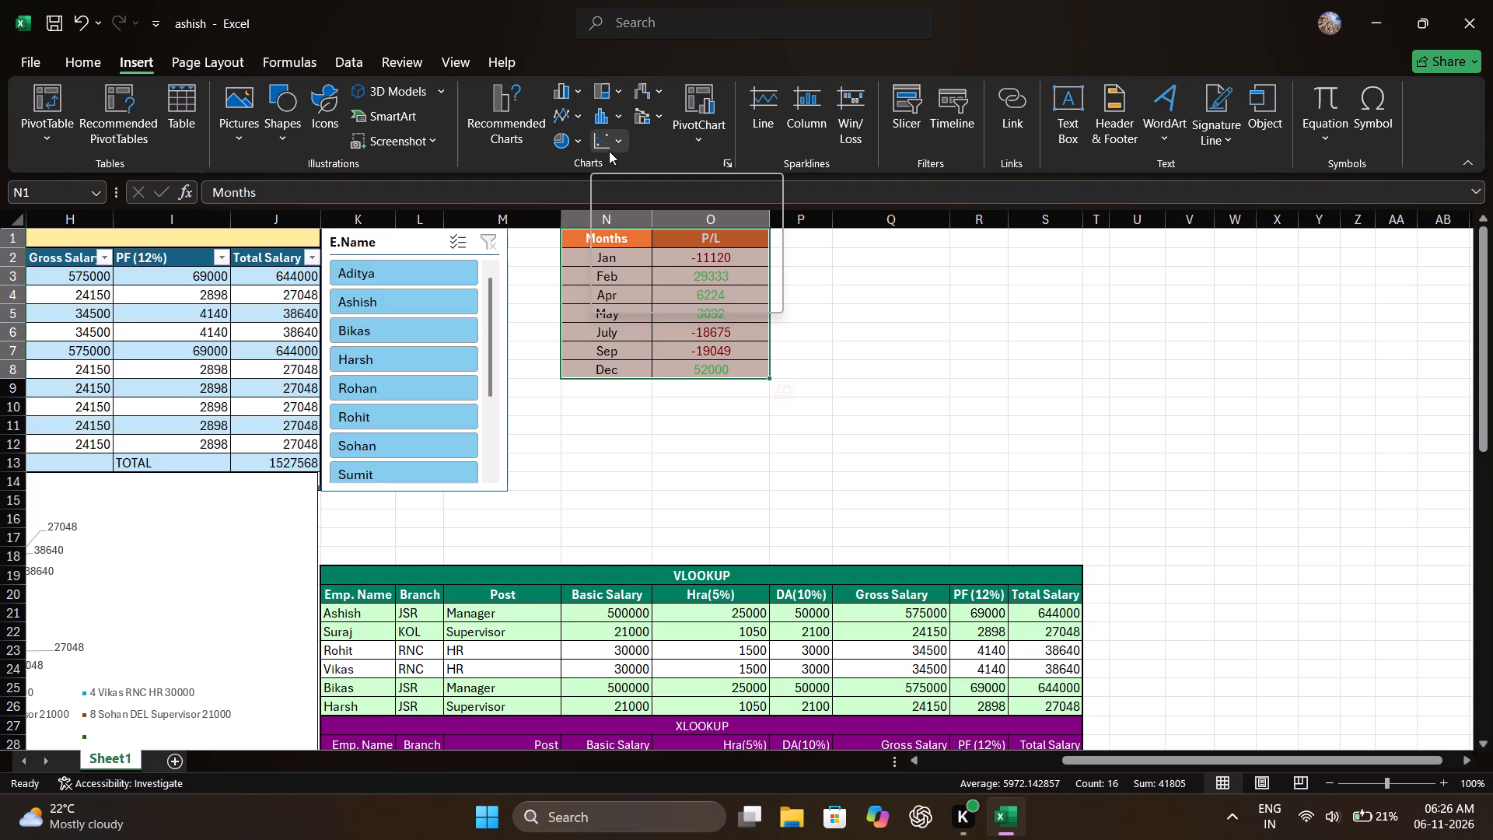
{"action": "left_click", "coordinate": [646, 97]}
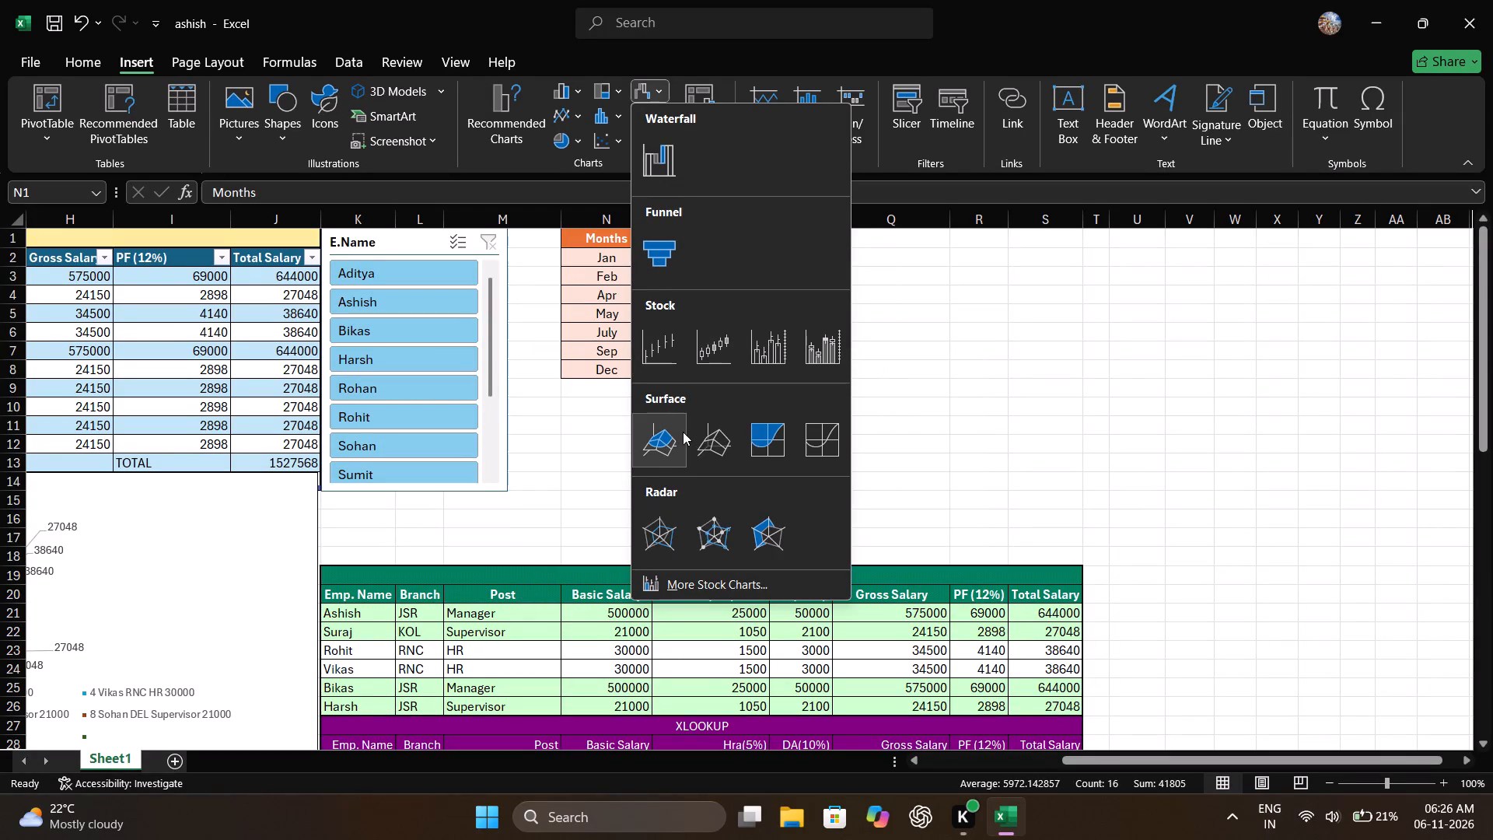
{"action": "scroll", "coordinate": [721, 431], "scroll_direction": "down", "scroll_amount": 2}
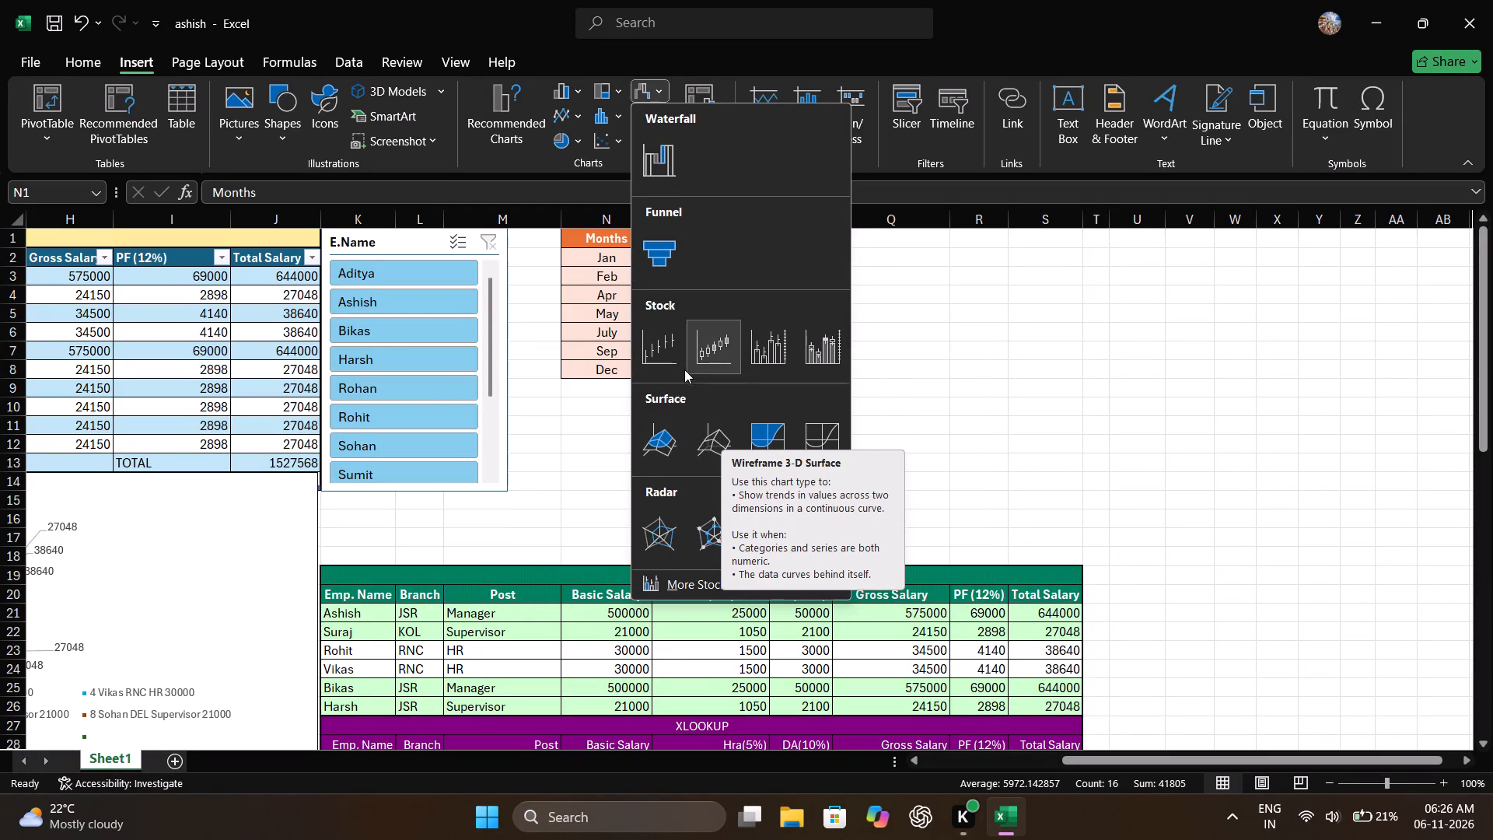
{"action": "left_click", "coordinate": [669, 358]}
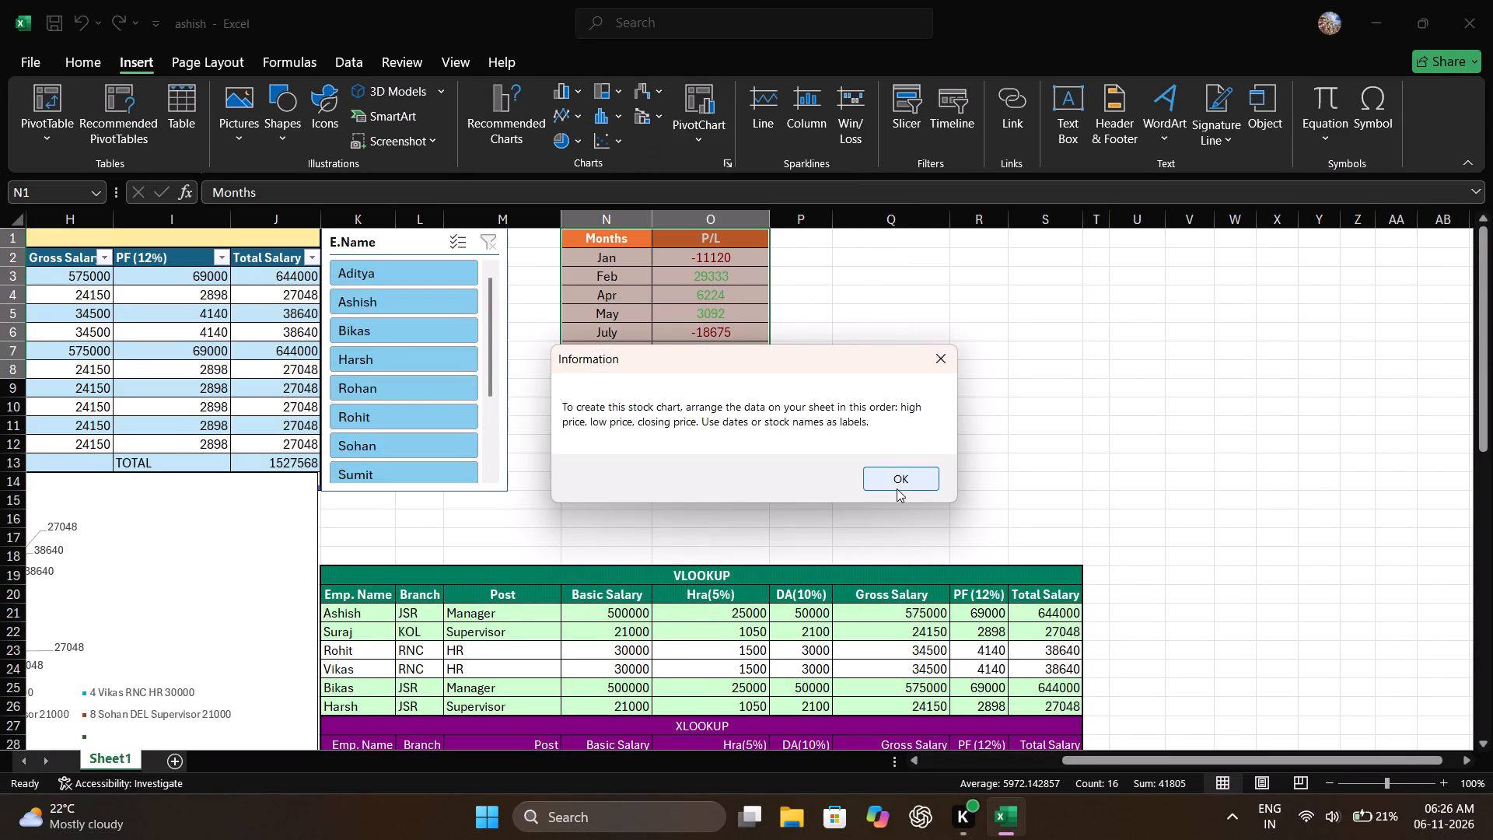
{"action": "left_click", "coordinate": [898, 488]}
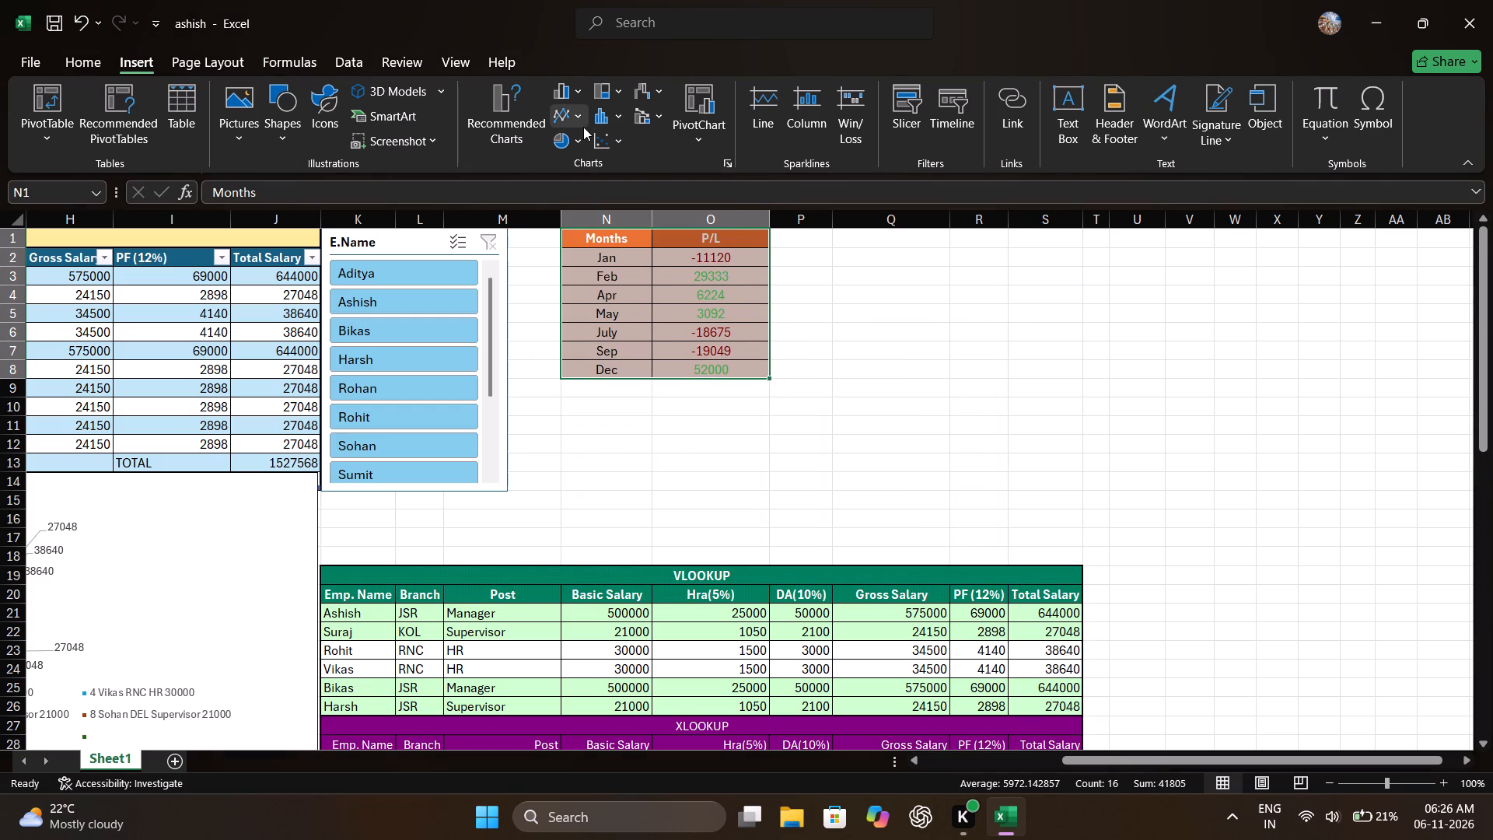
{"action": "left_click", "coordinate": [652, 96]}
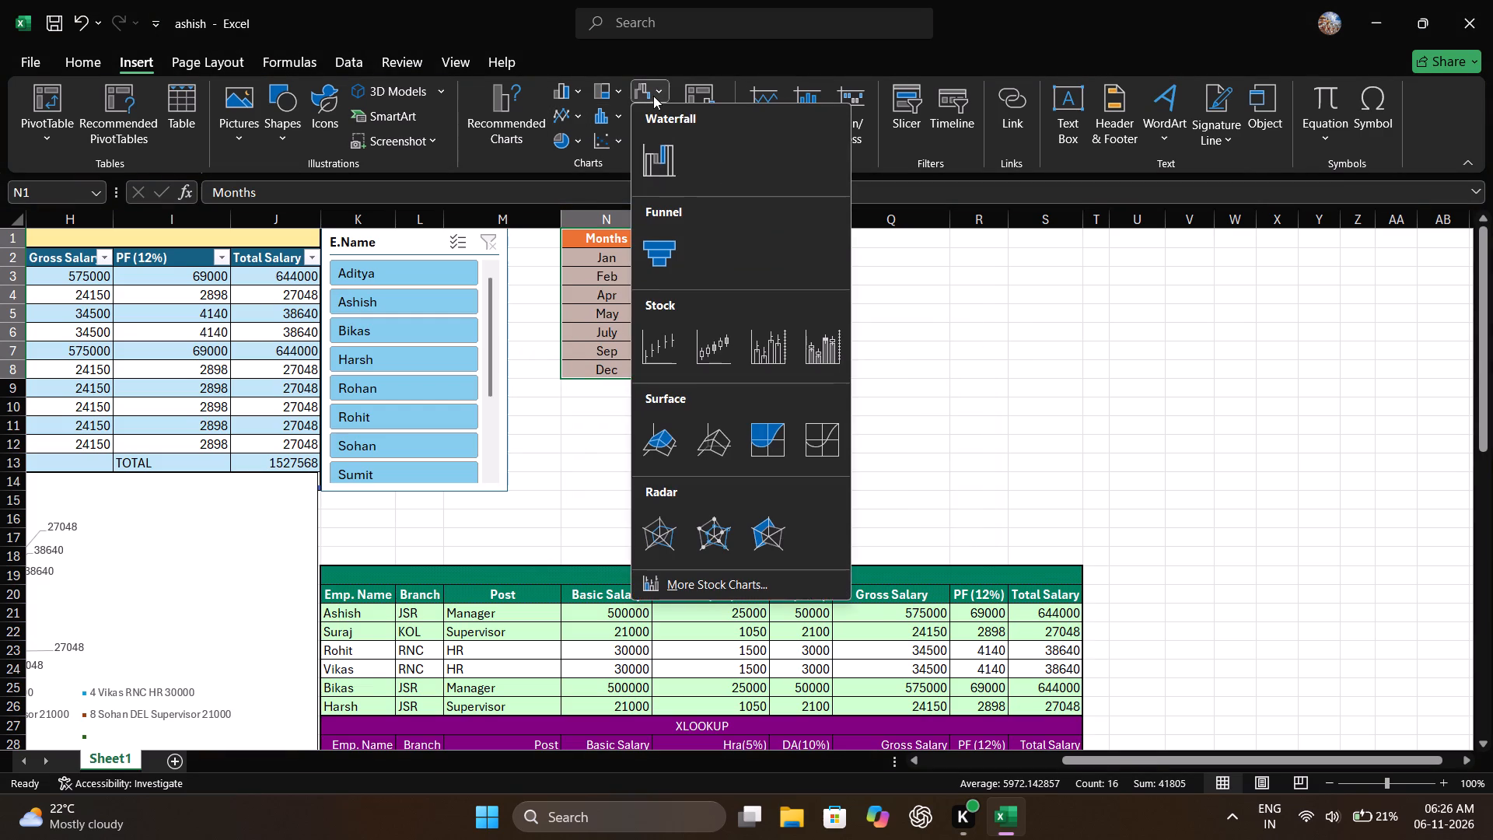
{"action": "left_click", "coordinate": [674, 173]}
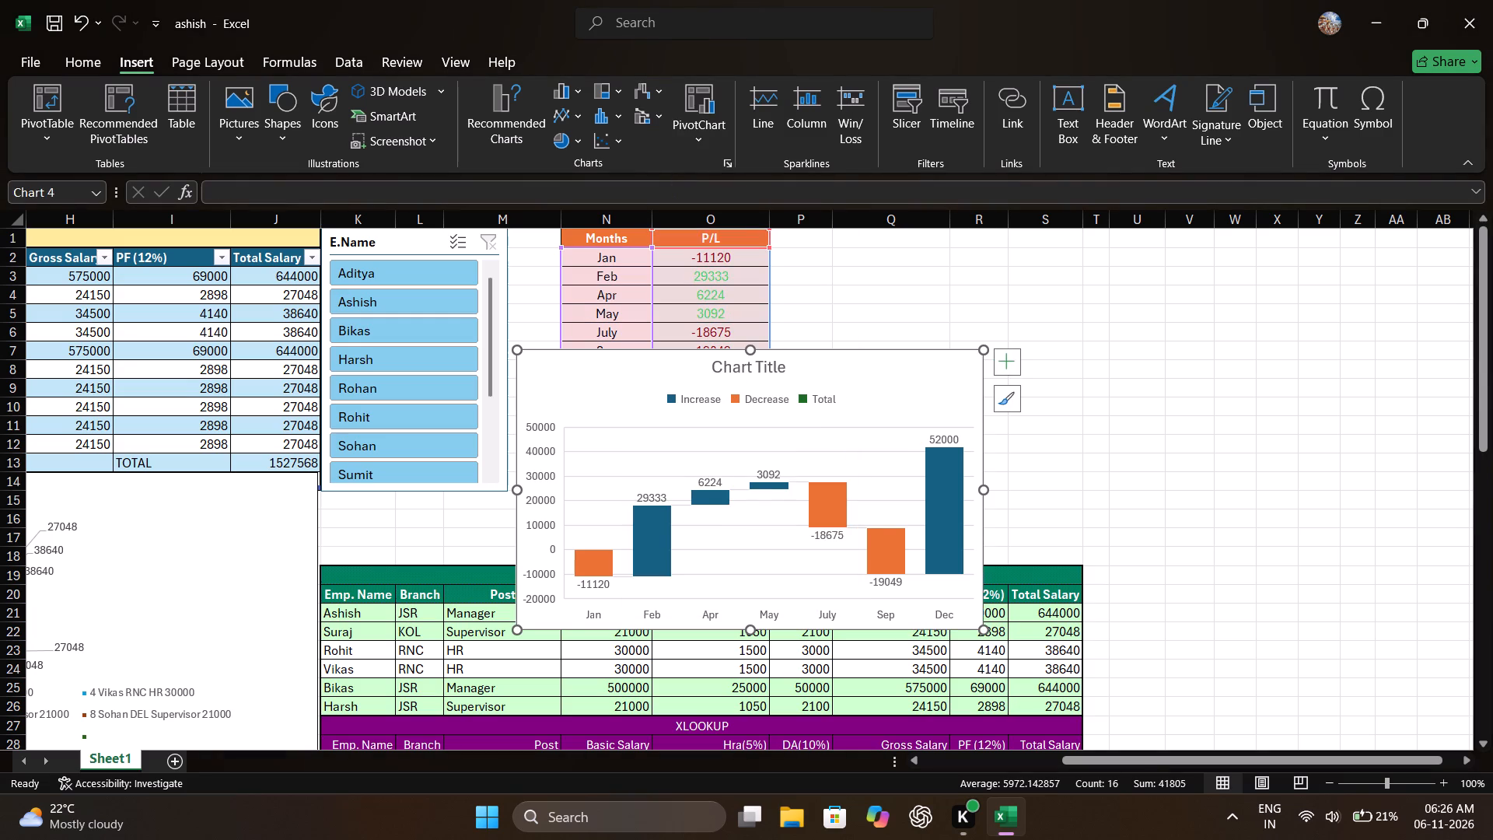
Move the new waterfall chart to the empty area beside the P/L column, above the VLOOKUP table.
{"action": "left_click_drag", "start_coordinate": [876, 385], "coordinate": [1152, 303]}
{"action": "left_click_drag", "start_coordinate": [1152, 303], "coordinate": [1134, 285]}
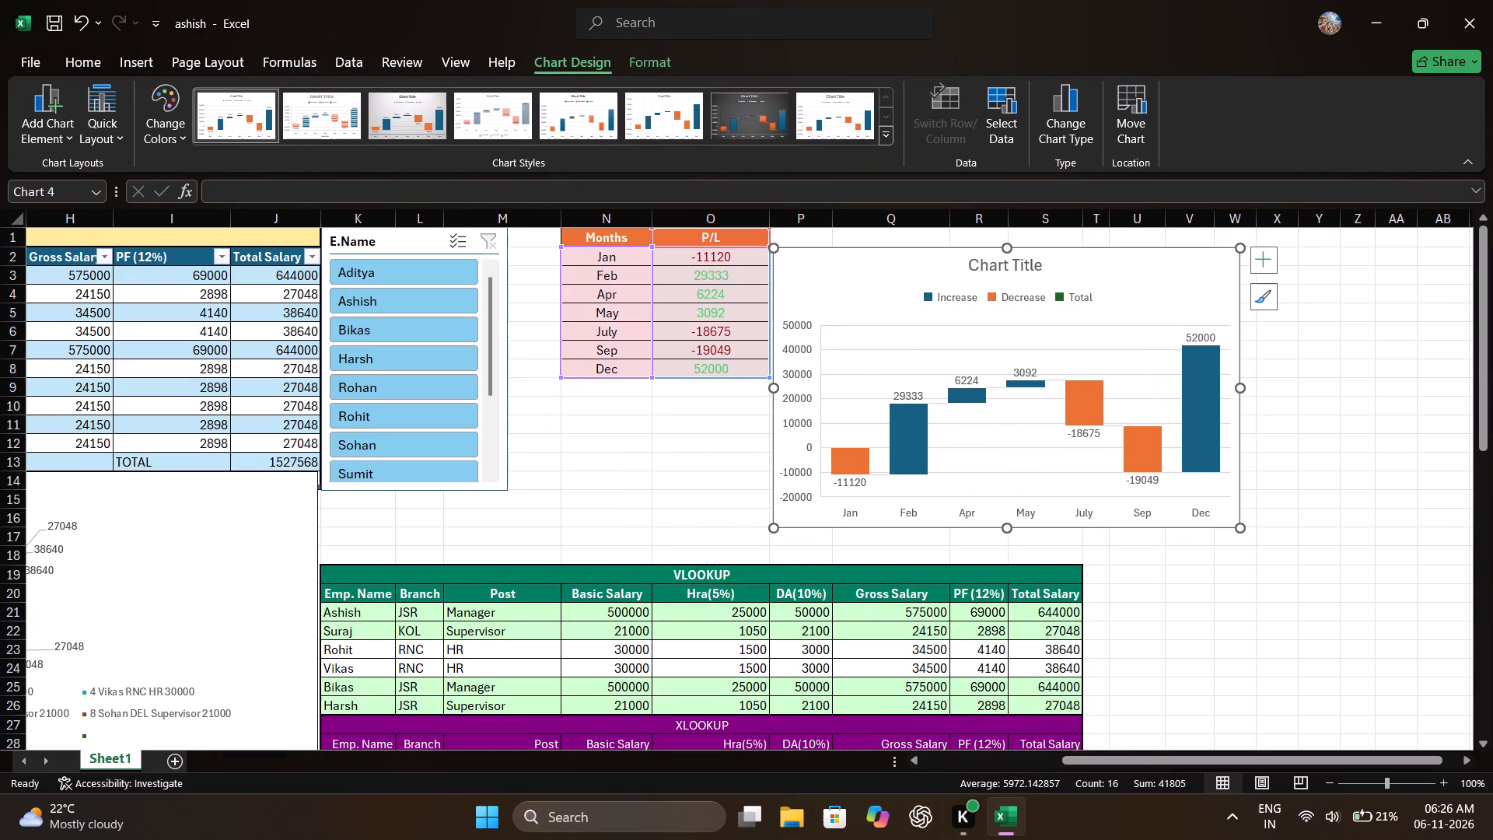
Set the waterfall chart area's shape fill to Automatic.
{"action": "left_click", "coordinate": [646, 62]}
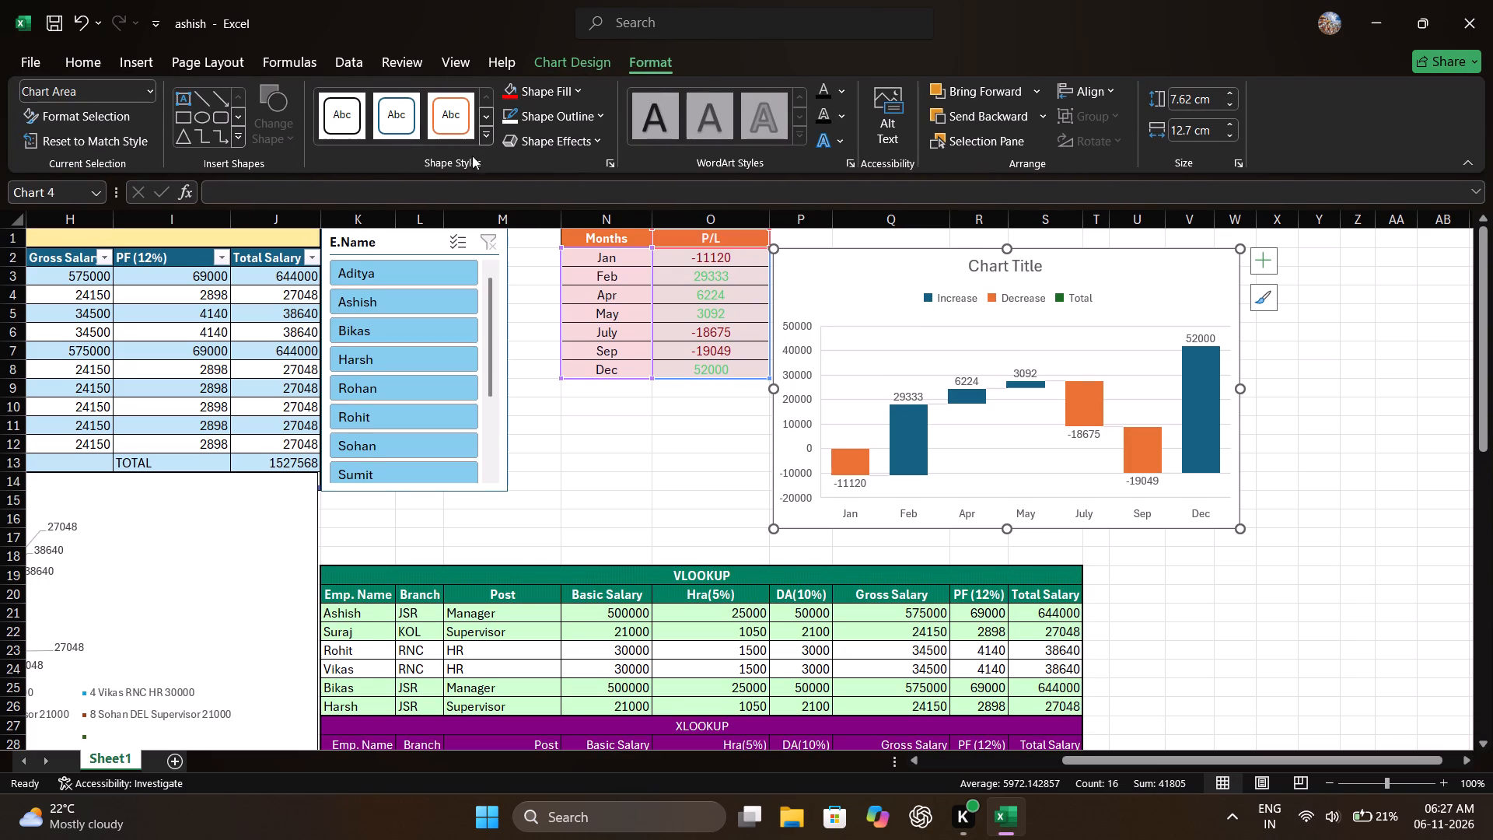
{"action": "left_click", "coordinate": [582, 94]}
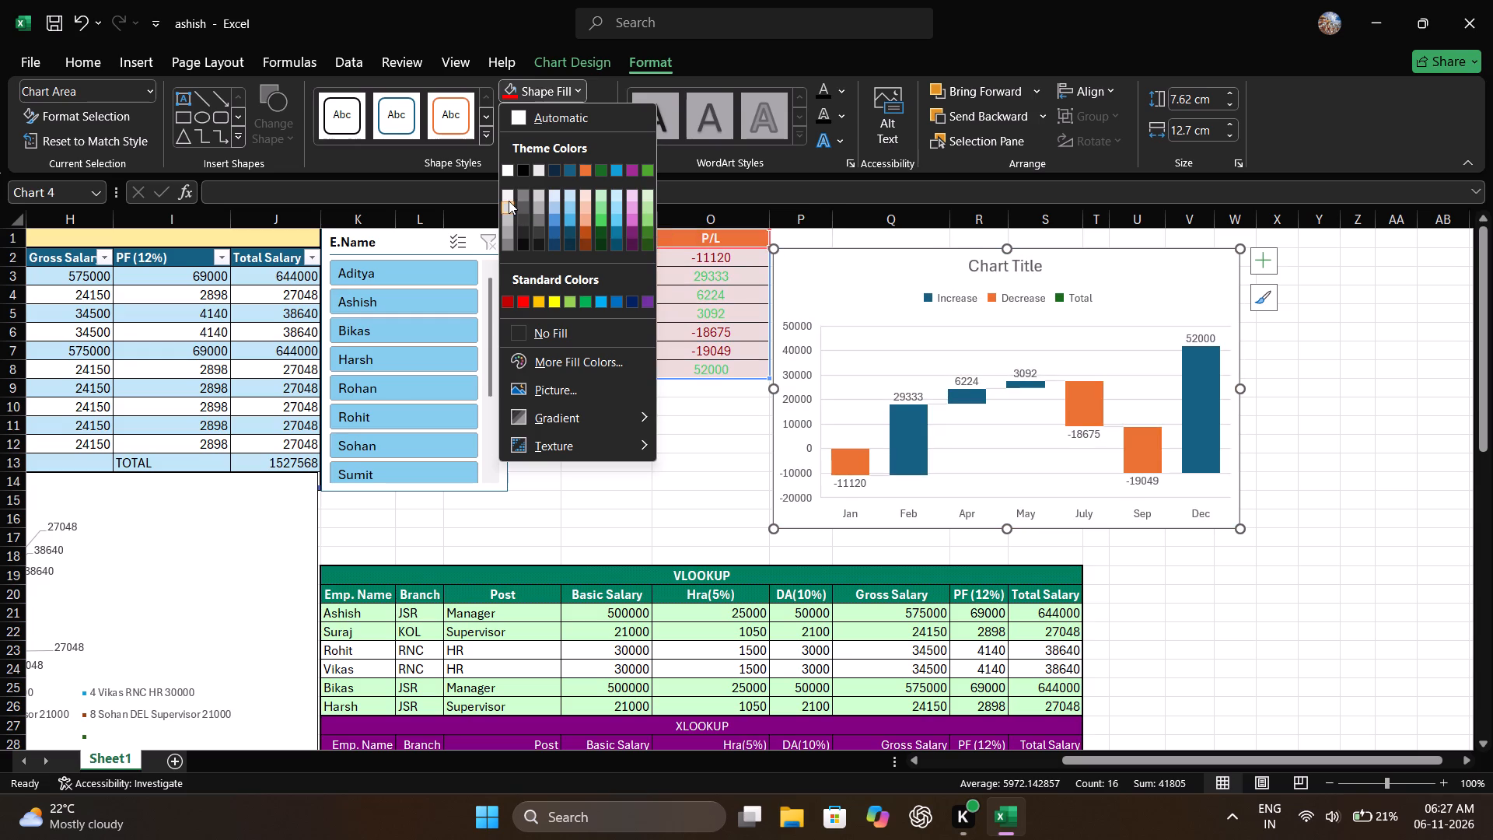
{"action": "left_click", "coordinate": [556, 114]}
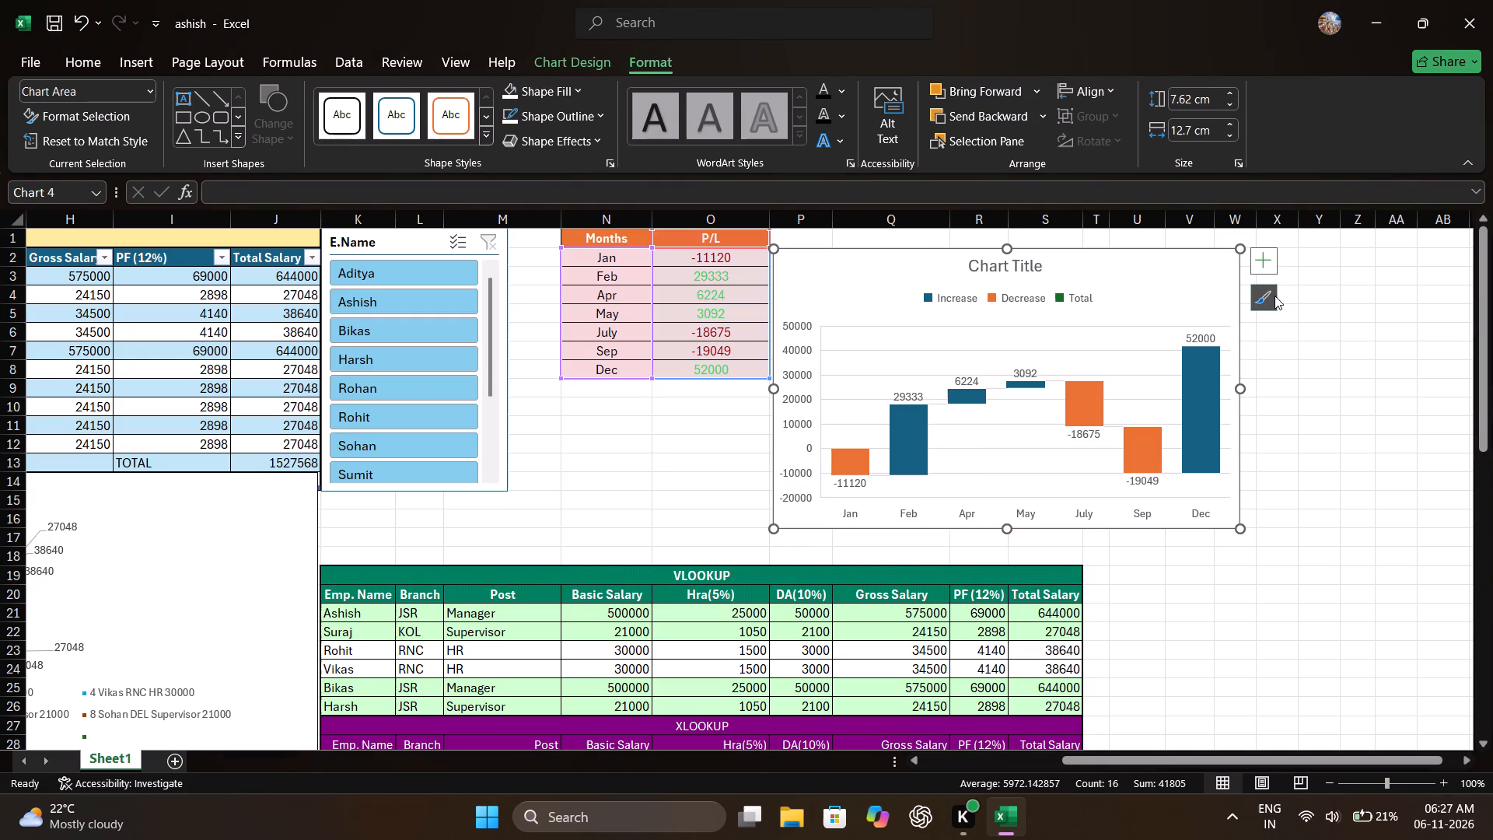
Remove the gridlines and the legend from the waterfall chart.
{"action": "left_click", "coordinate": [1260, 262]}
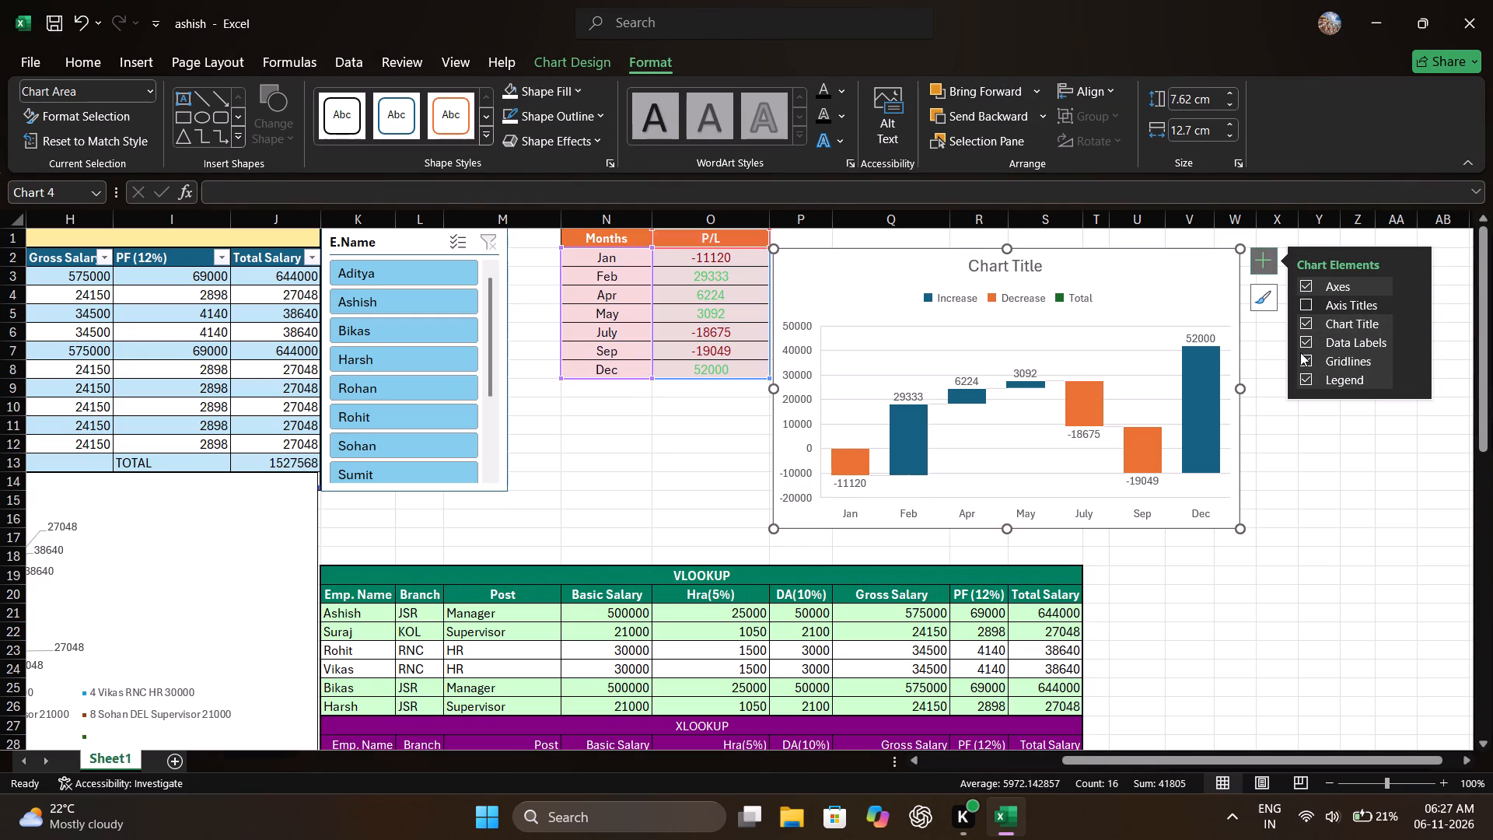
{"action": "left_click", "coordinate": [1300, 352]}
{"action": "left_click", "coordinate": [1302, 370]}
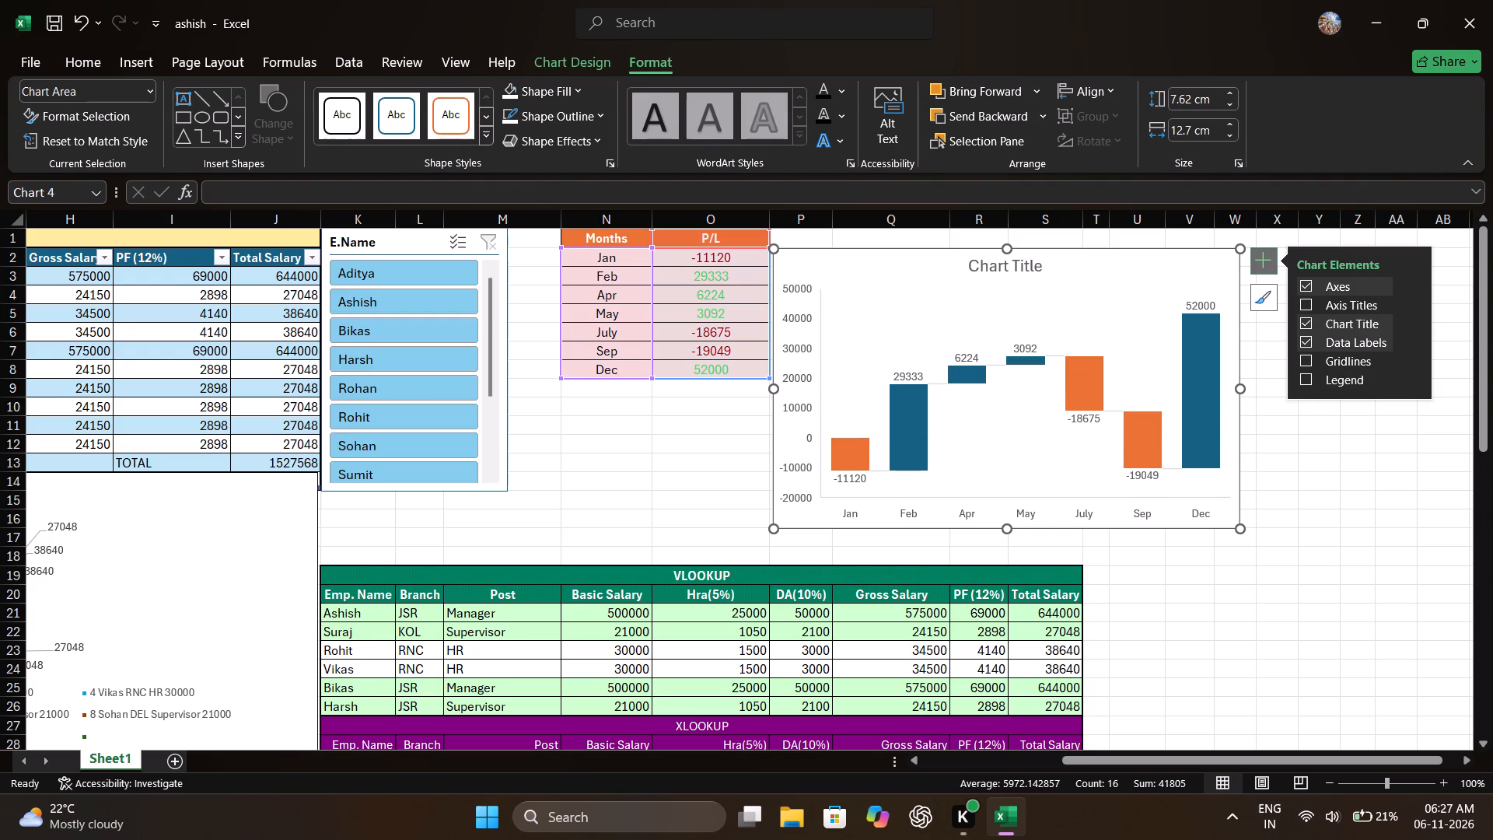
{"action": "left_click", "coordinate": [1364, 488]}
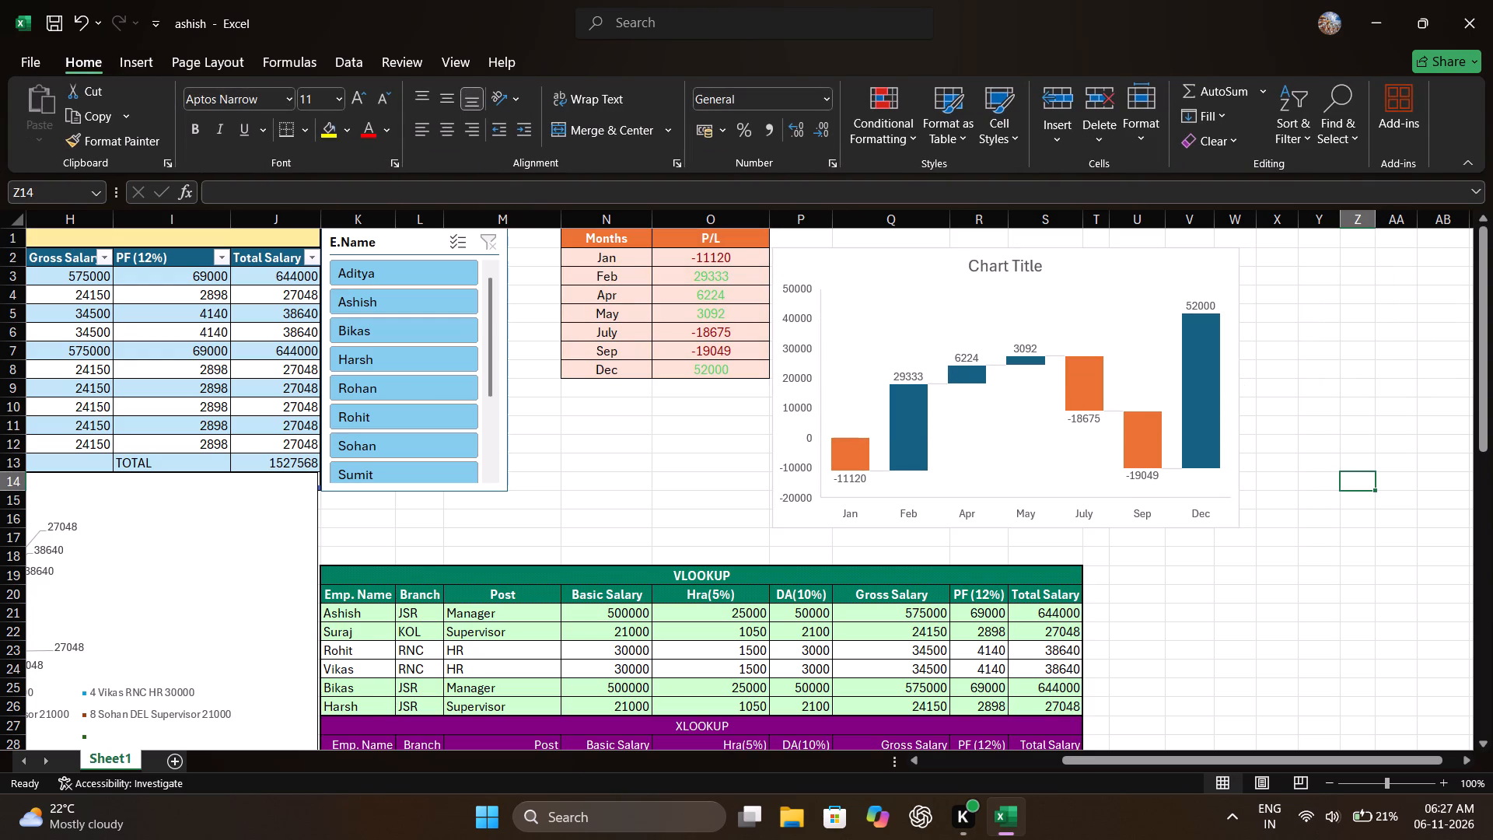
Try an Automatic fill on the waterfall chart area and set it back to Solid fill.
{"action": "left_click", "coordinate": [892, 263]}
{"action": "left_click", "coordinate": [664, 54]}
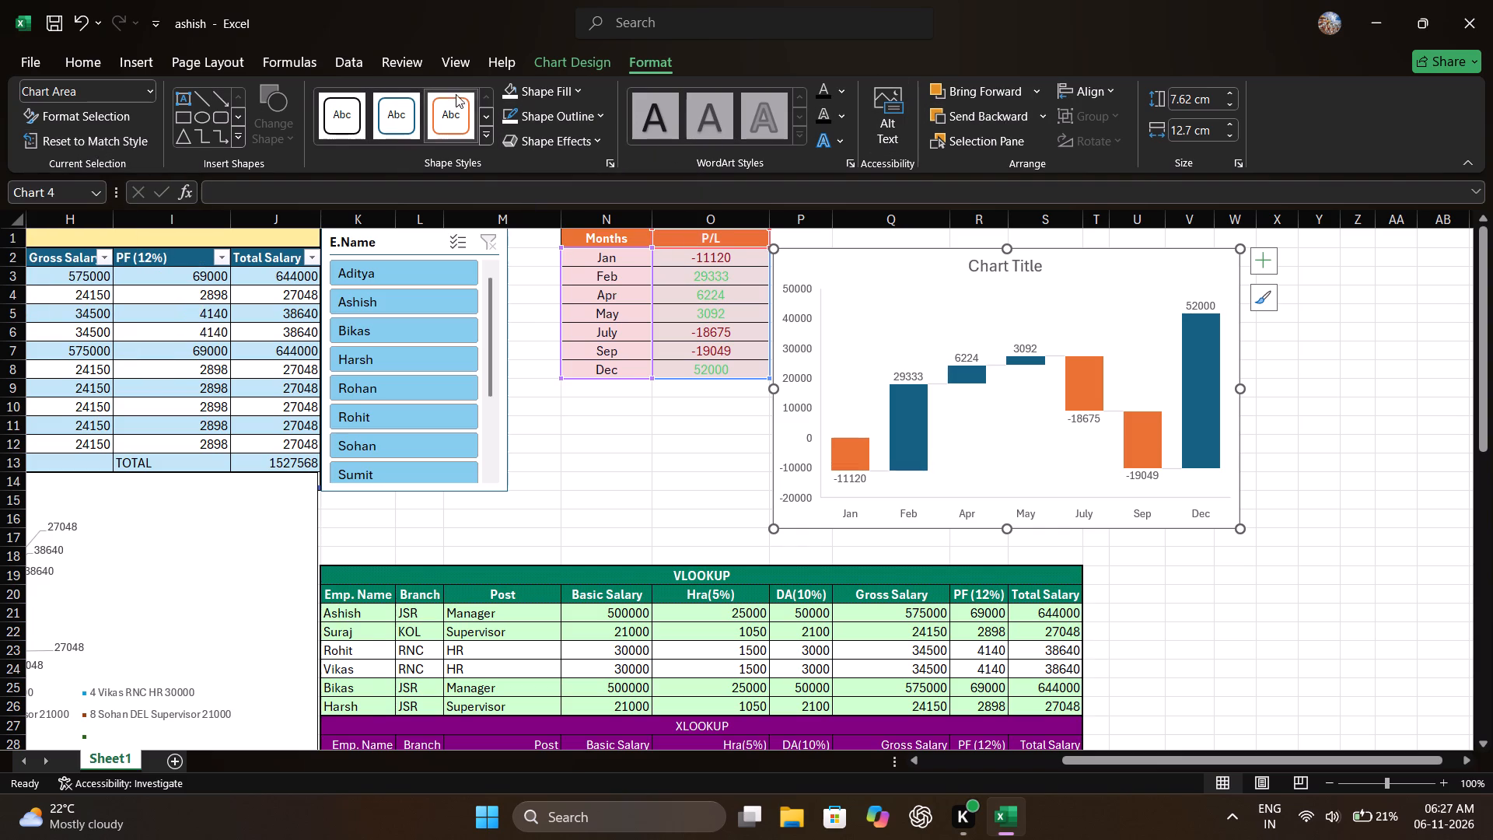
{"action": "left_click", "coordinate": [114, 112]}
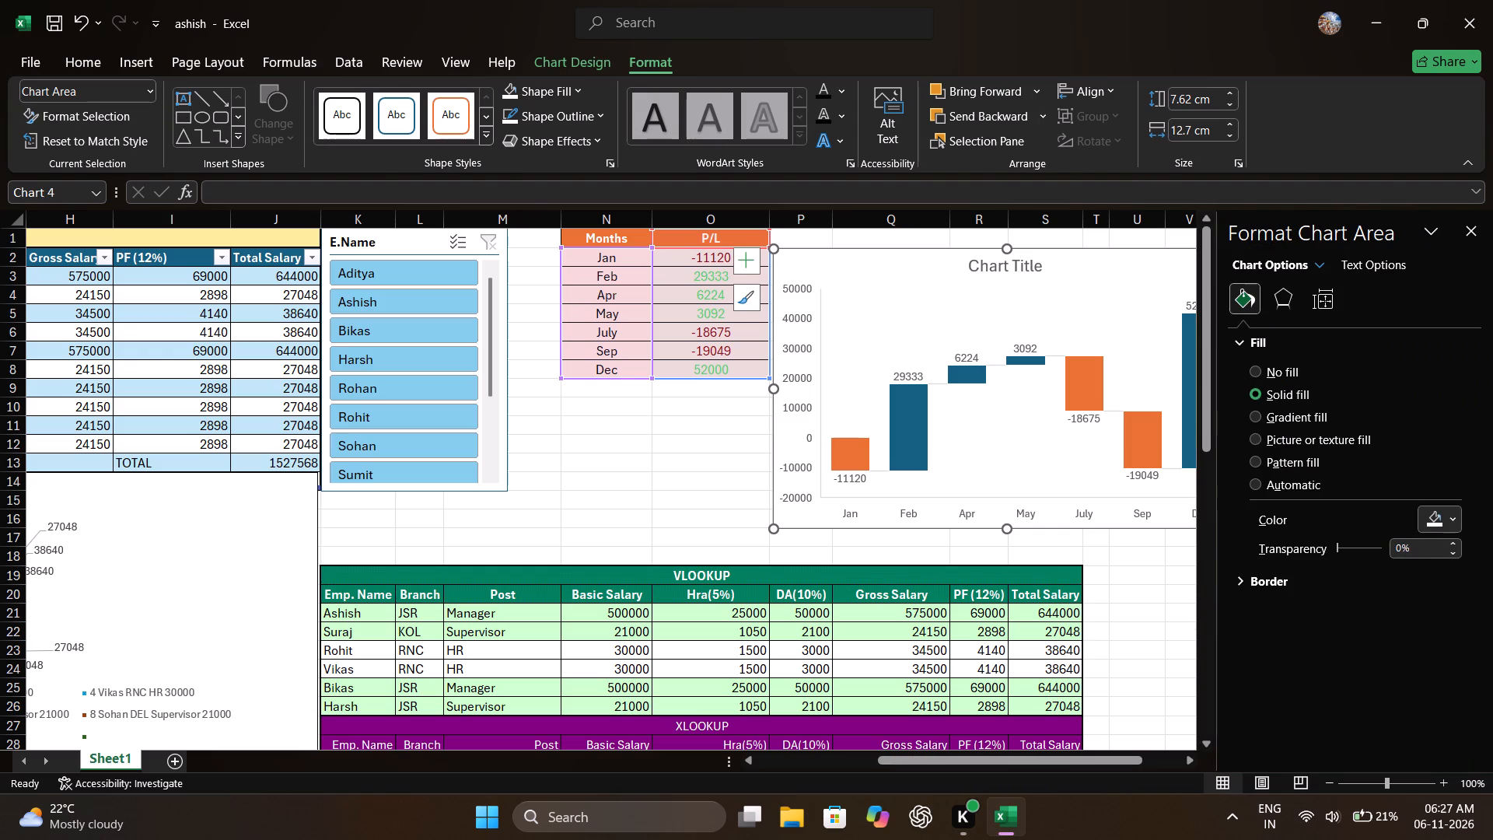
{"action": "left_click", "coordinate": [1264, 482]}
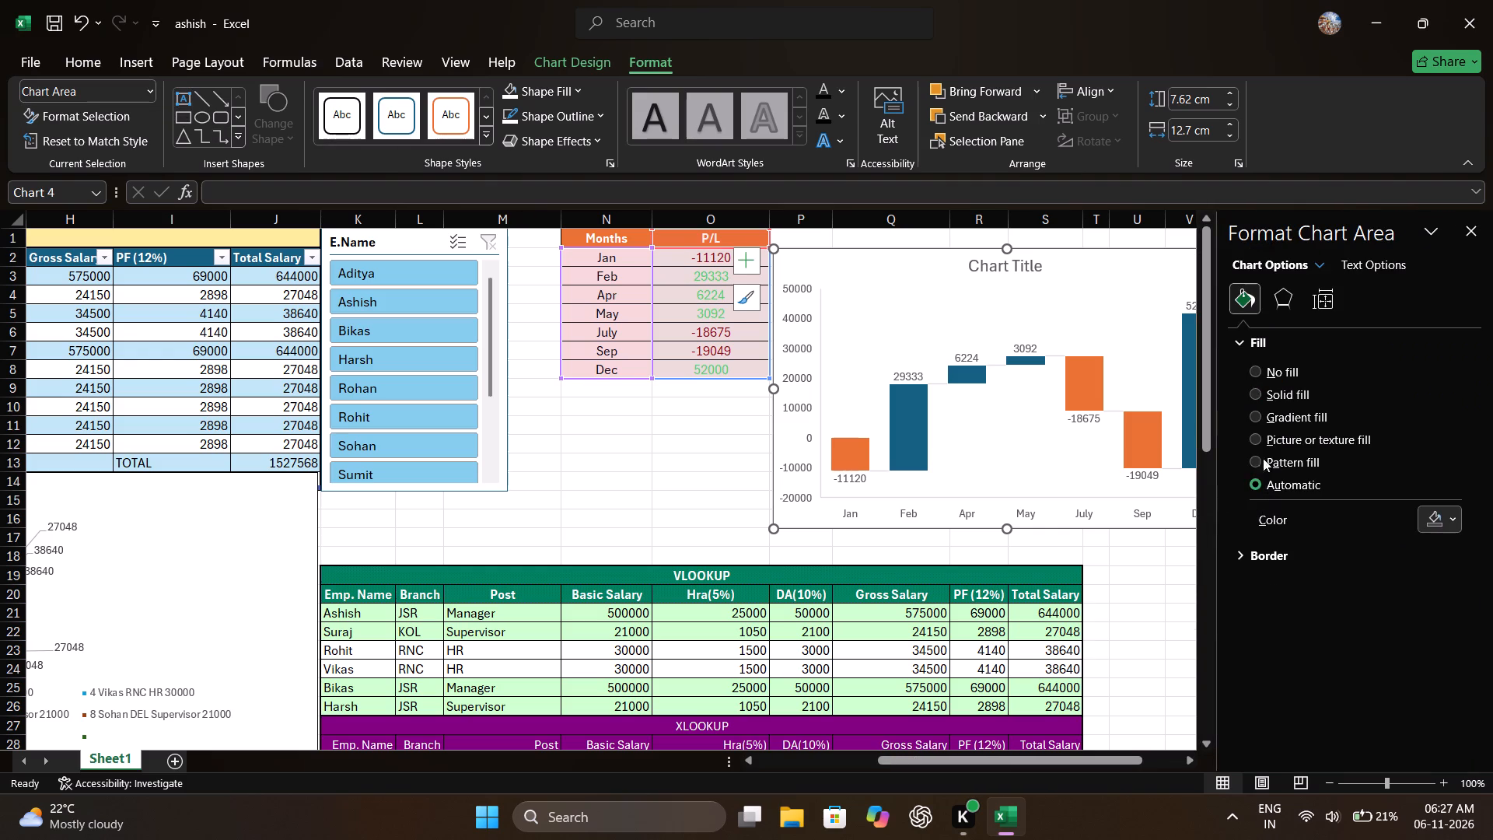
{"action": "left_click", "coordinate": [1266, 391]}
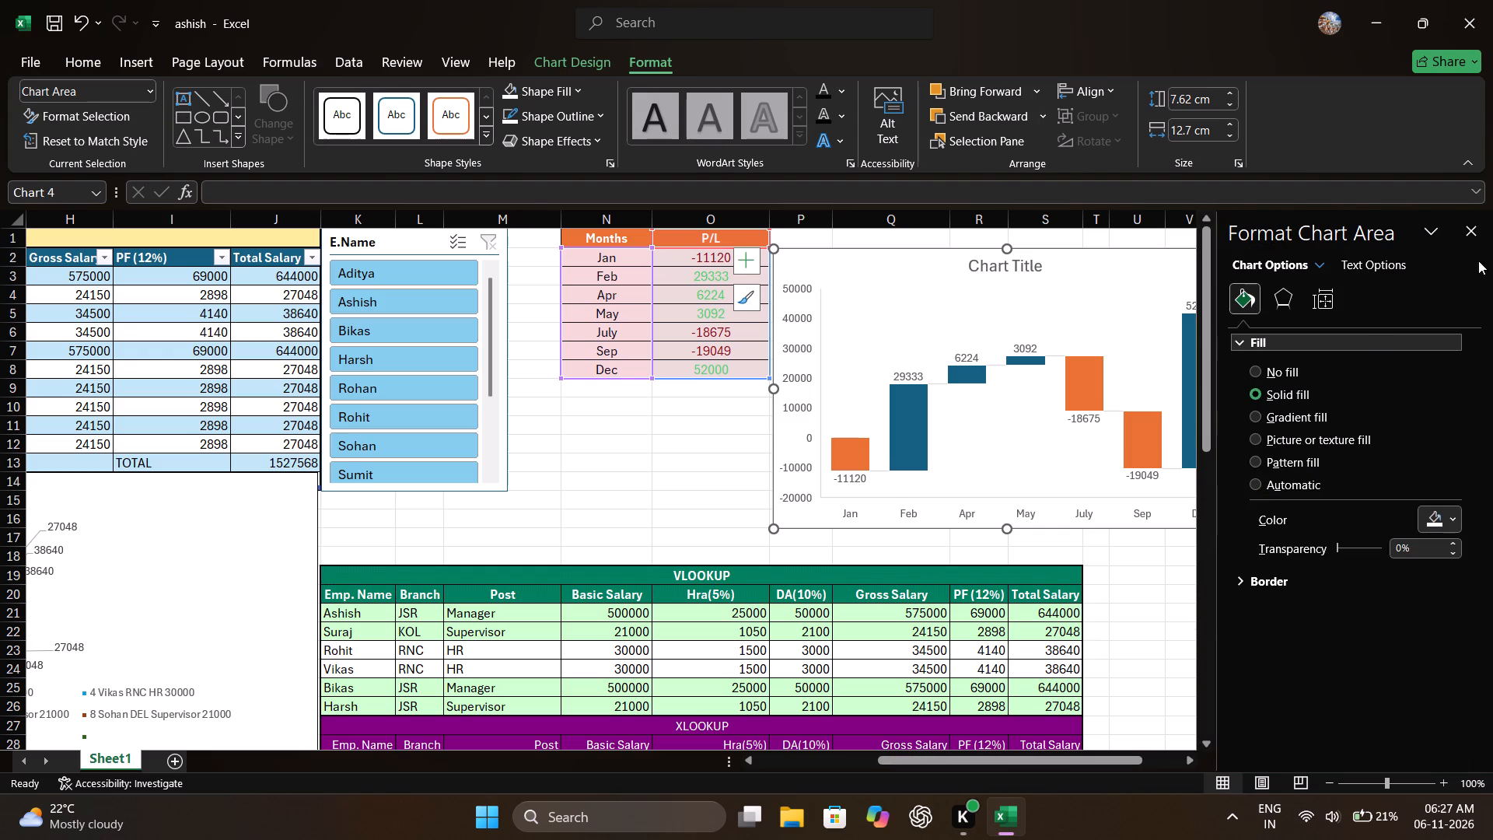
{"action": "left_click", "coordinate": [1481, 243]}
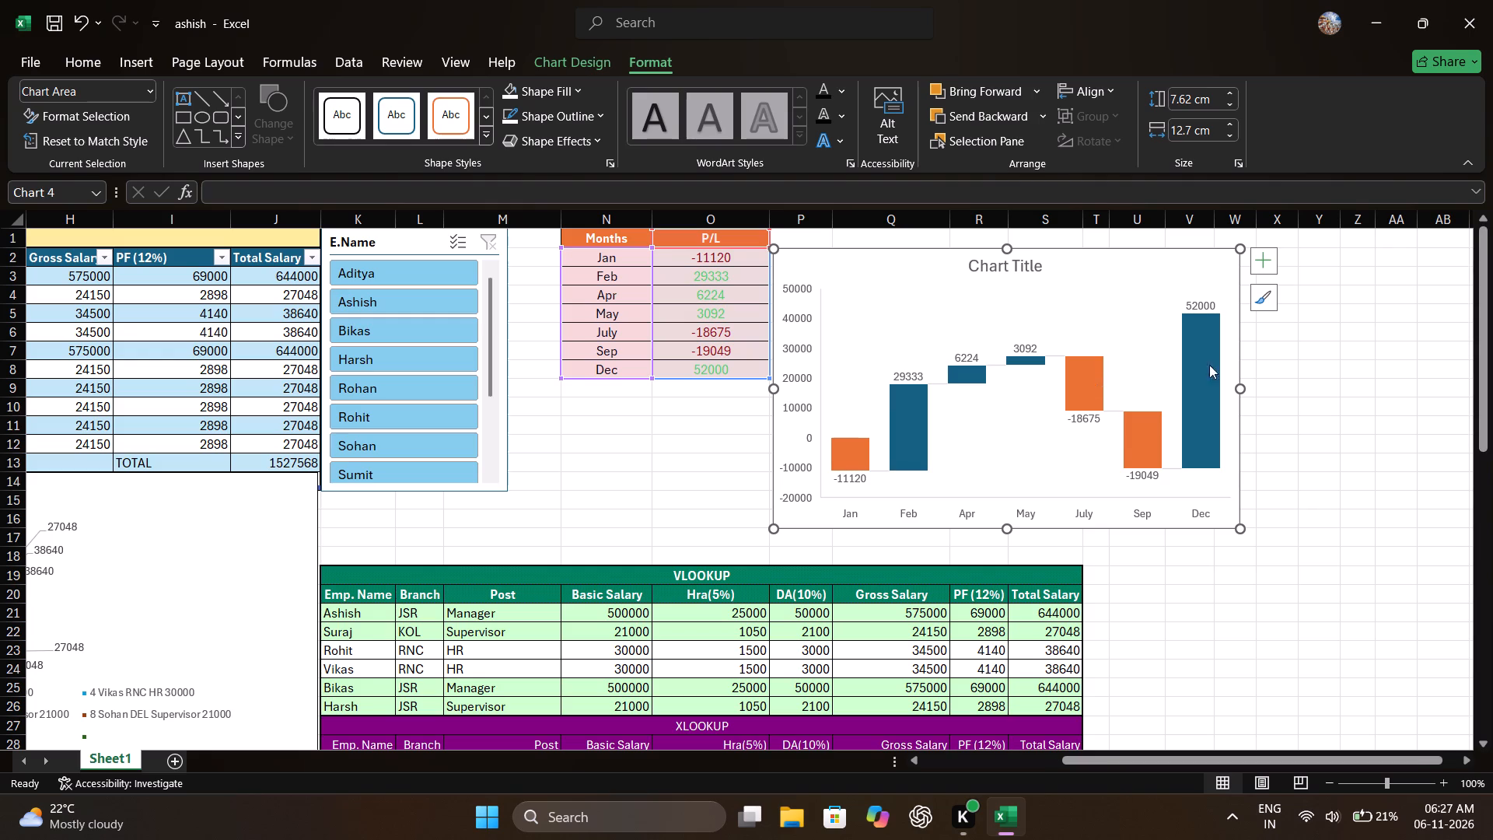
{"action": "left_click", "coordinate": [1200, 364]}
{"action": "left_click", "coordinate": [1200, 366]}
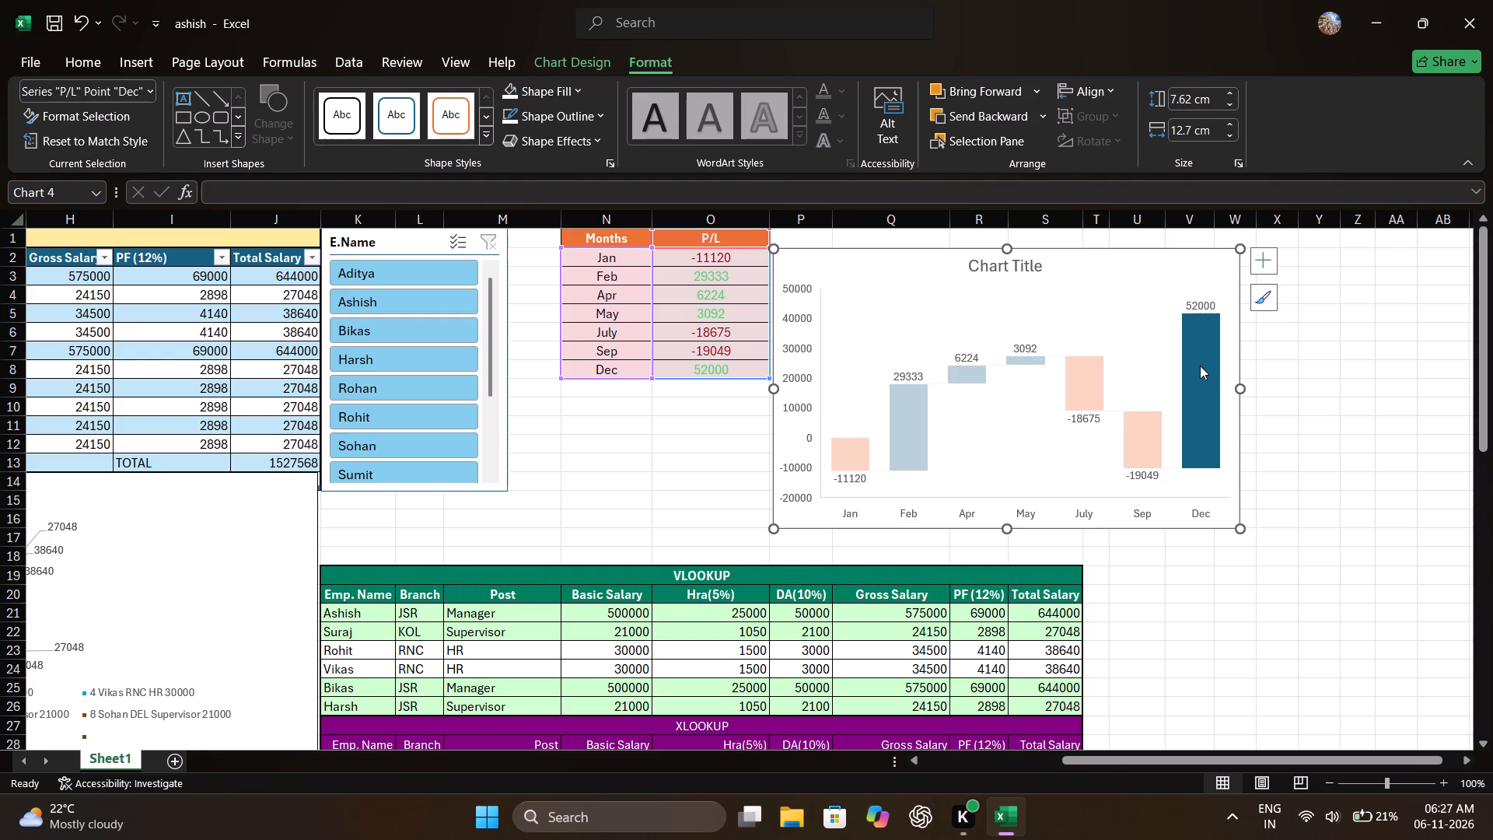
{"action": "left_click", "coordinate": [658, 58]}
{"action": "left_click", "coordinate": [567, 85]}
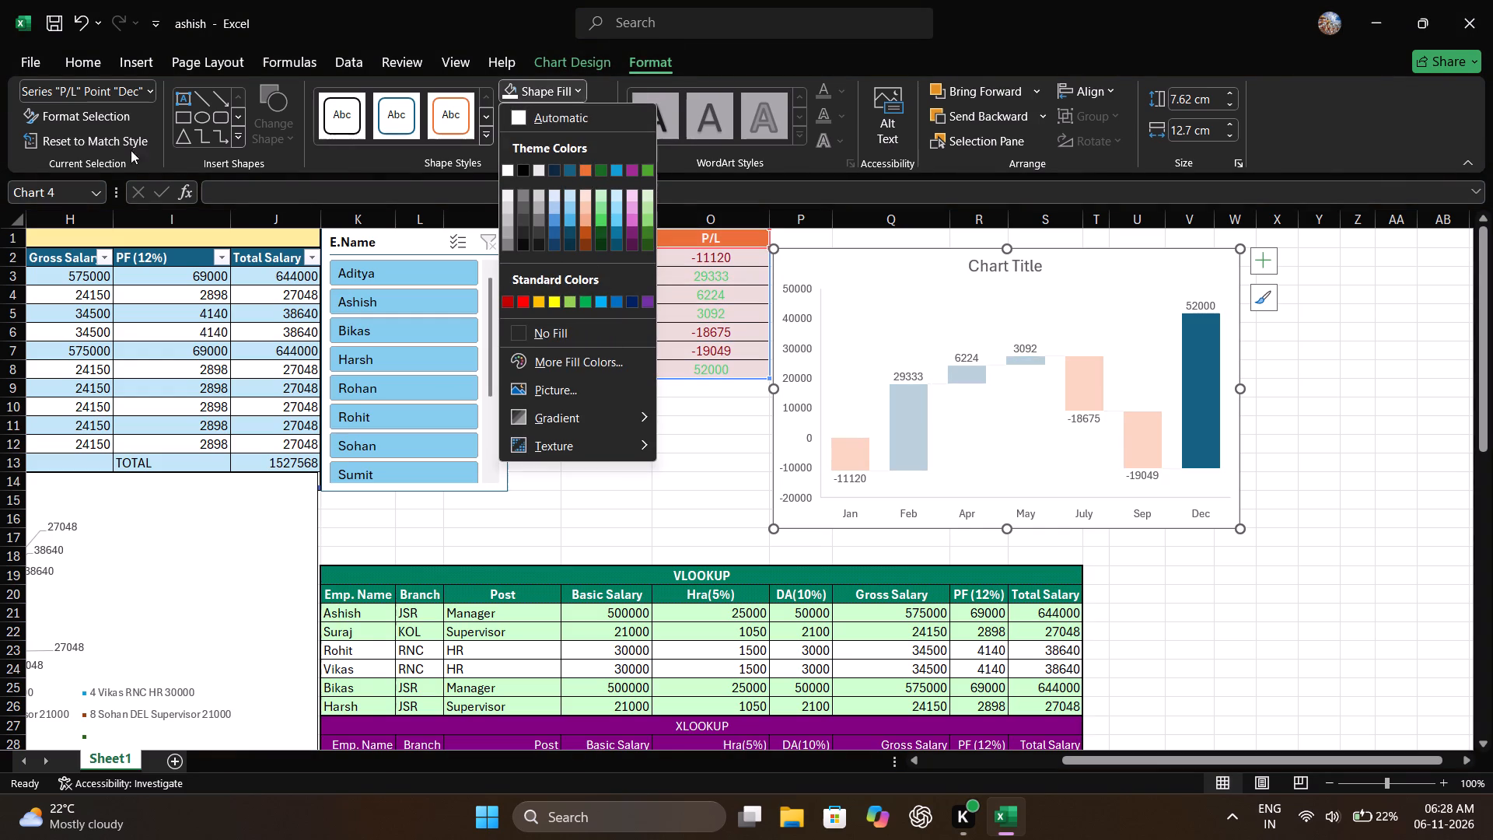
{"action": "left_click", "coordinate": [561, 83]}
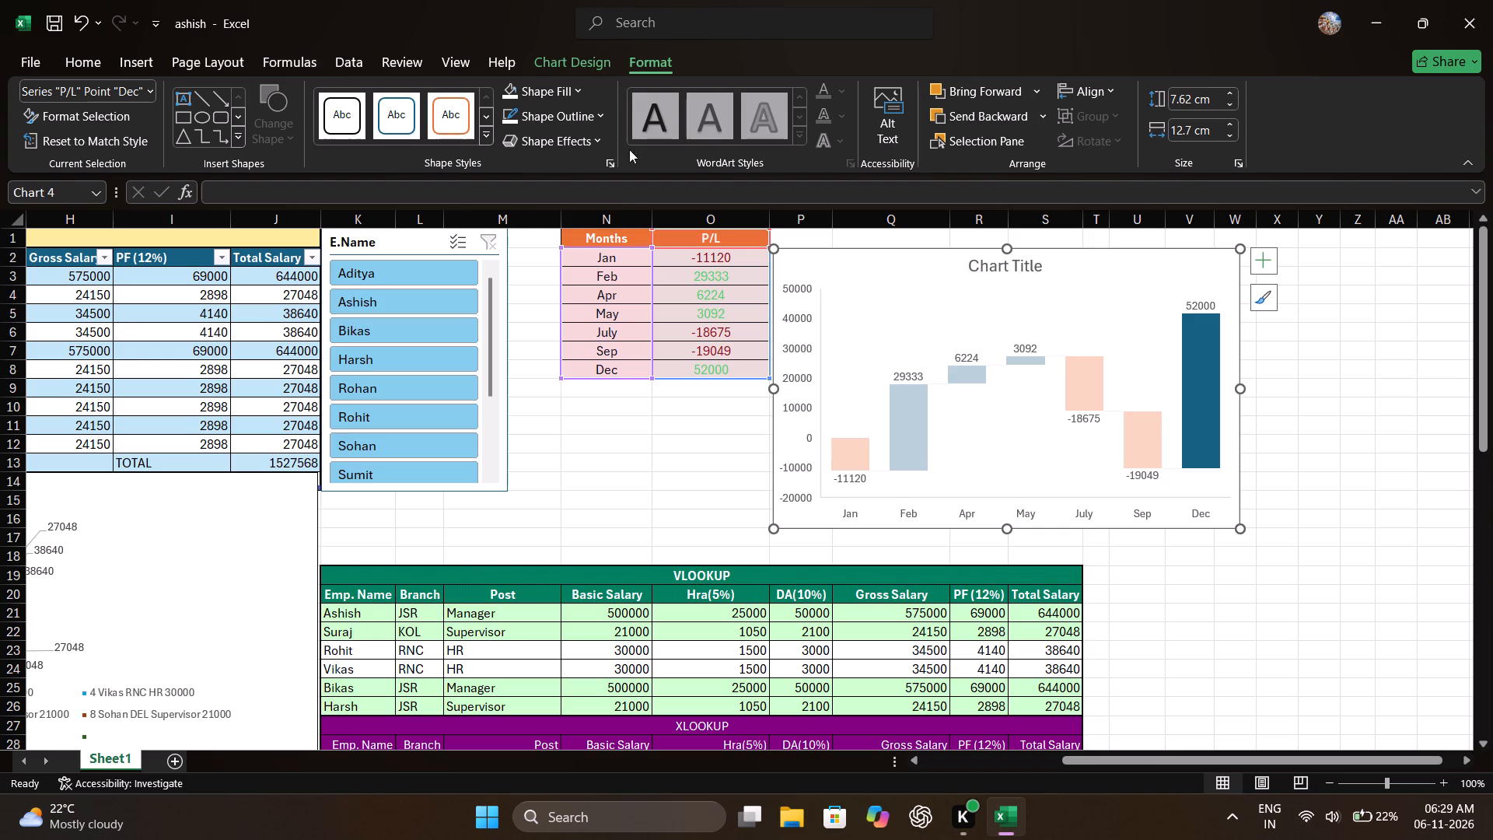
Set the outline colour of the waterfall chart's P/L series to white.
{"action": "left_click", "coordinate": [1187, 387]}
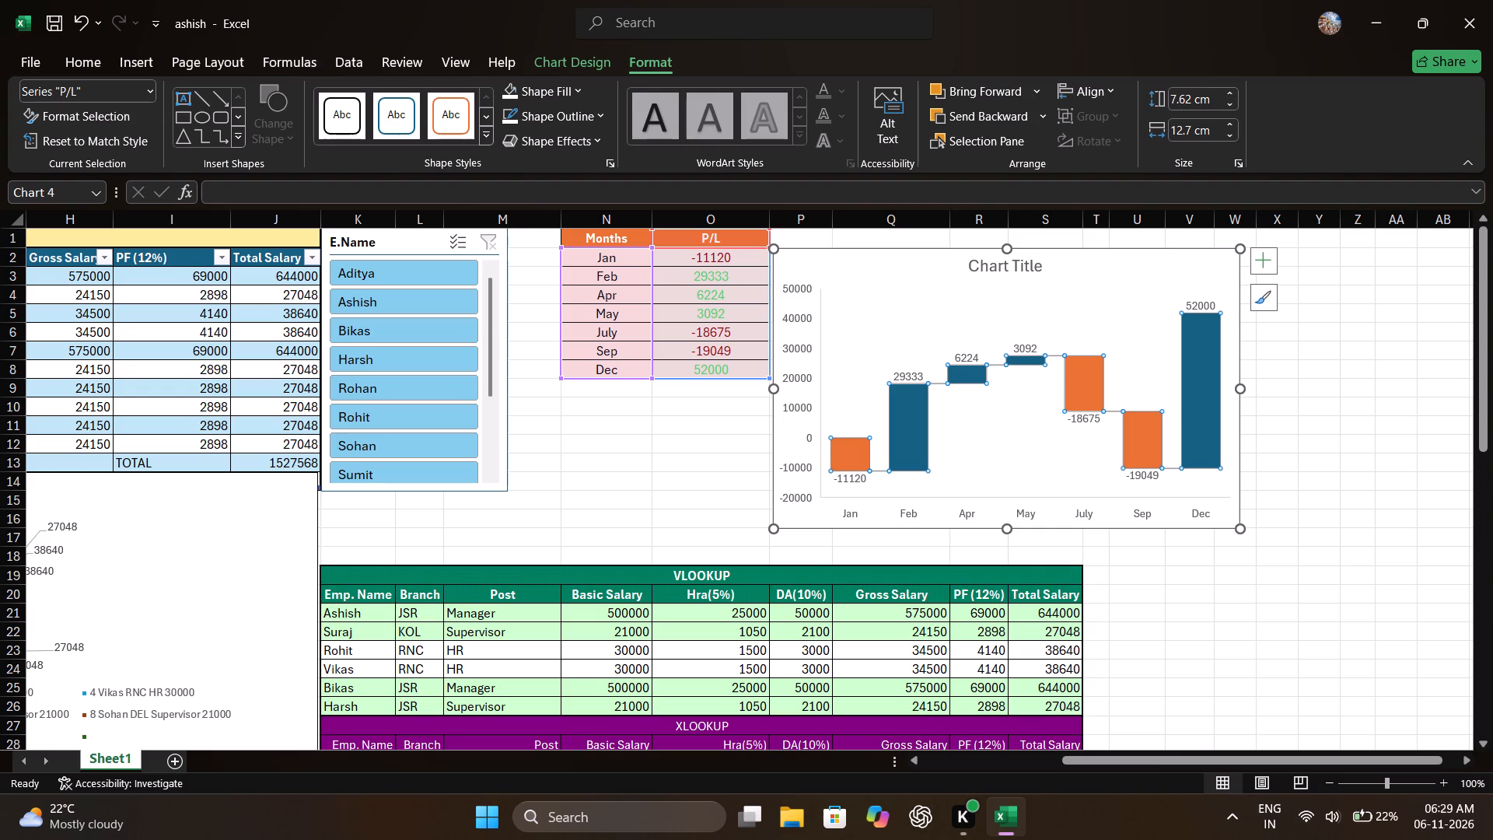
{"action": "left_click", "coordinate": [900, 124]}
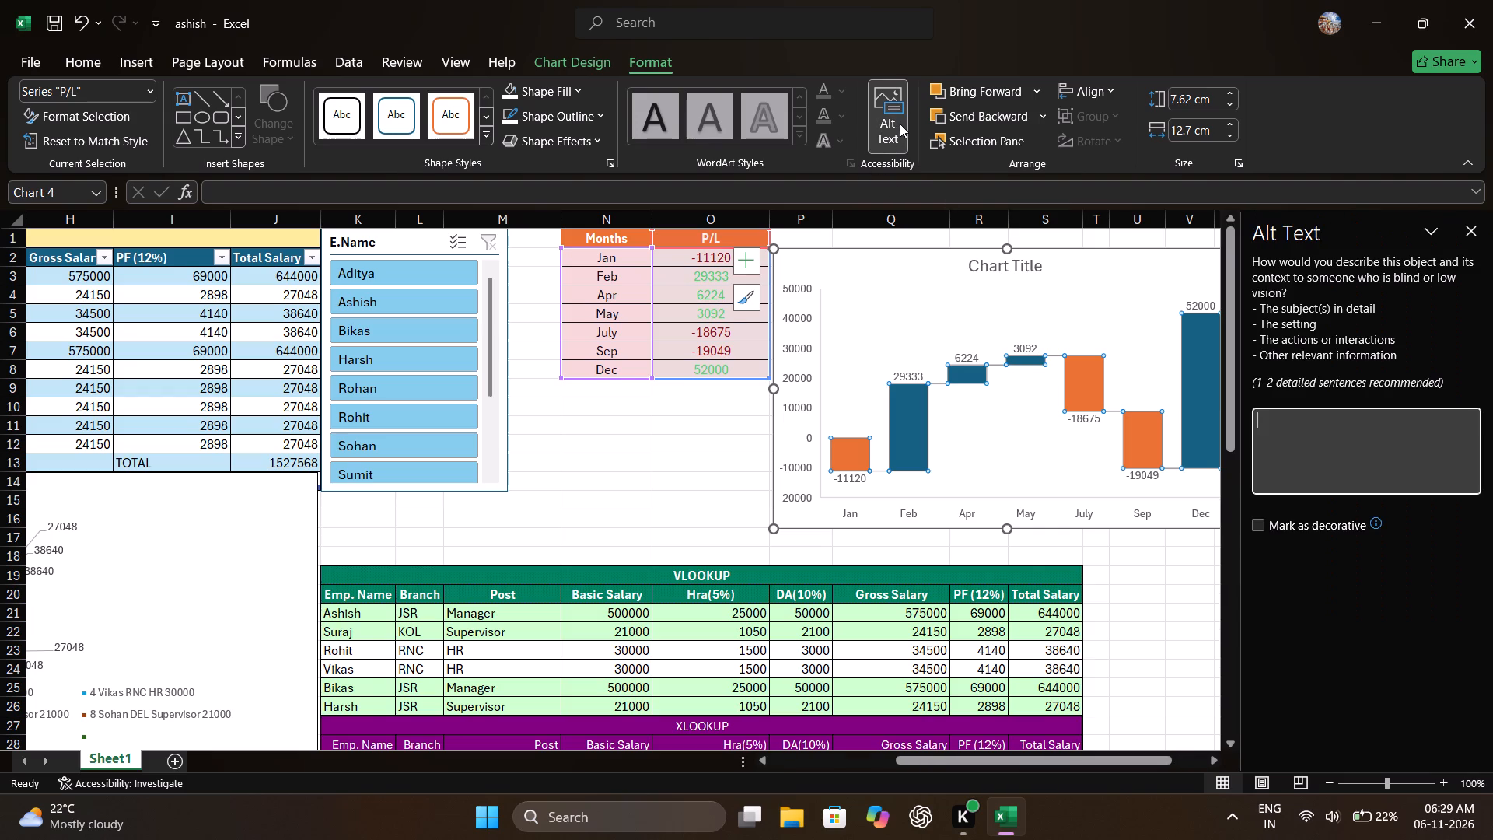
{"action": "left_click", "coordinate": [1464, 234]}
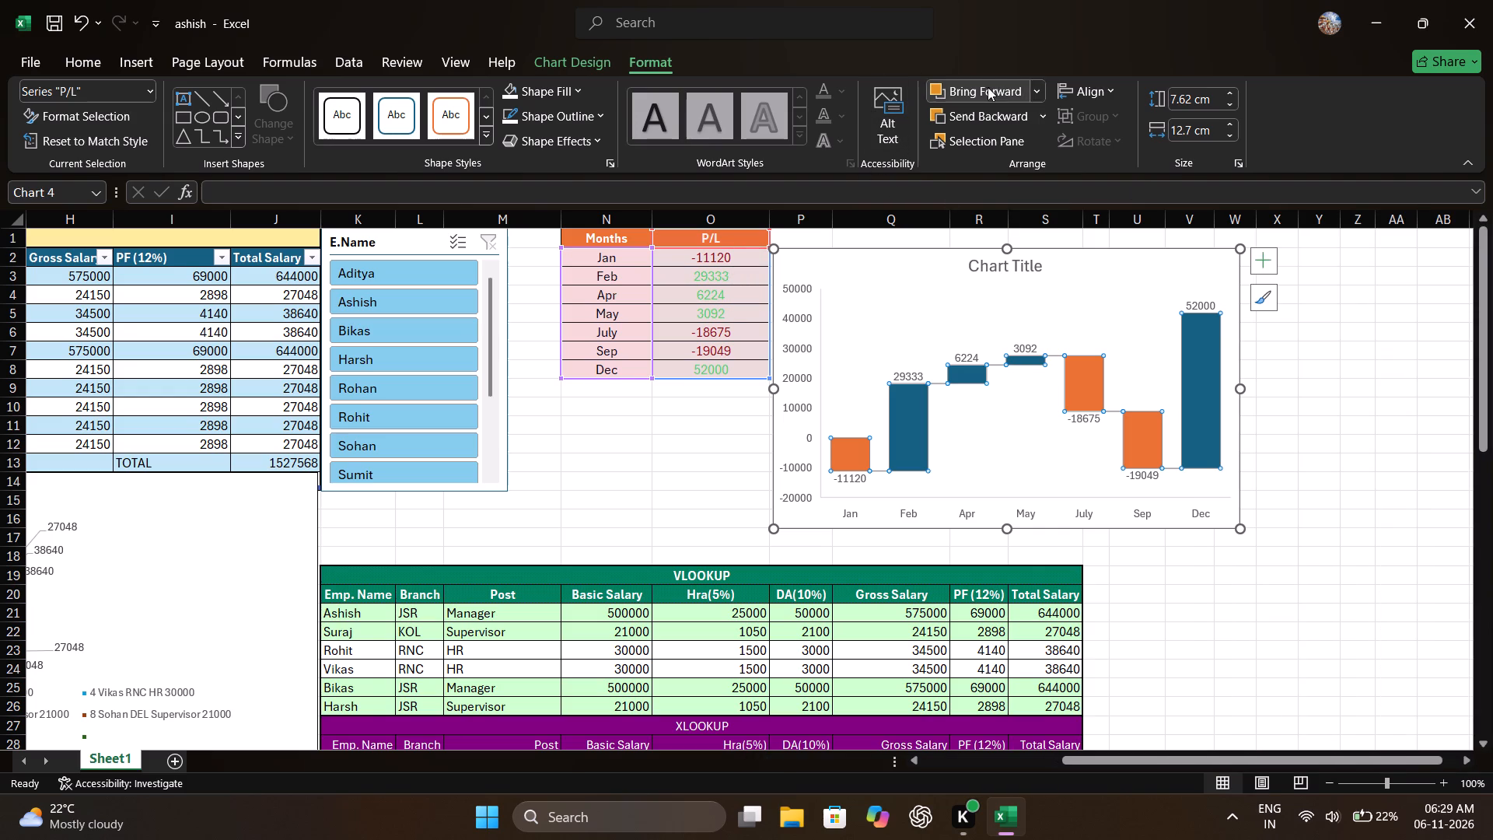
{"action": "left_click", "coordinate": [588, 113]}
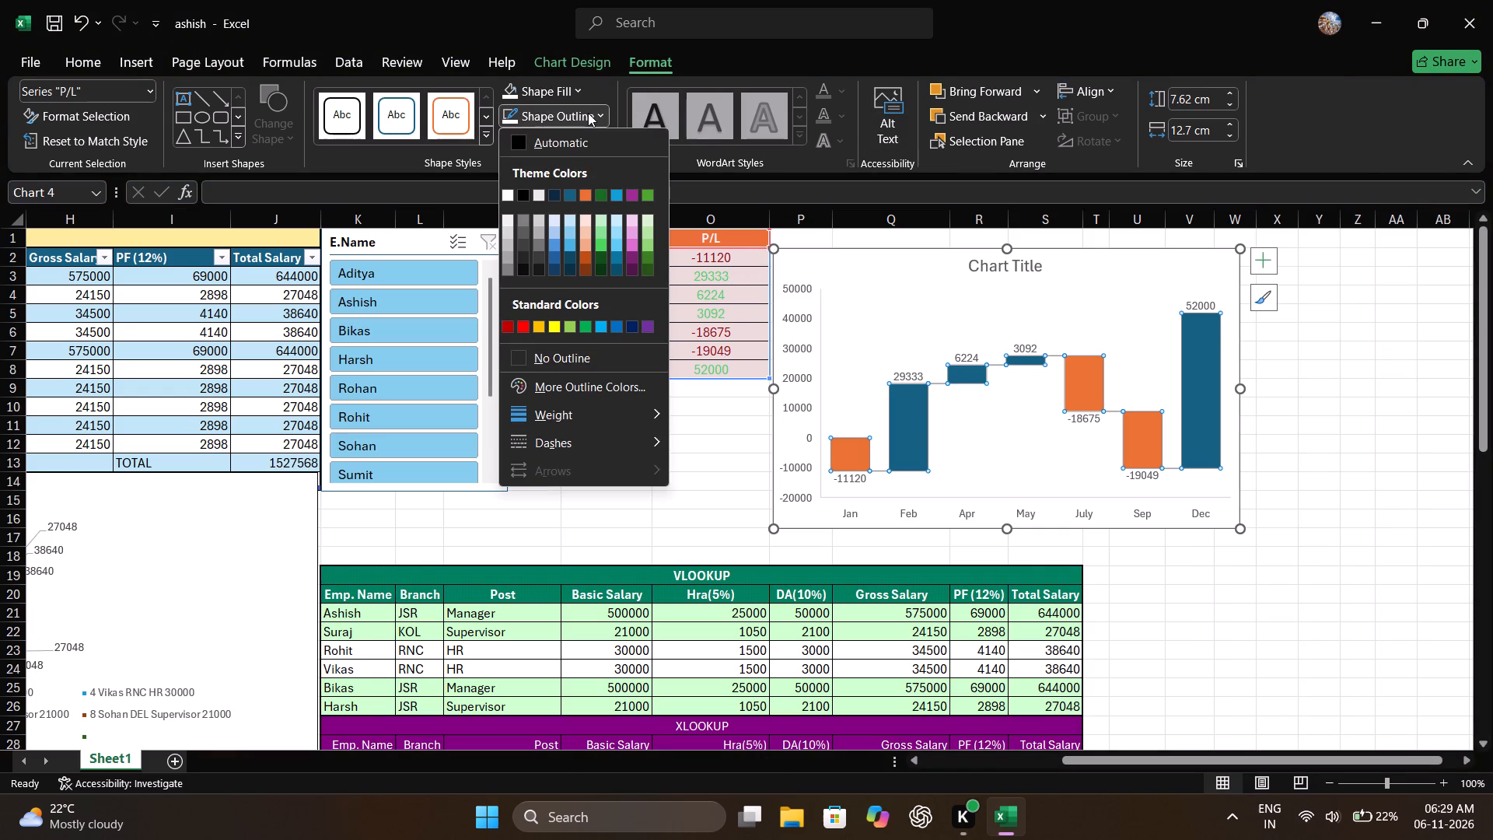
{"action": "left_click", "coordinate": [504, 187]}
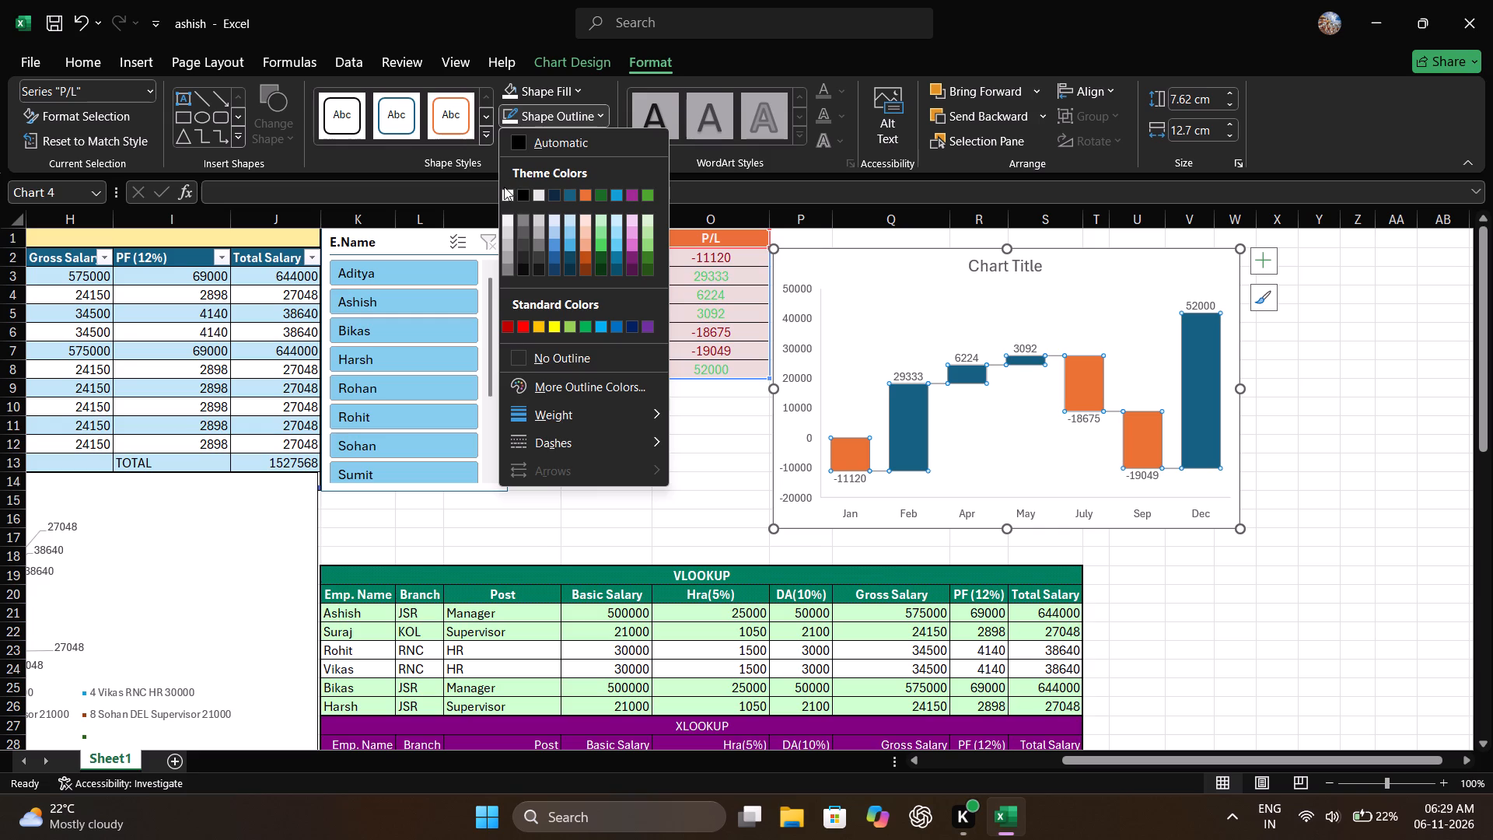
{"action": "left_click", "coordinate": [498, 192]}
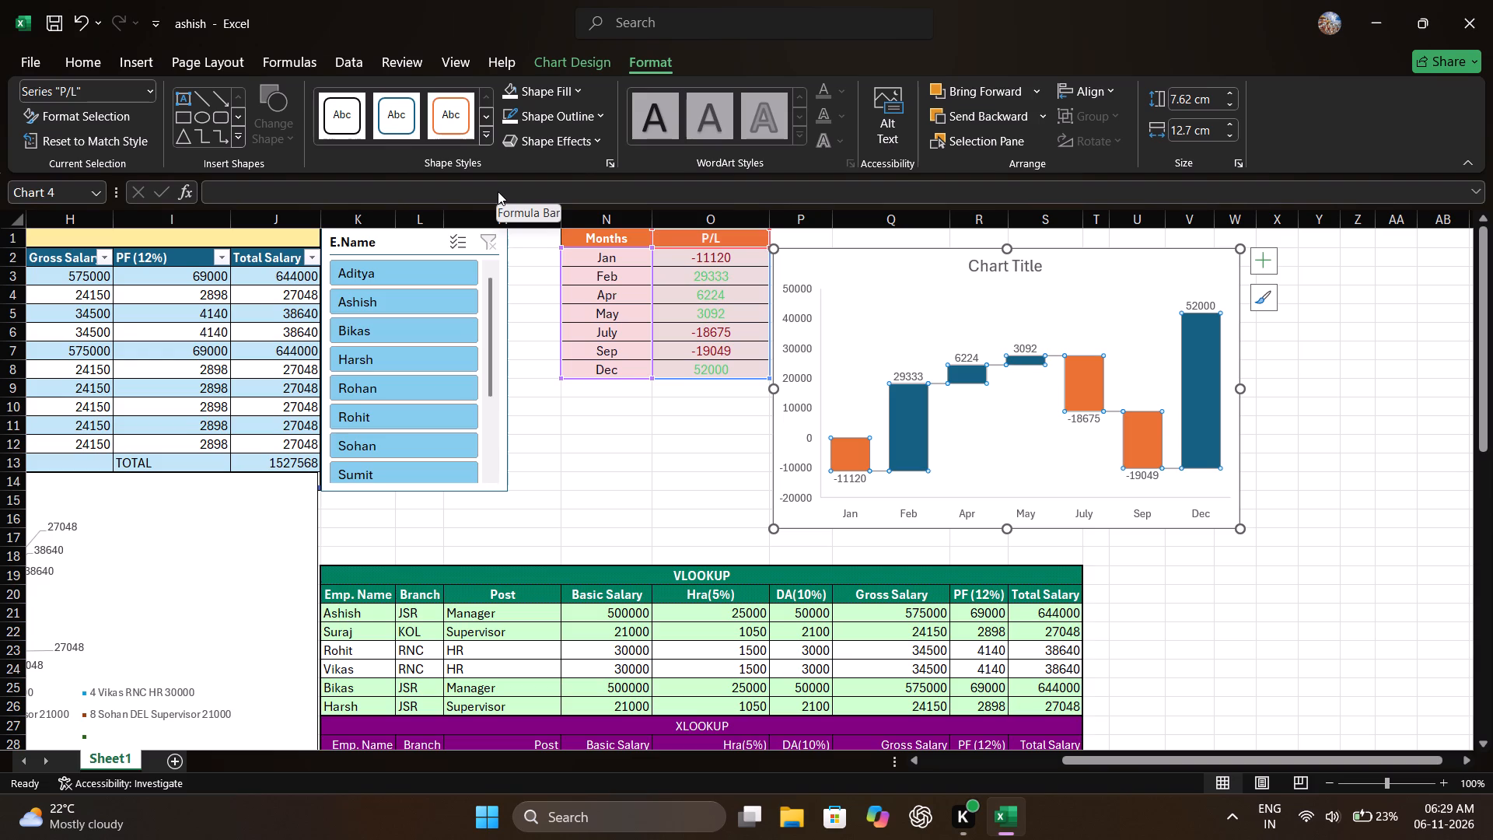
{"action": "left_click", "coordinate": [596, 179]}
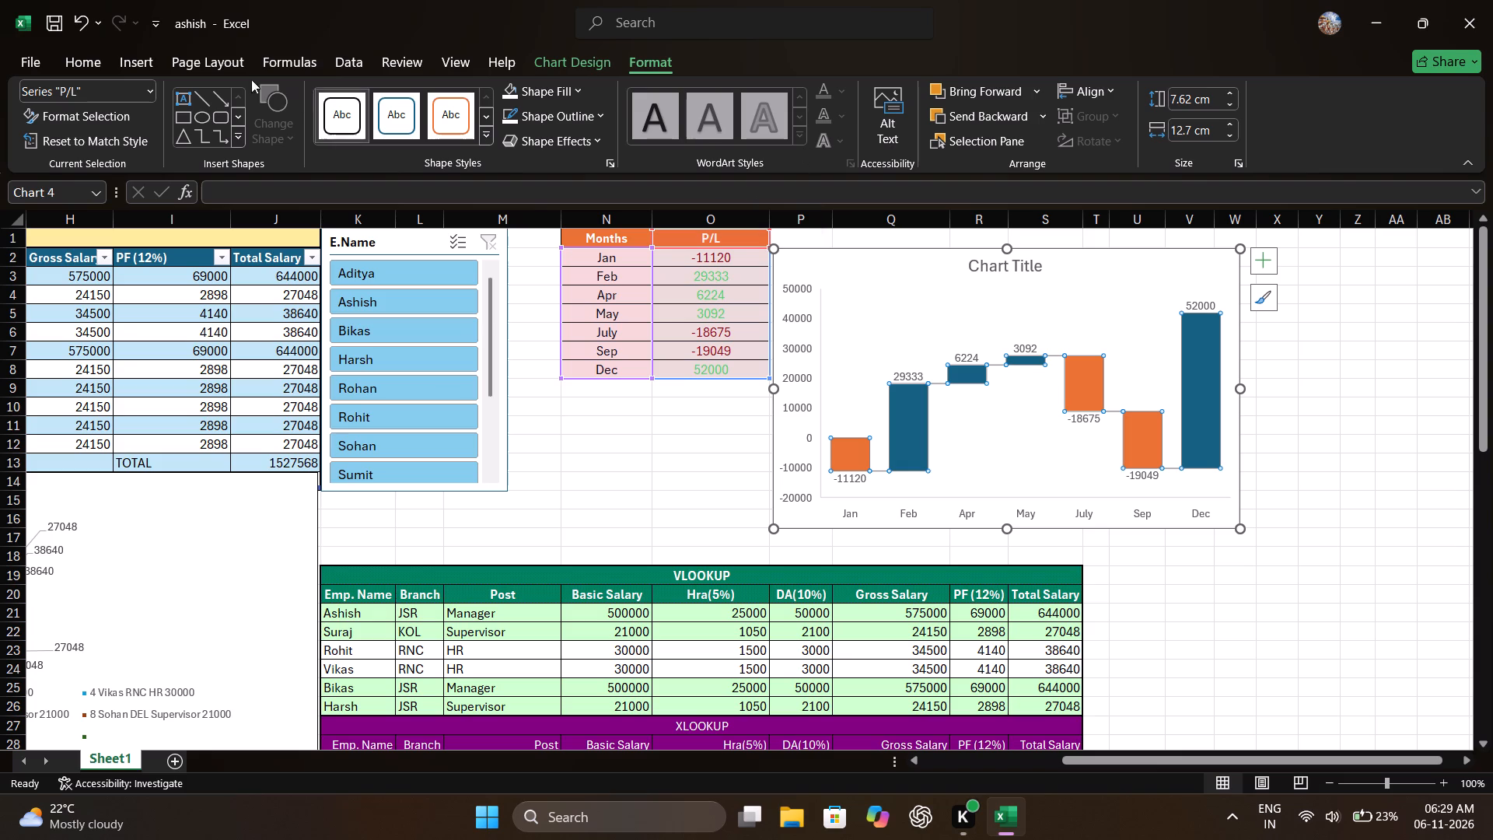
Preview the workbook's built-in theme colour sets, including Red Violet and Marquee, and choose Office.
{"action": "left_click", "coordinate": [203, 57]}
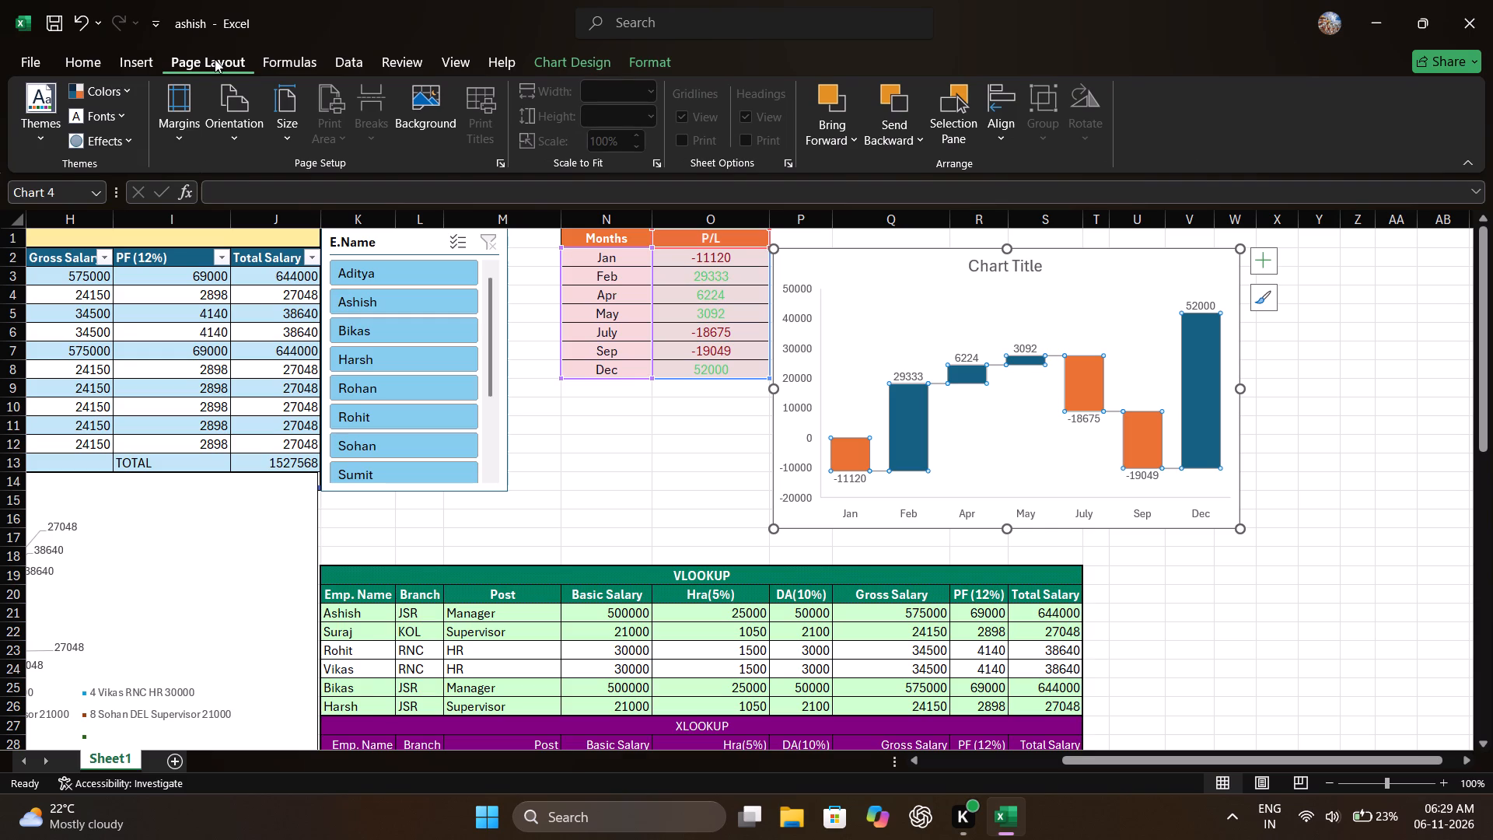
{"action": "left_click", "coordinate": [114, 84]}
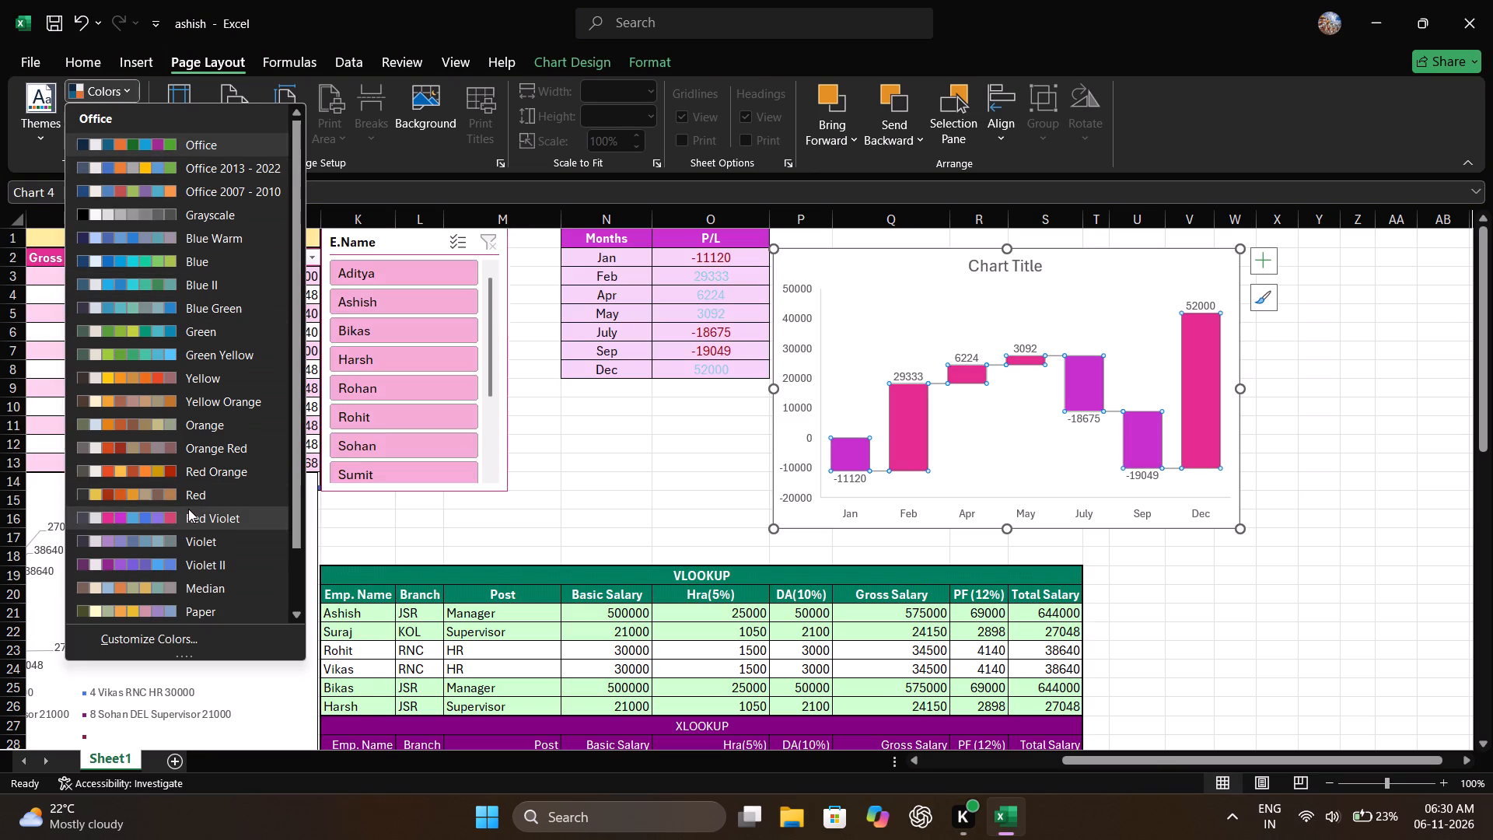
{"action": "scroll", "coordinate": [188, 509], "scroll_direction": "down", "scroll_amount": 8}
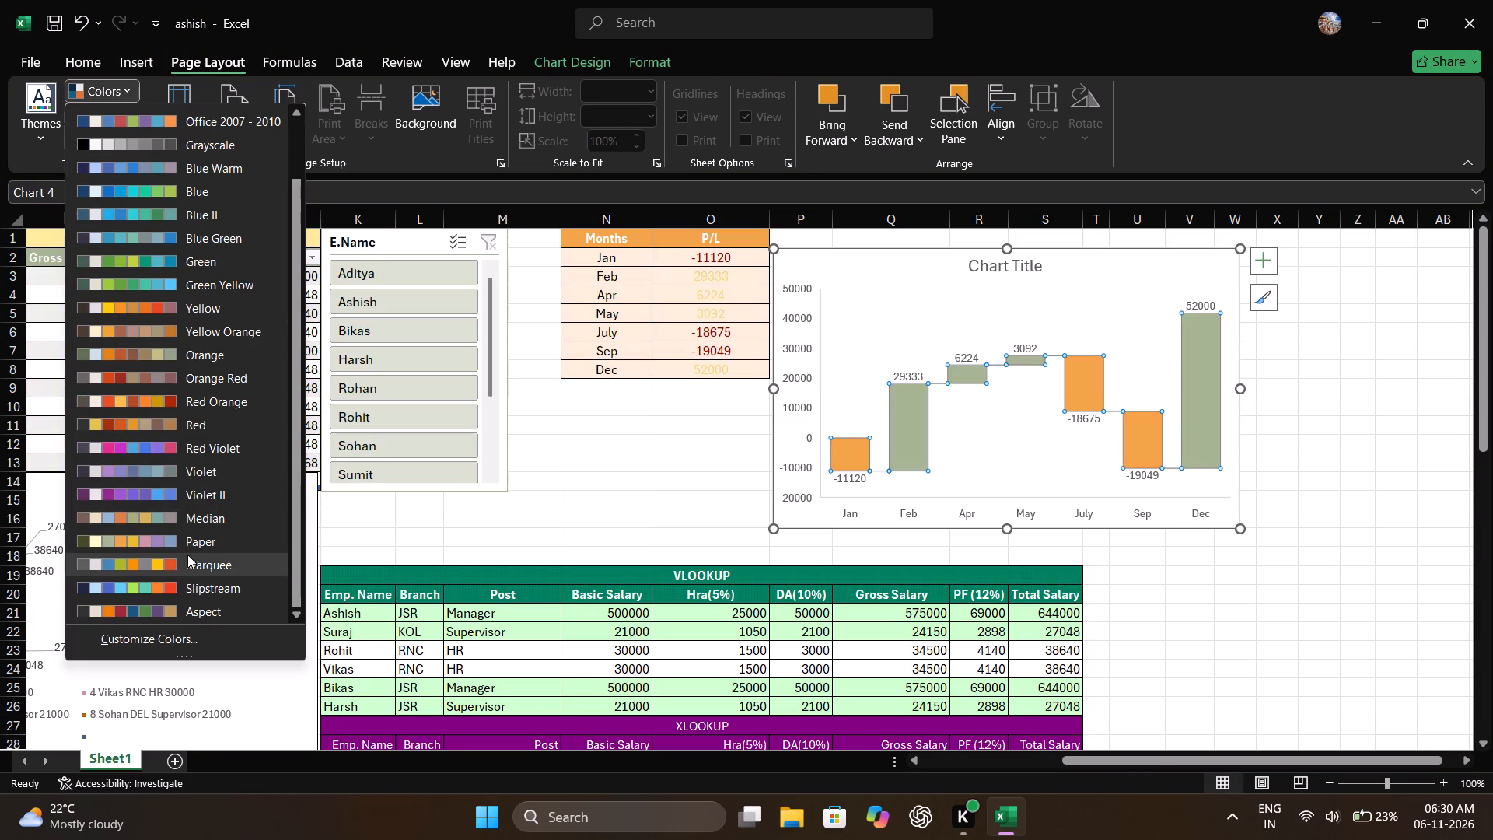
{"action": "scroll", "coordinate": [229, 554], "scroll_direction": "down", "scroll_amount": 3}
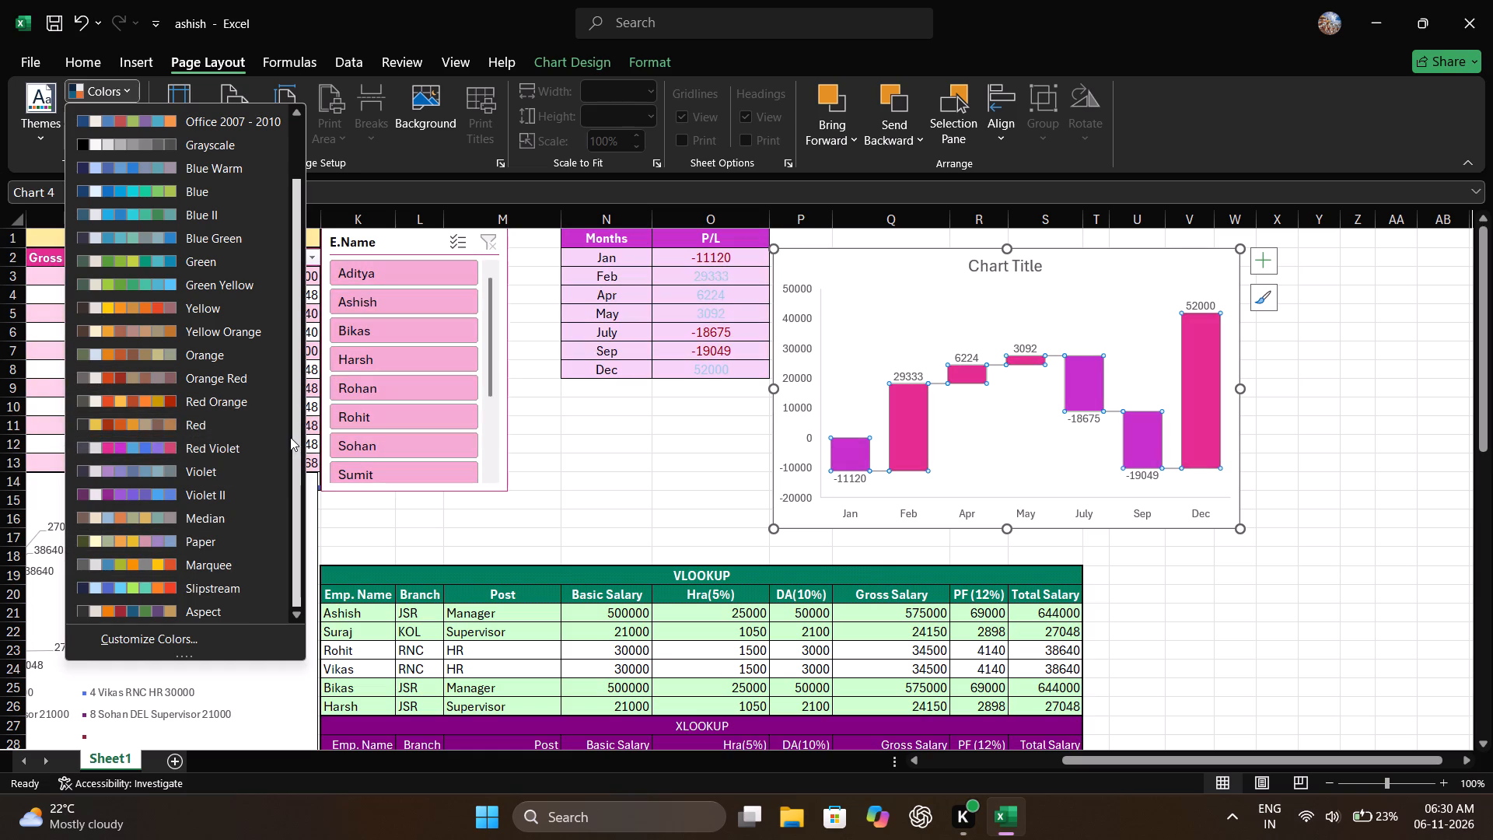
{"action": "left_click_drag", "start_coordinate": [292, 438], "coordinate": [333, 375]}
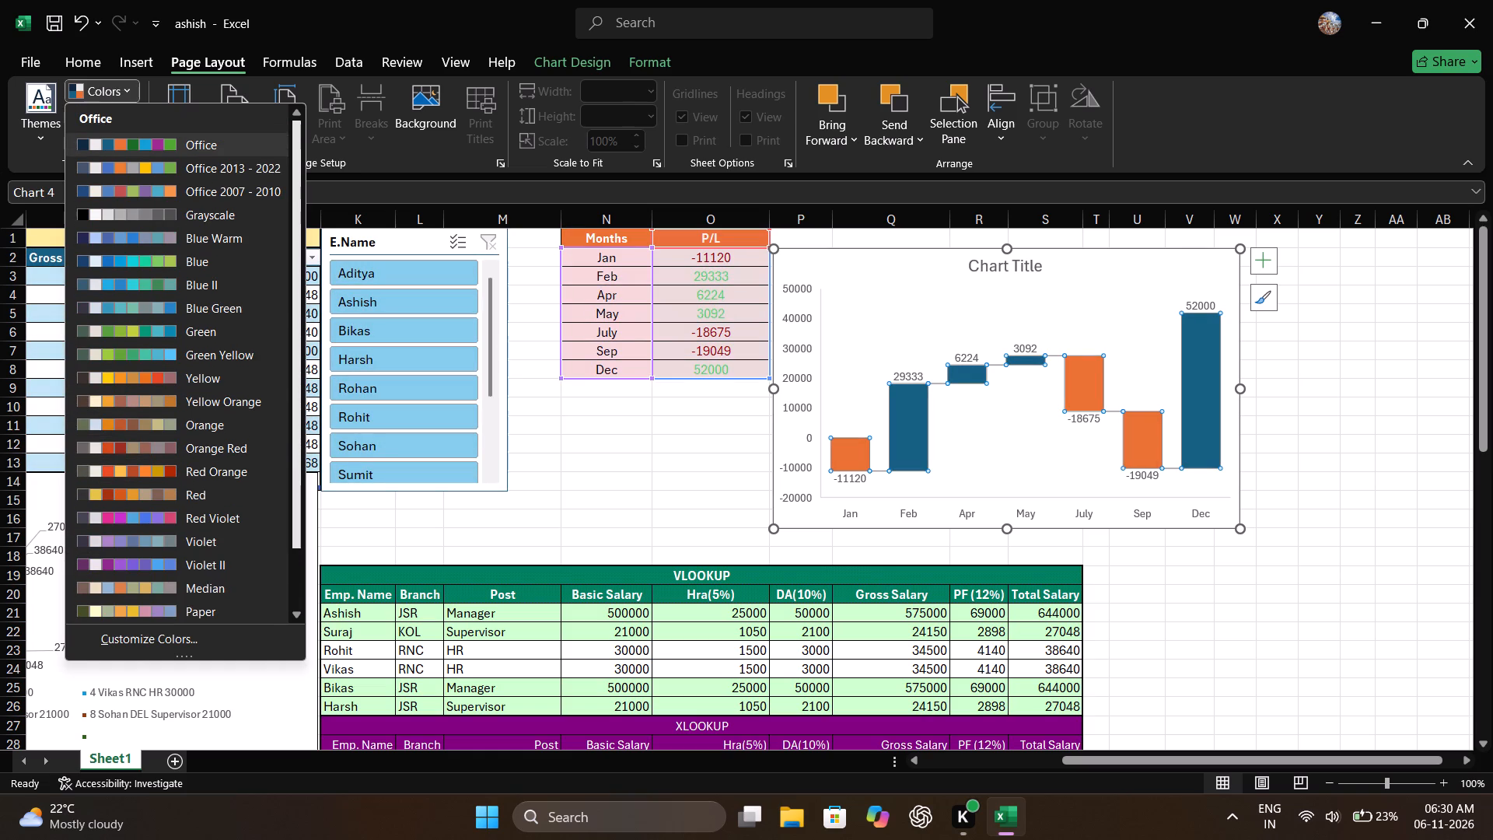
{"action": "left_click_drag", "start_coordinate": [333, 375], "coordinate": [333, 372]}
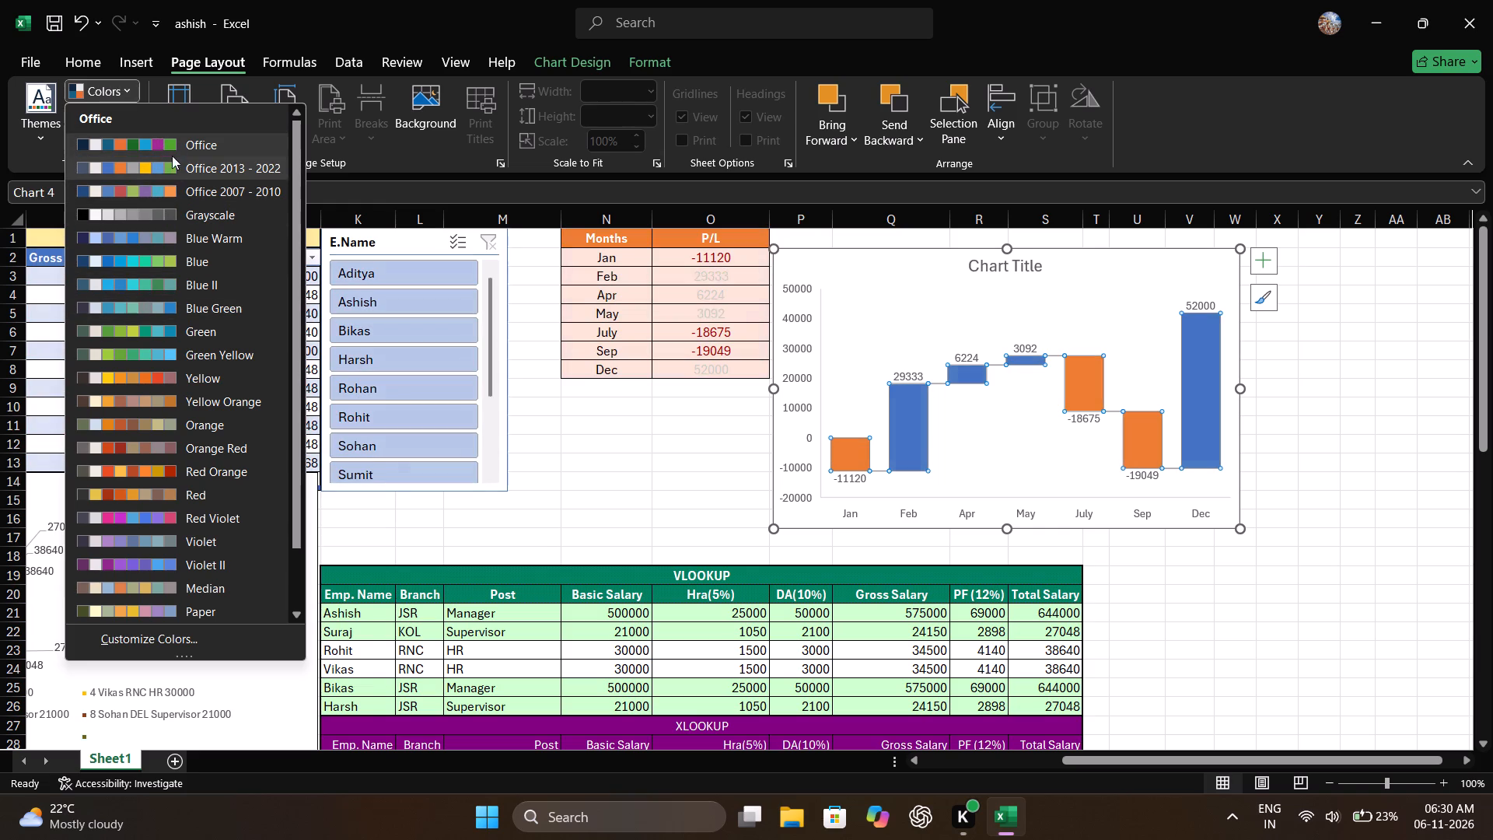
{"action": "left_click", "coordinate": [177, 134]}
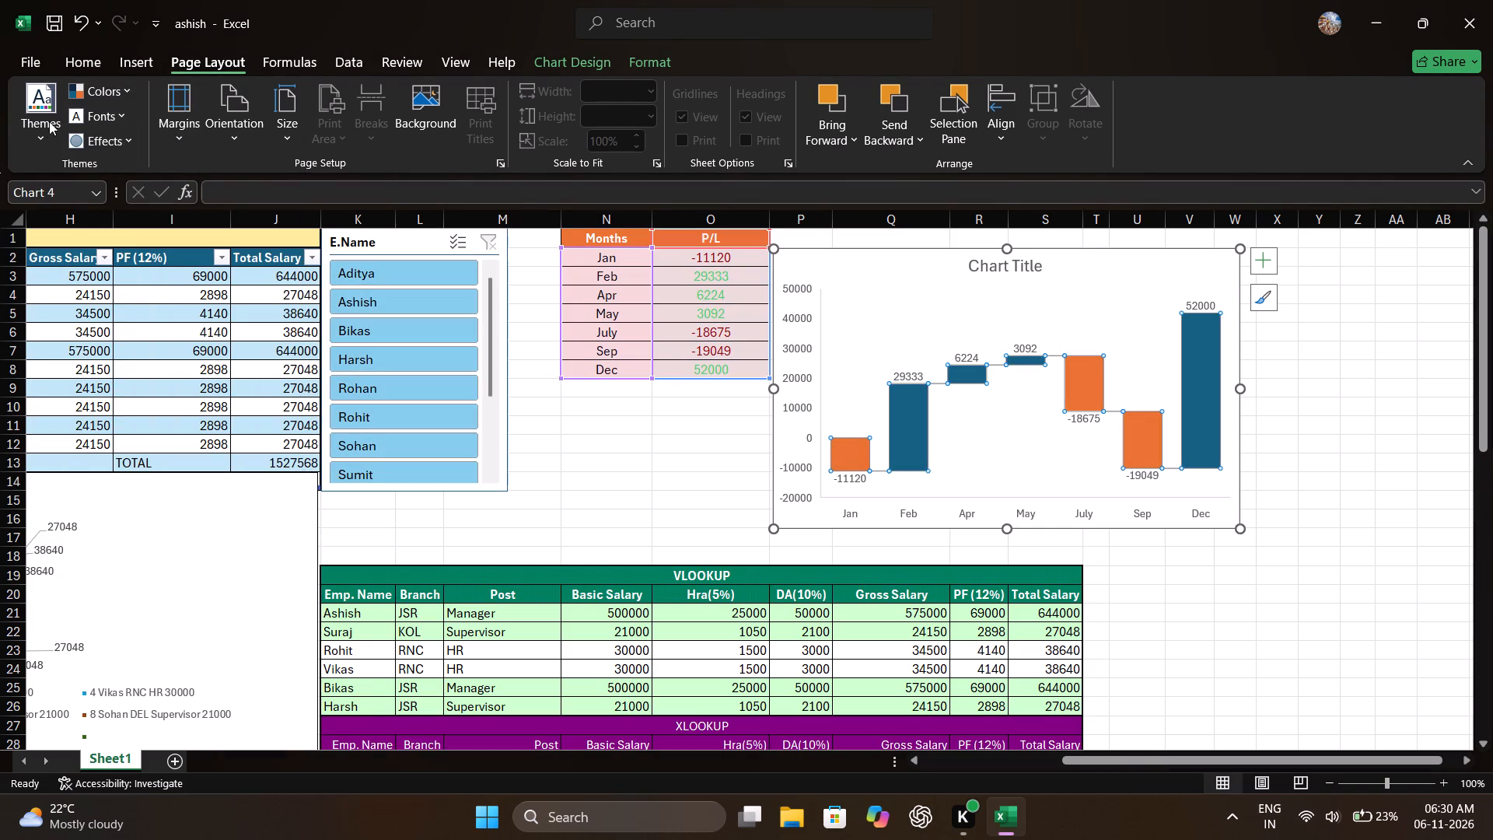
Look at the available workbook themes and choose the Office theme colours again.
{"action": "left_click", "coordinate": [1145, 348]}
{"action": "left_click", "coordinate": [41, 135]}
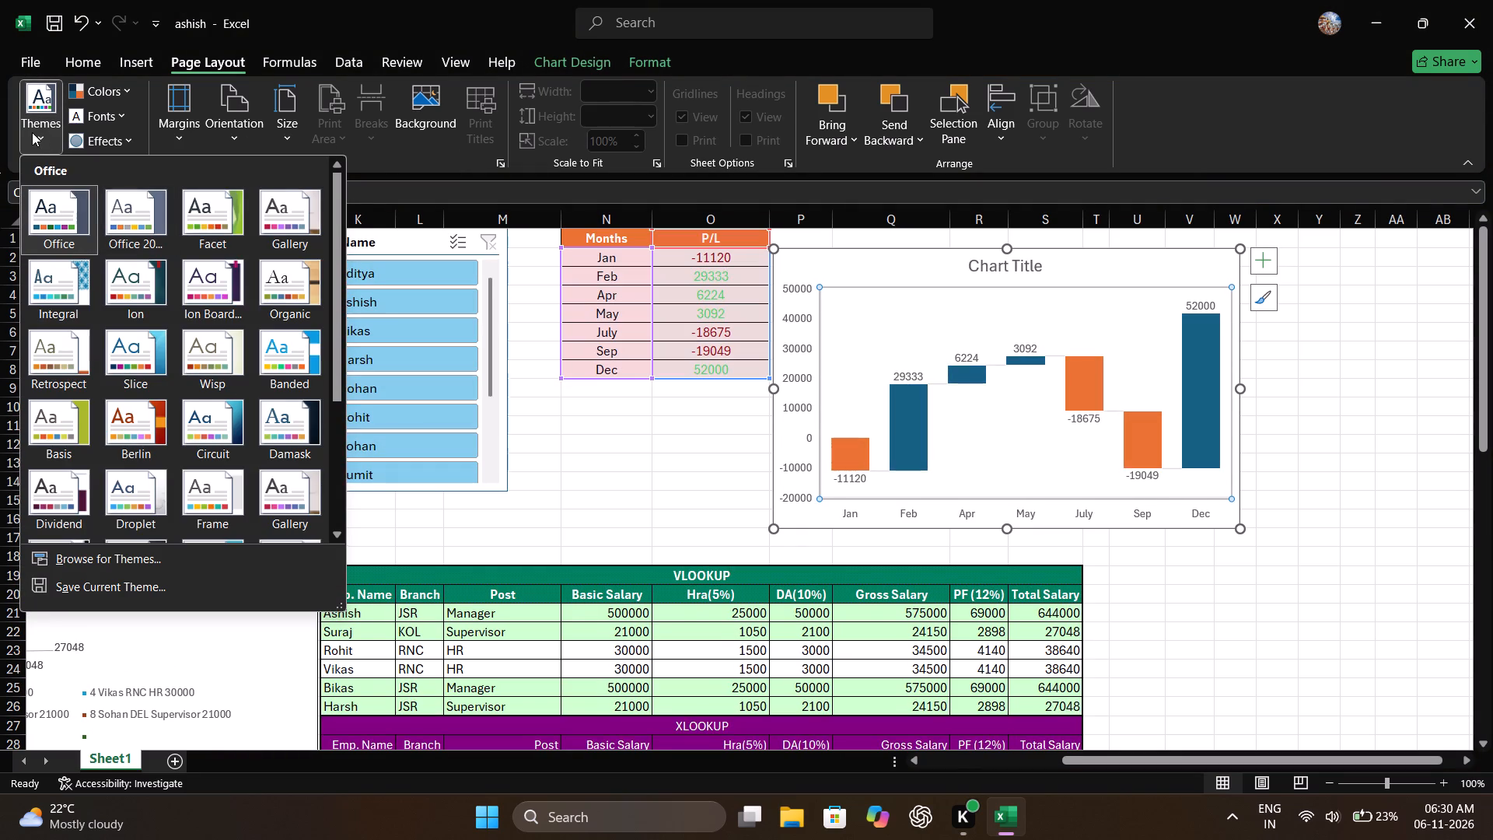
{"action": "left_click", "coordinate": [34, 131]}
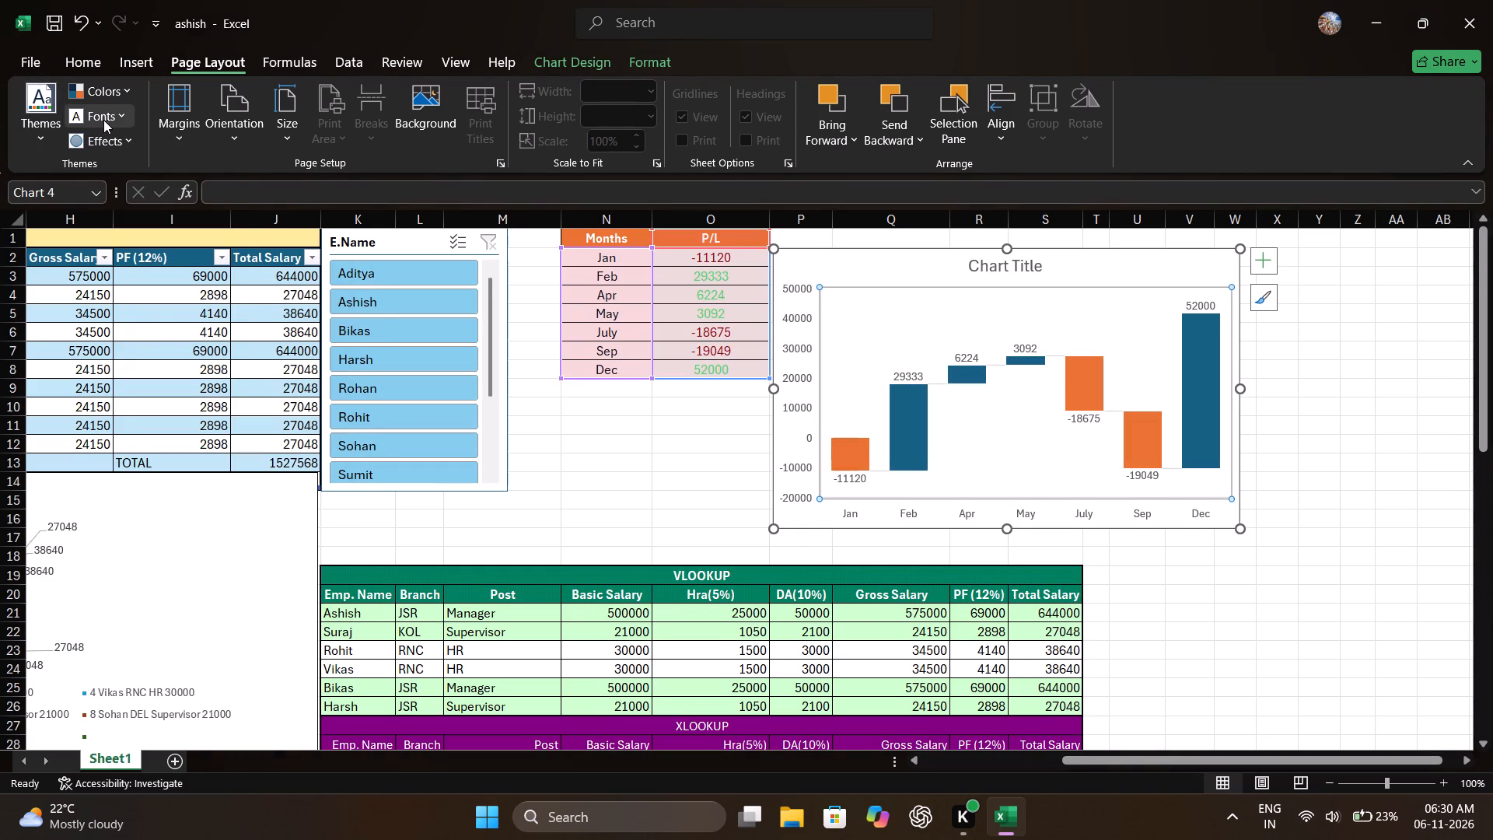
{"action": "left_click", "coordinate": [130, 94]}
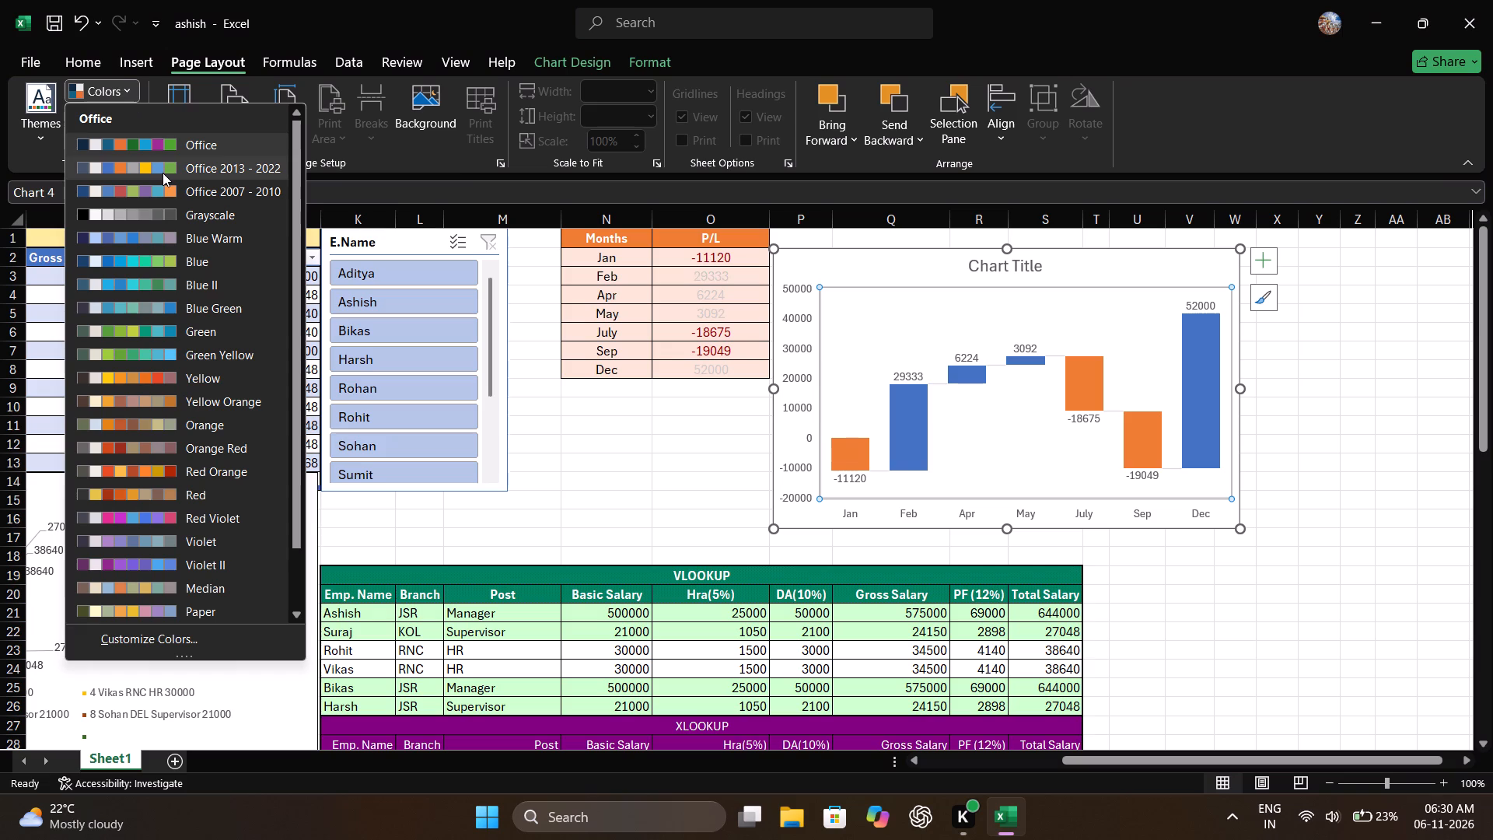
{"action": "left_click", "coordinate": [177, 144]}
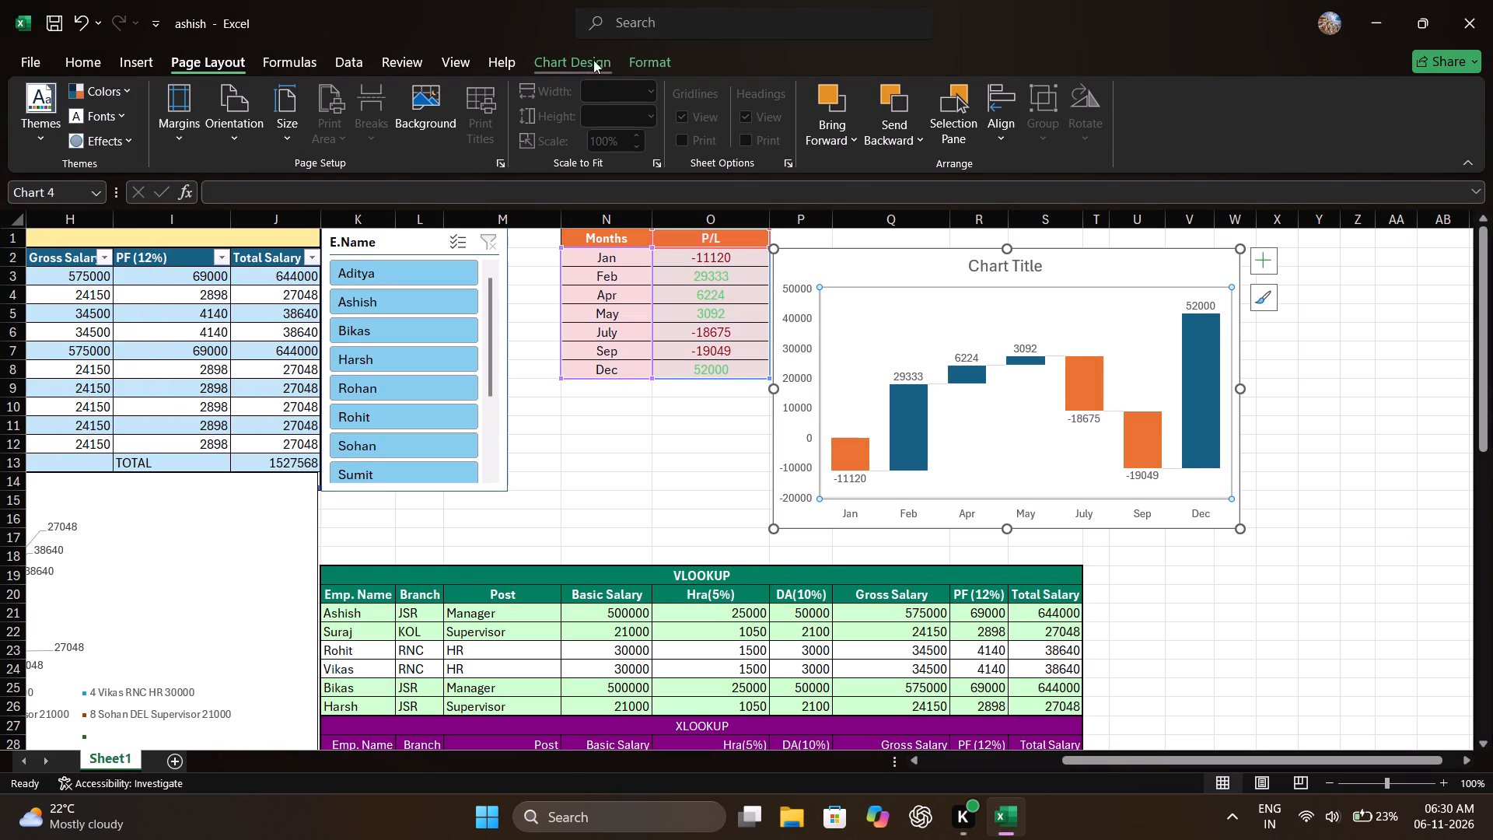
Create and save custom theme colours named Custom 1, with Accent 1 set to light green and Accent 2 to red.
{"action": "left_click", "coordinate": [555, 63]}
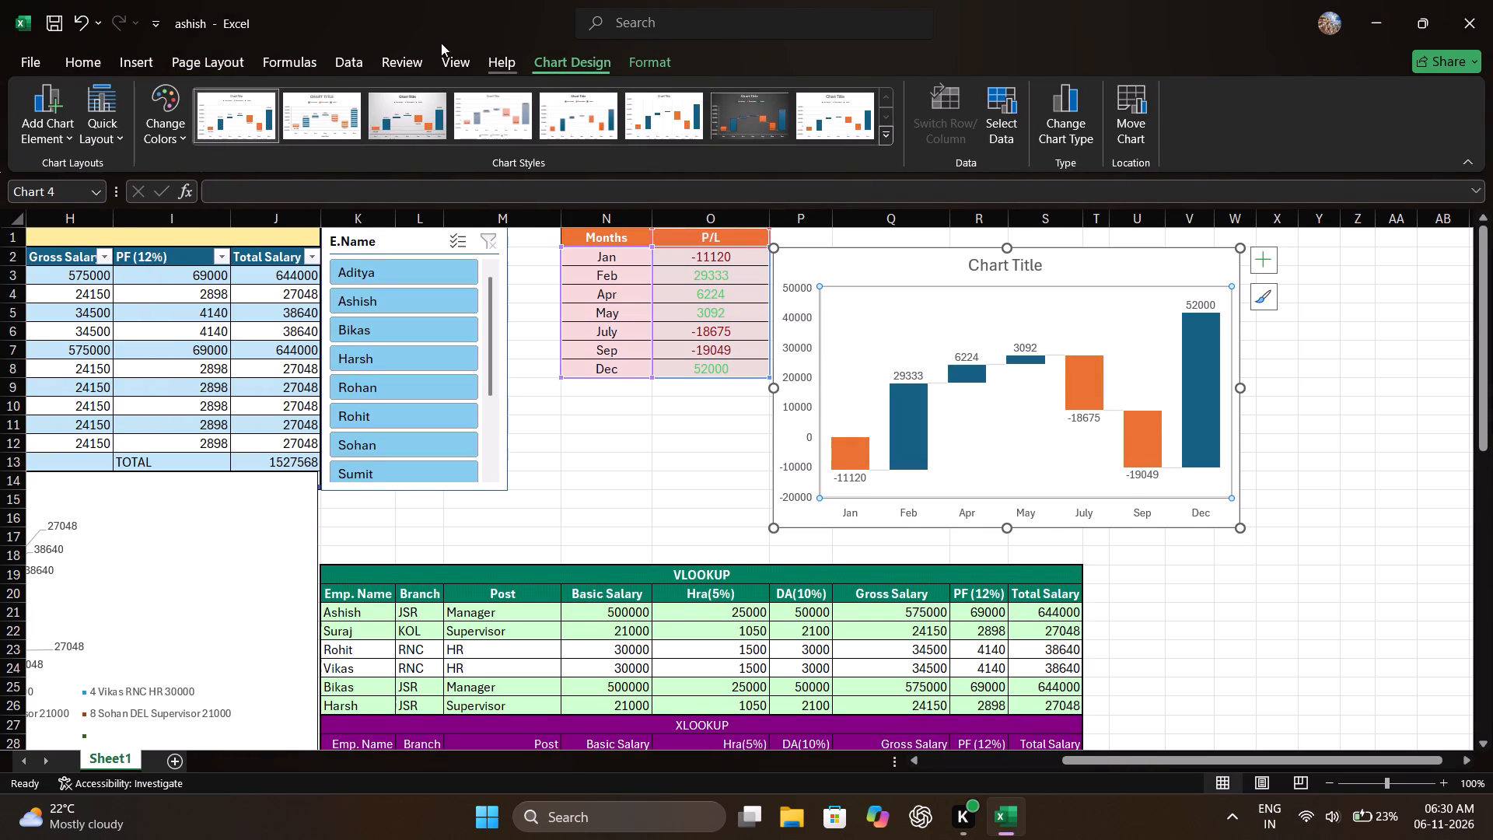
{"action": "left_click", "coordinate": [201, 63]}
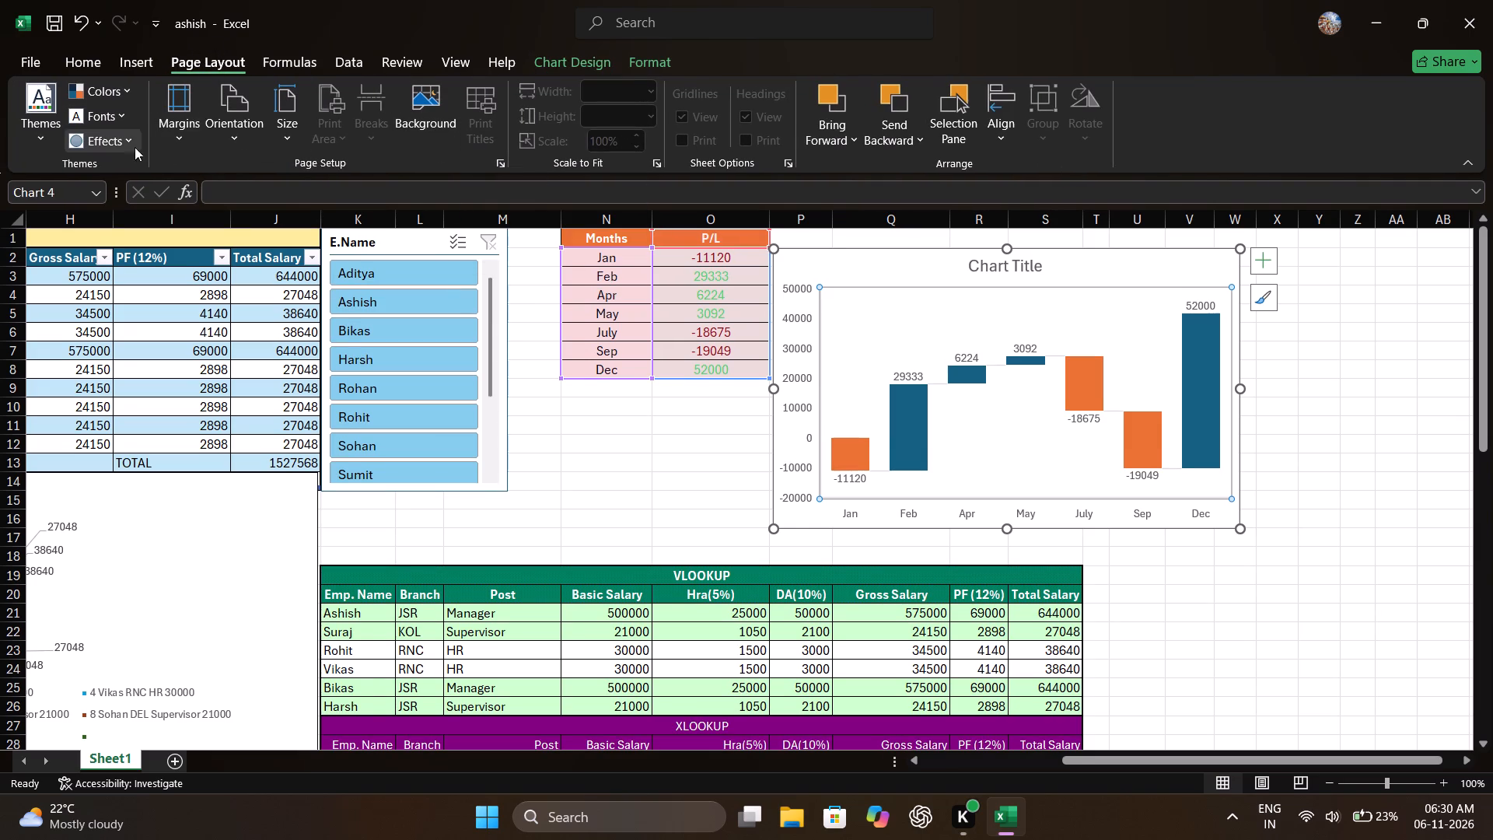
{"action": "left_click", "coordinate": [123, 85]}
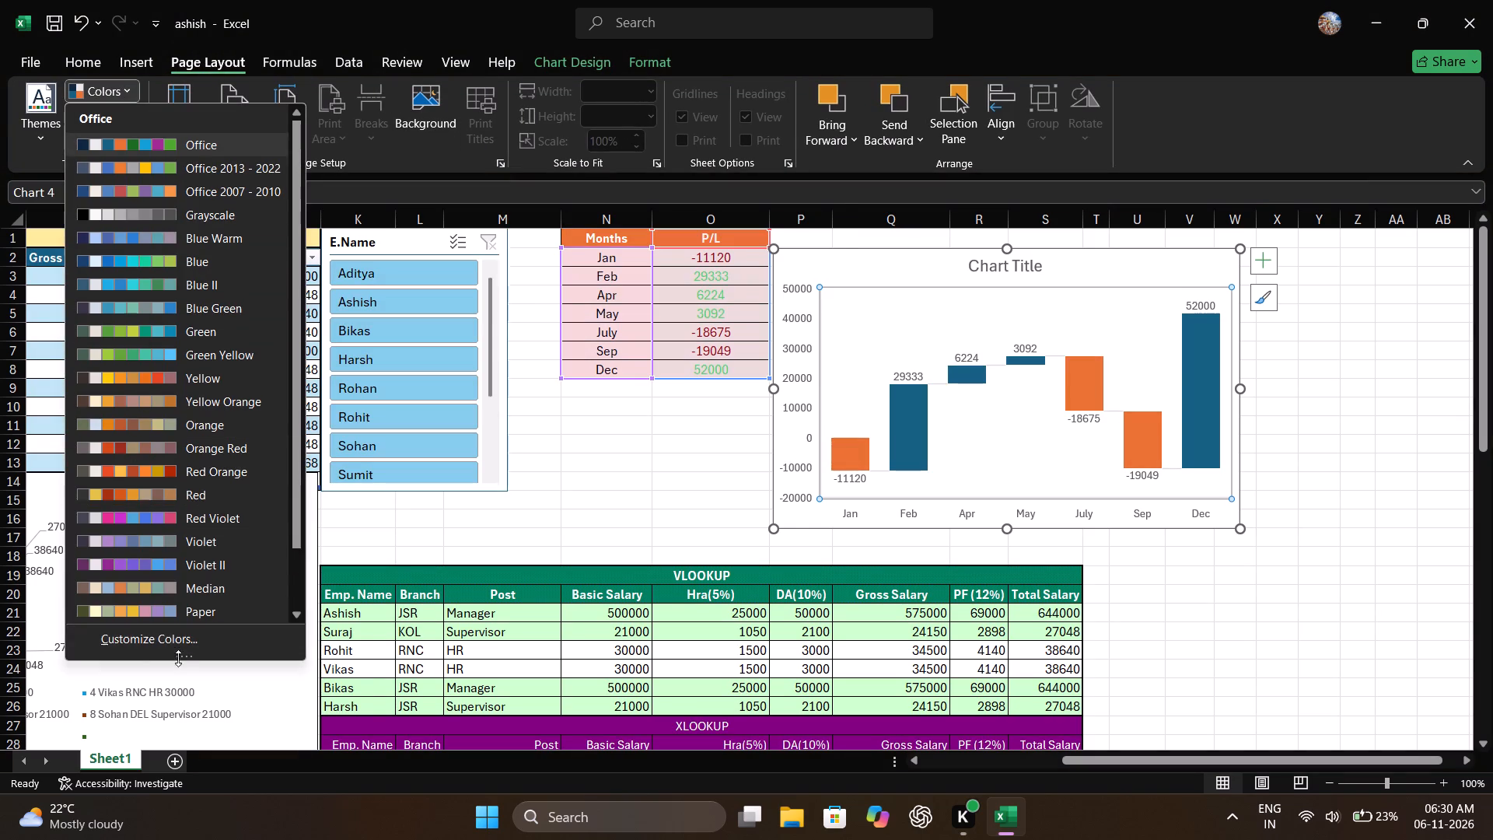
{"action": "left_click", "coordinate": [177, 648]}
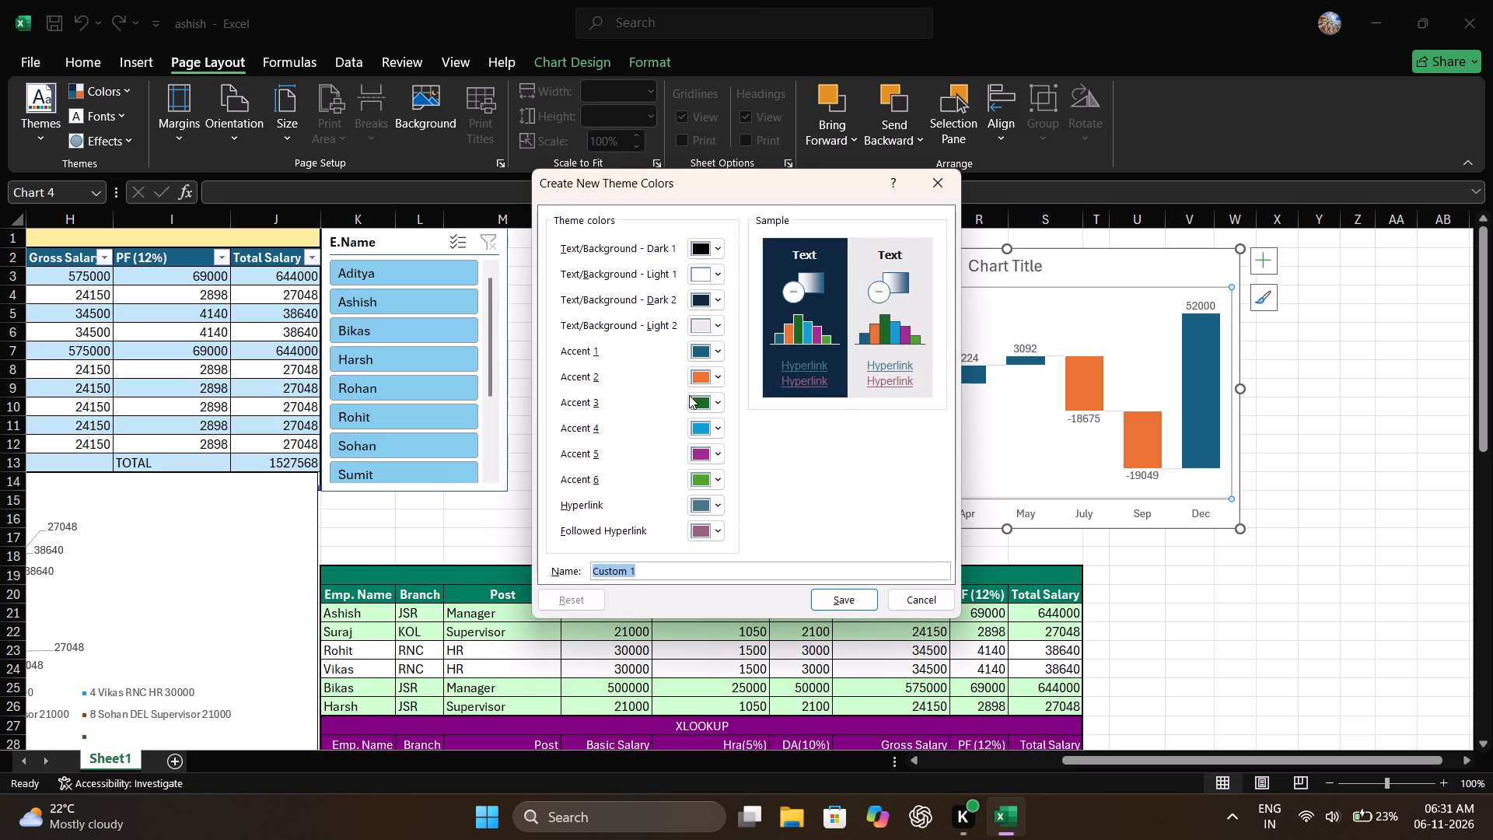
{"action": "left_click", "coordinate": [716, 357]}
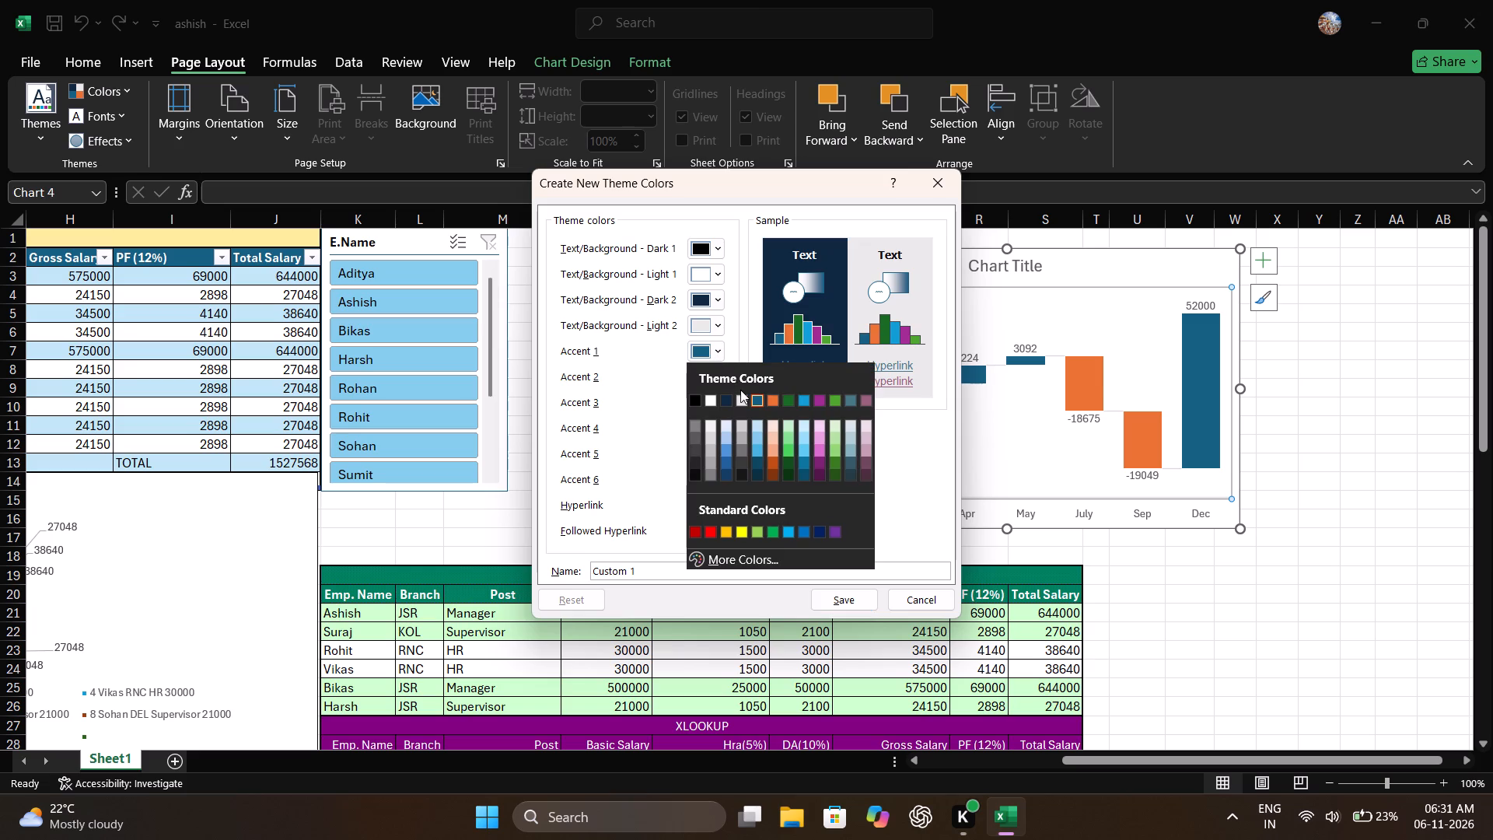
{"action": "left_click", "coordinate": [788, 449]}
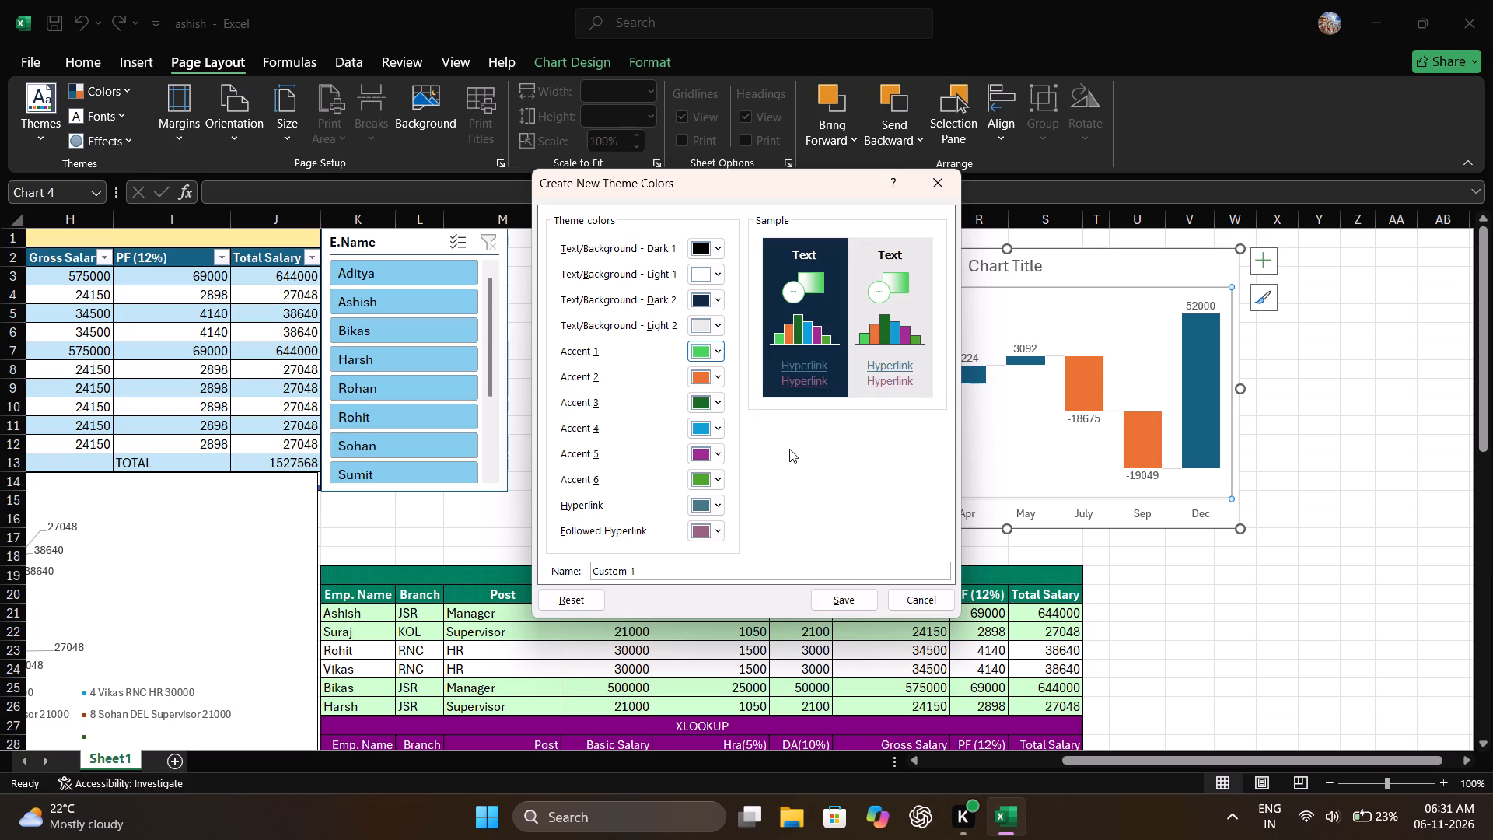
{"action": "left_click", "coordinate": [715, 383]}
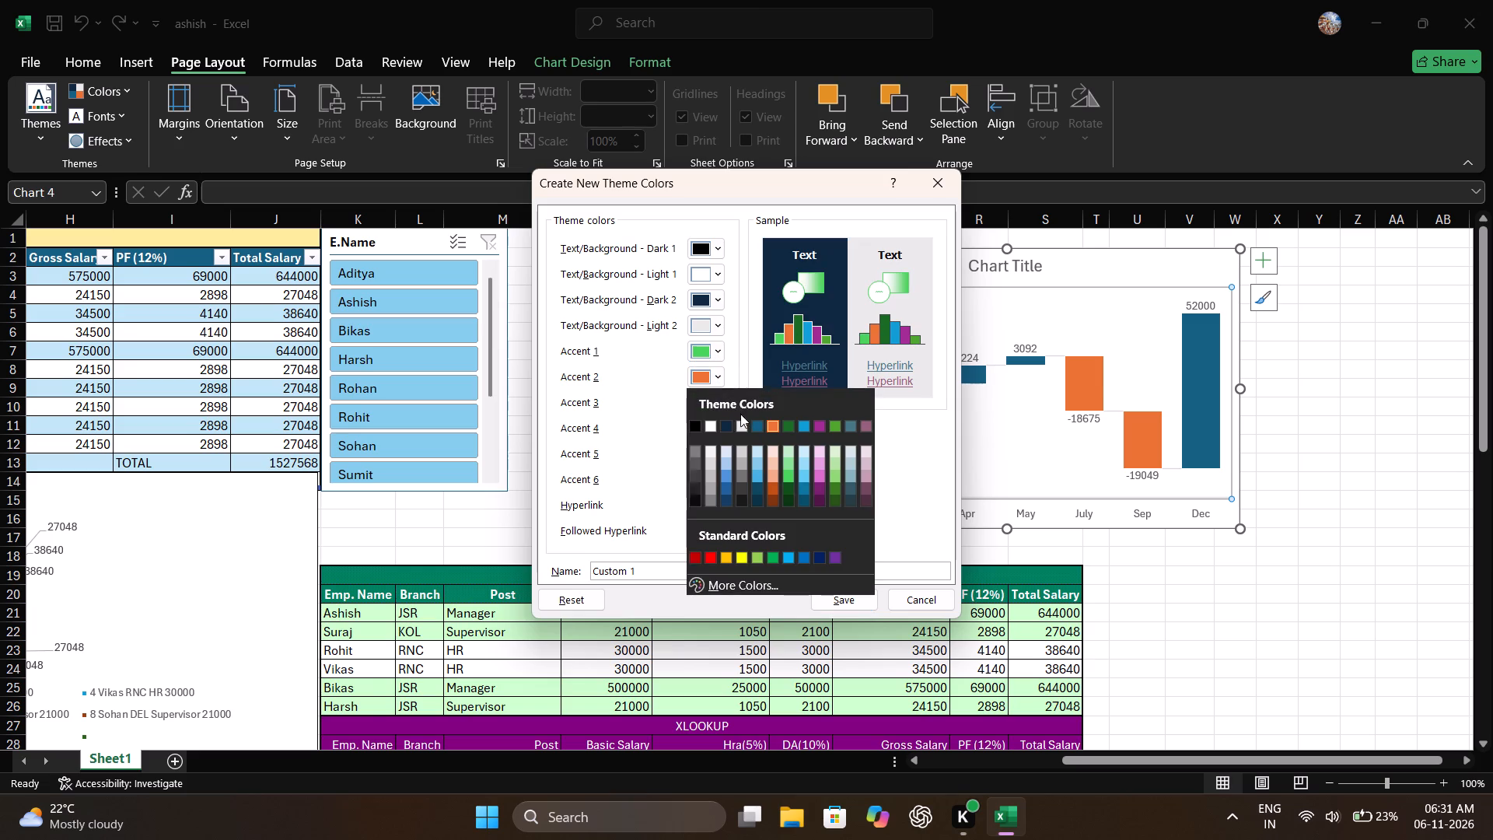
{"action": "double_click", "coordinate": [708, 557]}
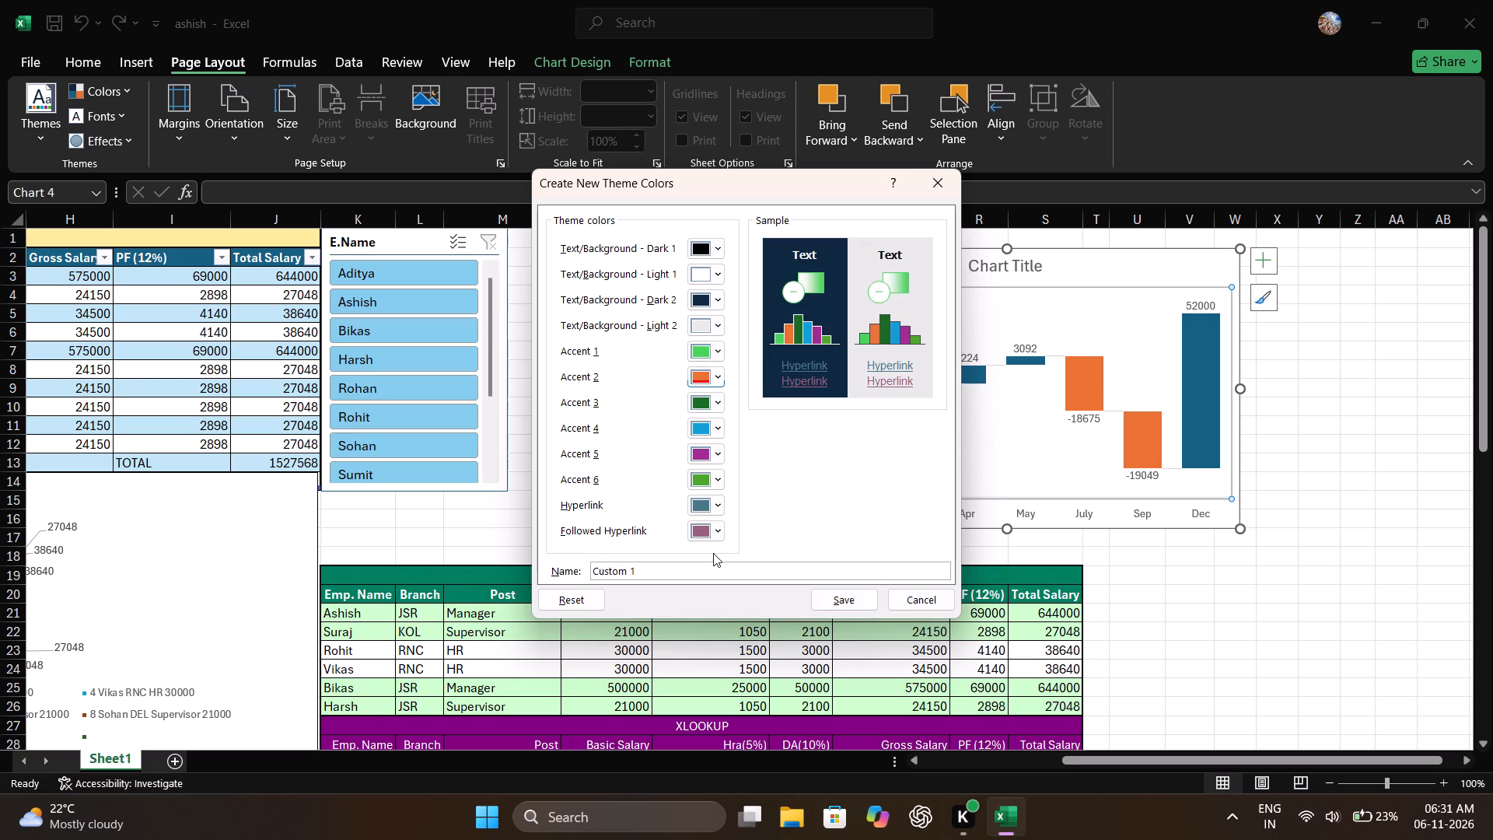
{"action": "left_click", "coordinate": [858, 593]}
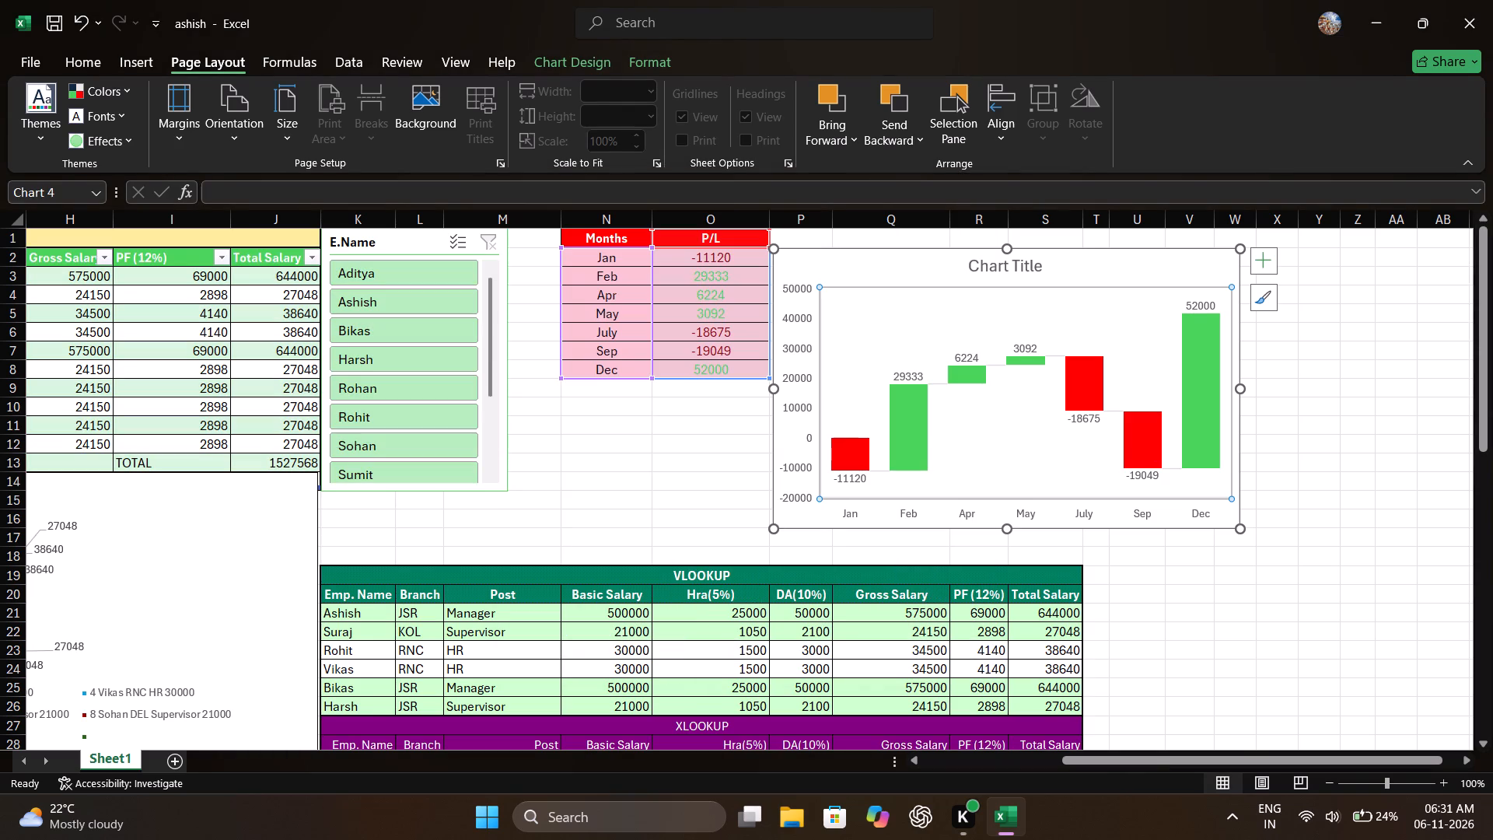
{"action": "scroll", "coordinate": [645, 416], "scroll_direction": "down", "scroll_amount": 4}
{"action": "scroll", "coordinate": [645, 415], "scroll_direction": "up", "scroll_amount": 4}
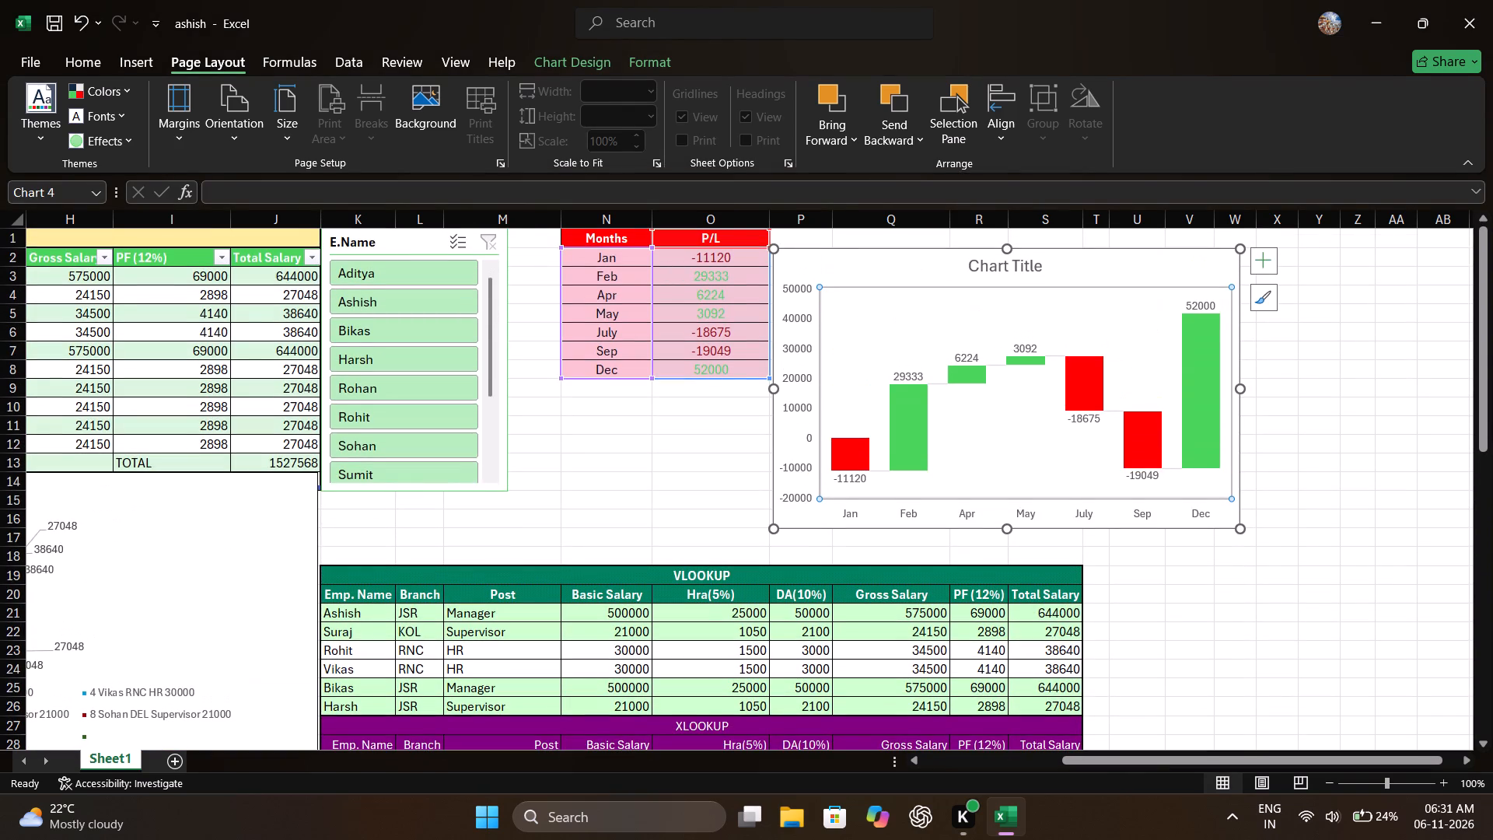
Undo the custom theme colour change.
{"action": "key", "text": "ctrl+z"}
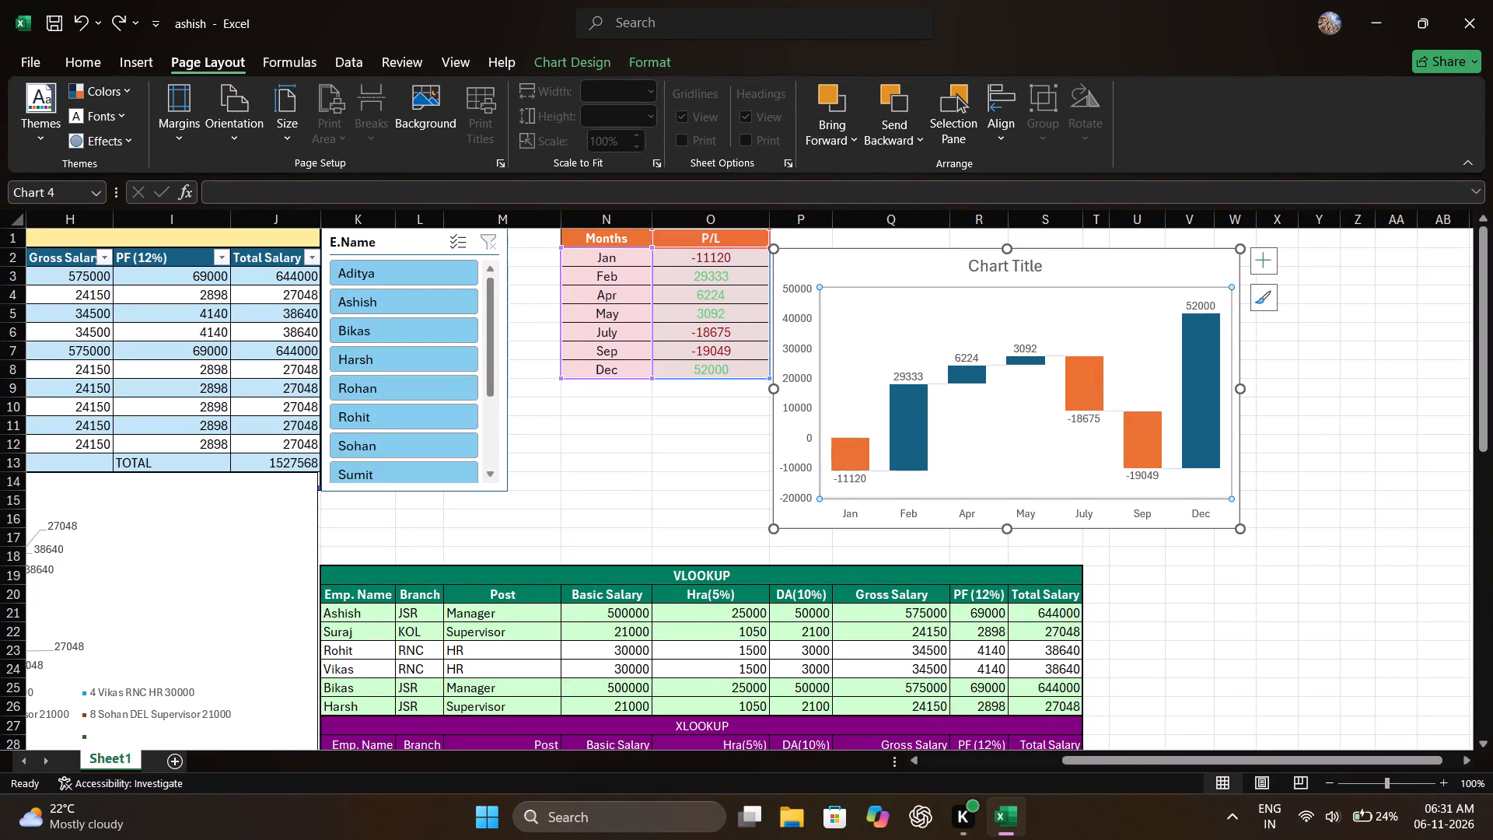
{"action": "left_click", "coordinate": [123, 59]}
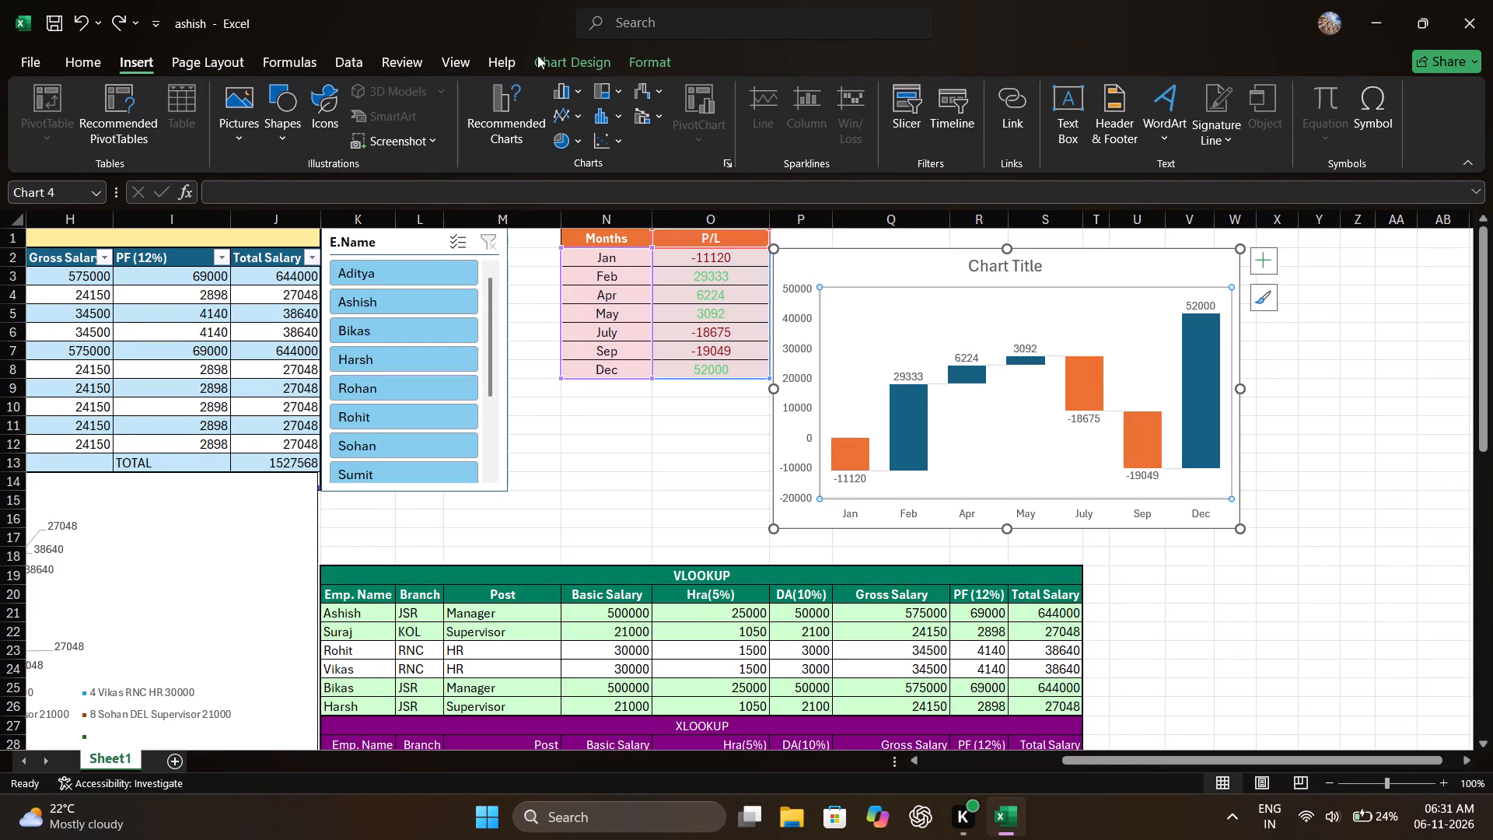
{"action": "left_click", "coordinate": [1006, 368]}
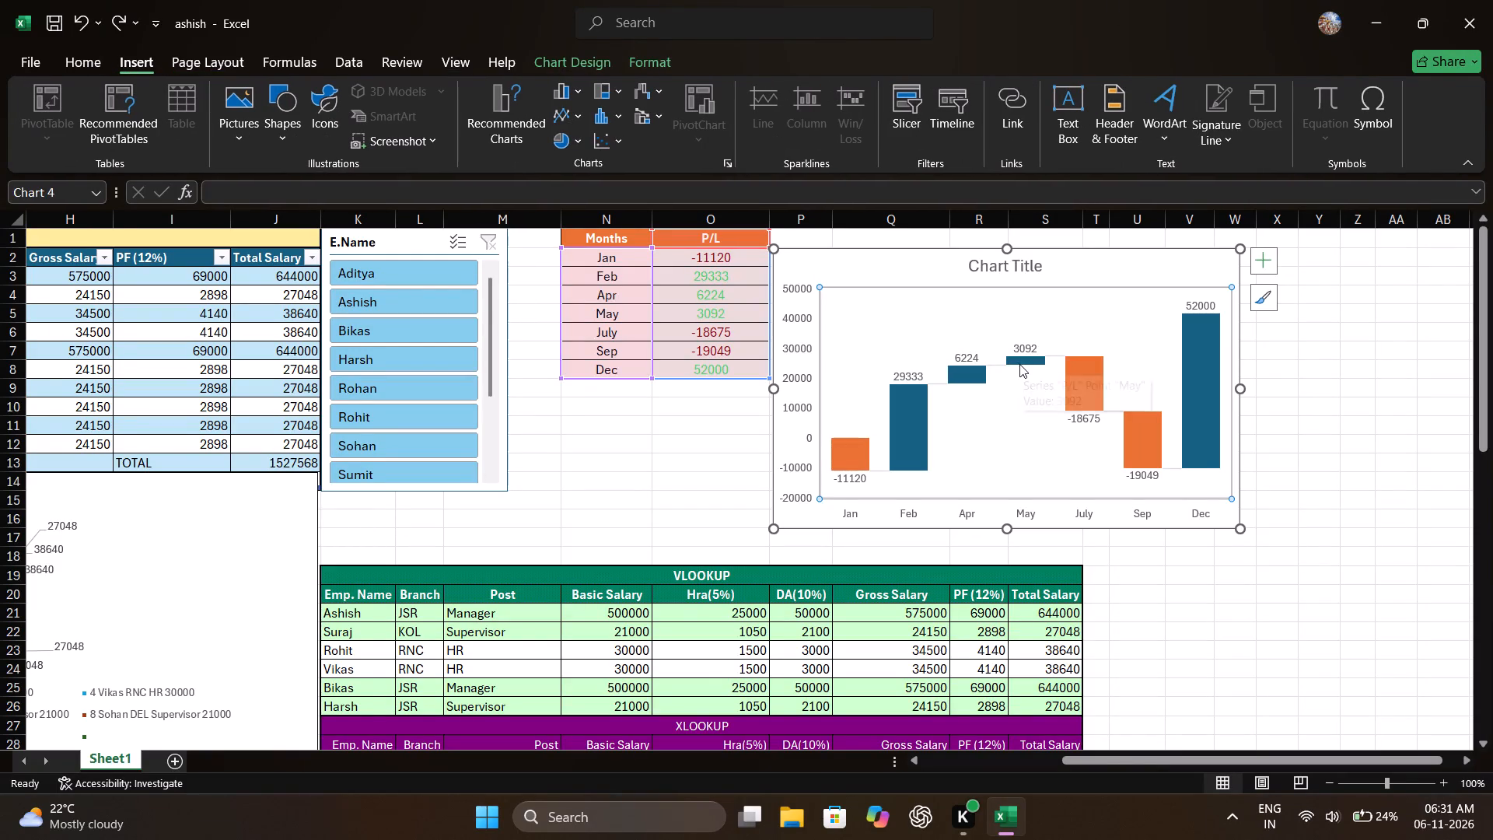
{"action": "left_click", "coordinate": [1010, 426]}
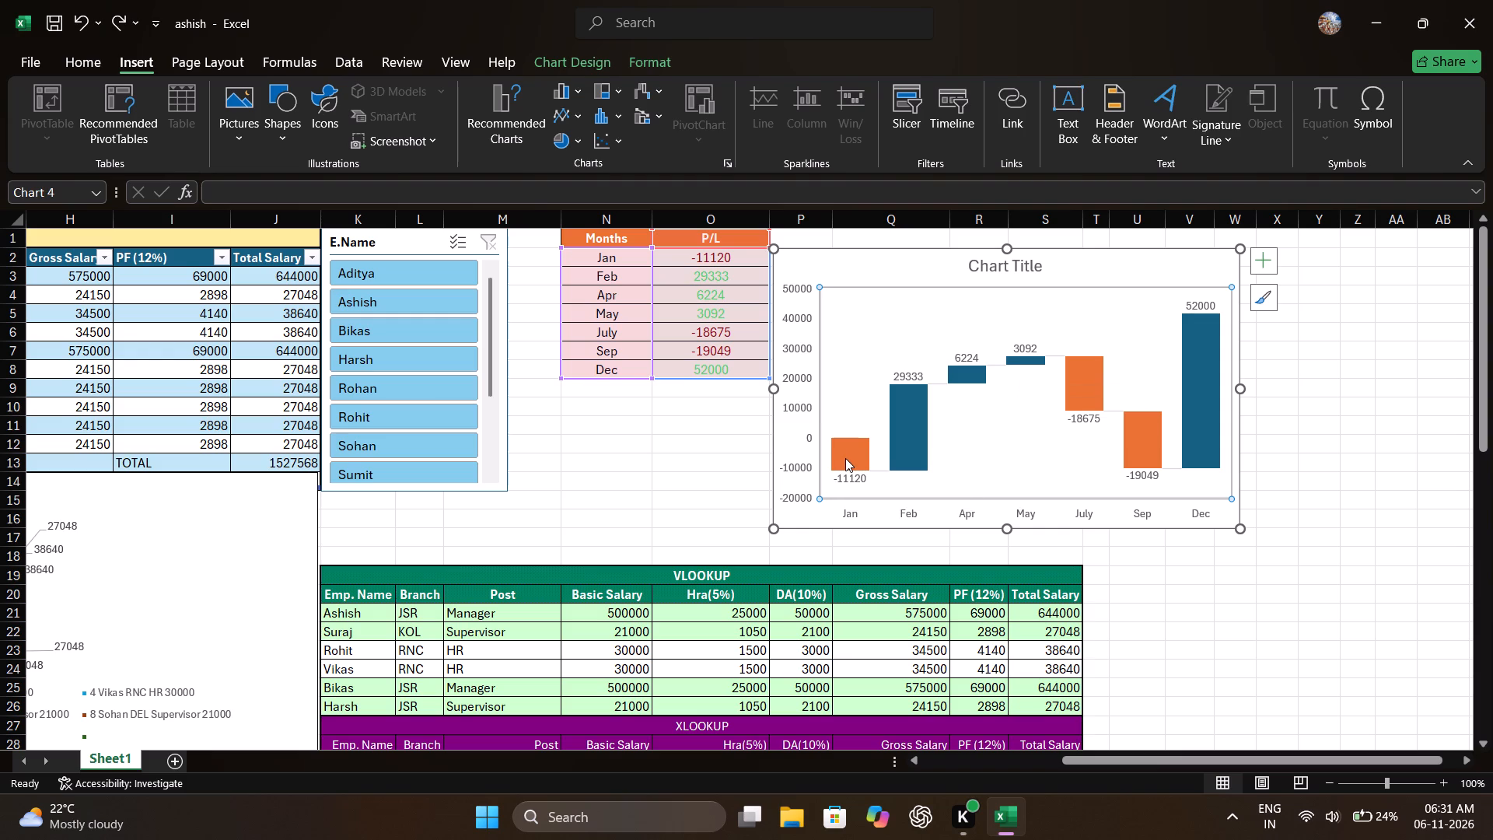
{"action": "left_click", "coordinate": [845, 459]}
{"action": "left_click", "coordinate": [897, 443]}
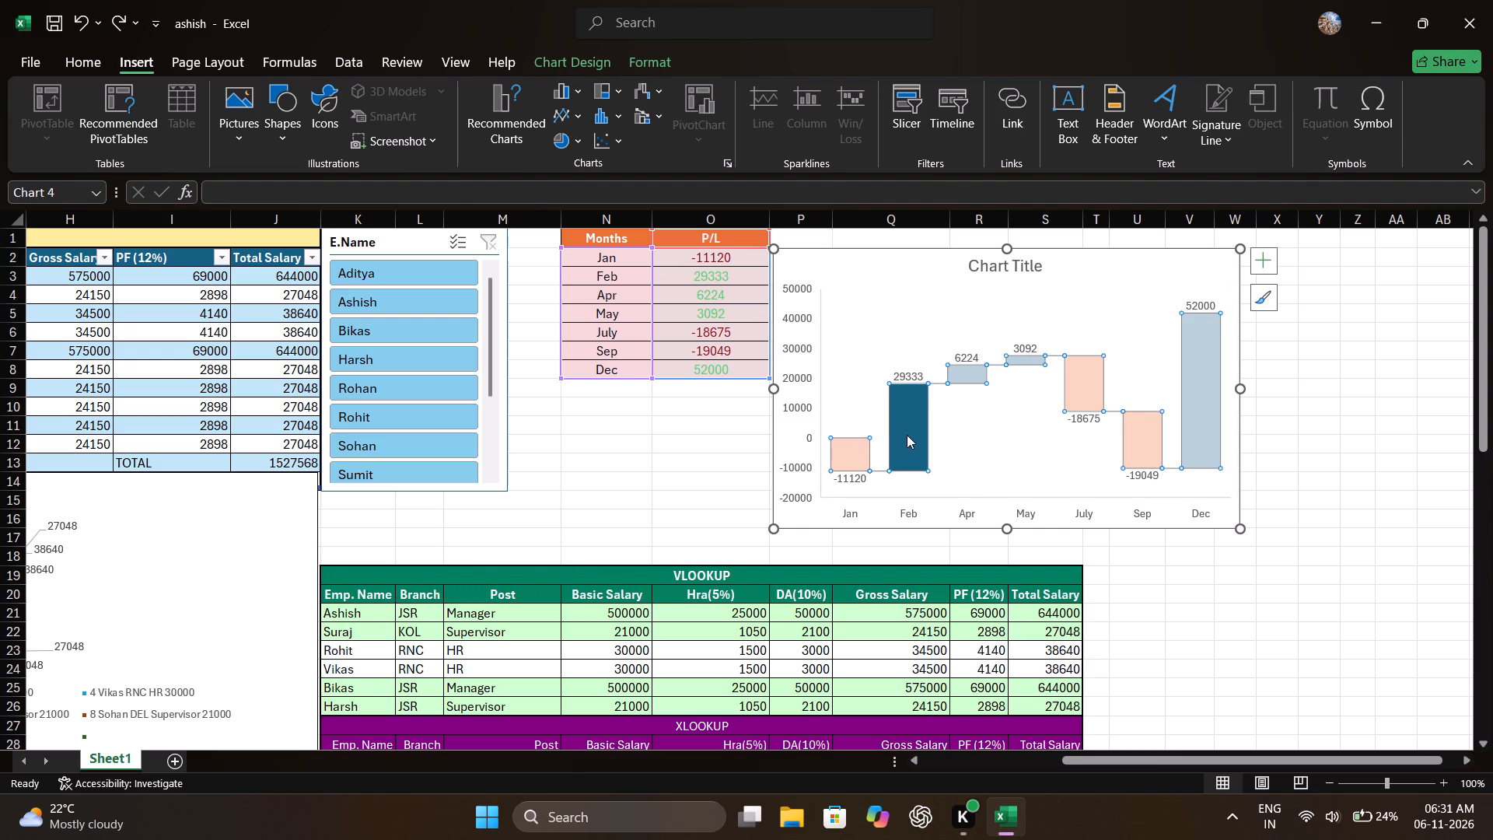
Look through the waterfall chart's style options and its Colorful and Monochromatic colour palettes.
{"action": "left_click", "coordinate": [1267, 304]}
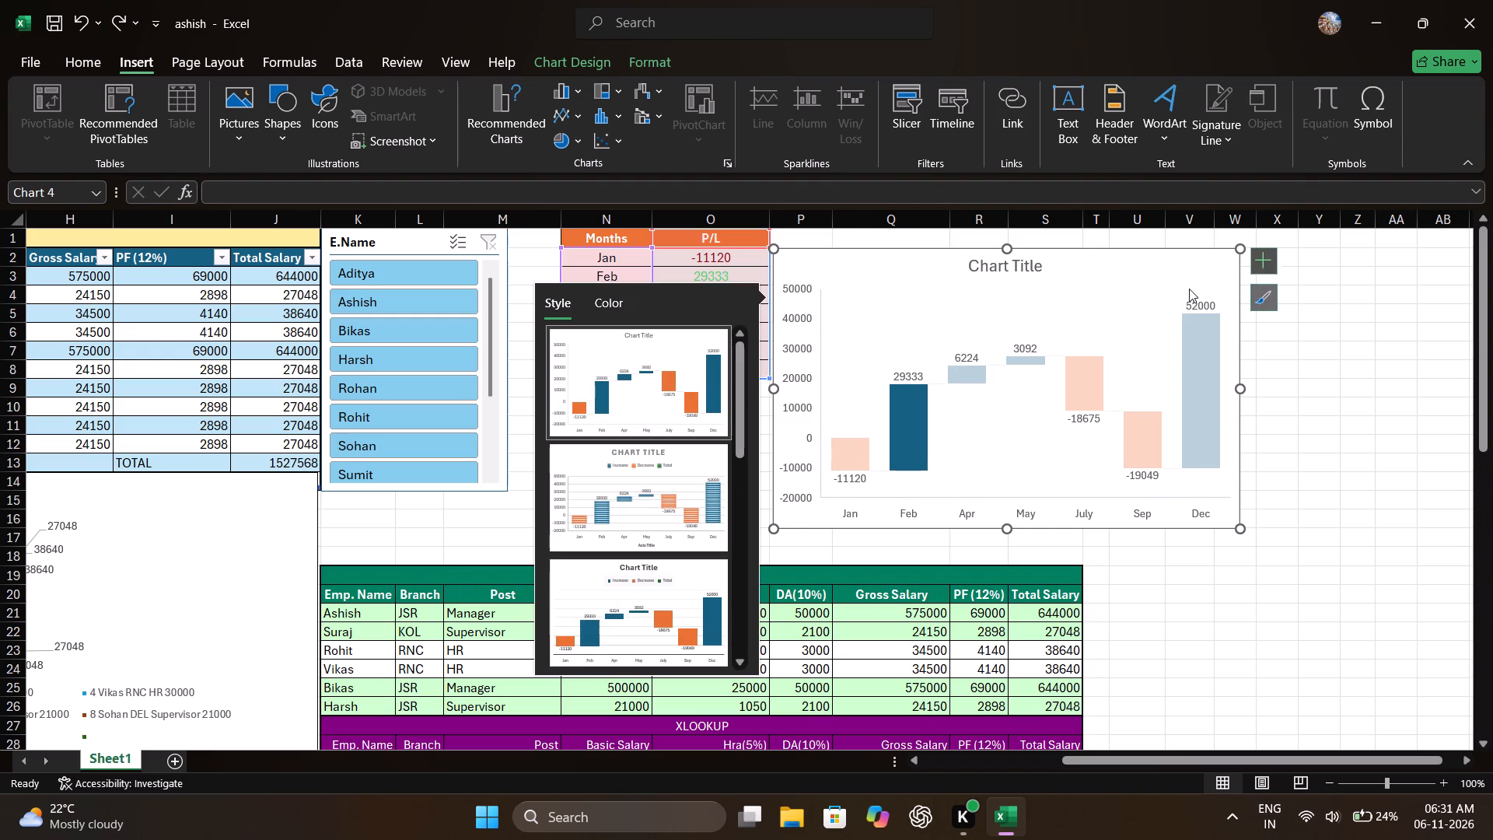
{"action": "left_click", "coordinate": [1010, 325]}
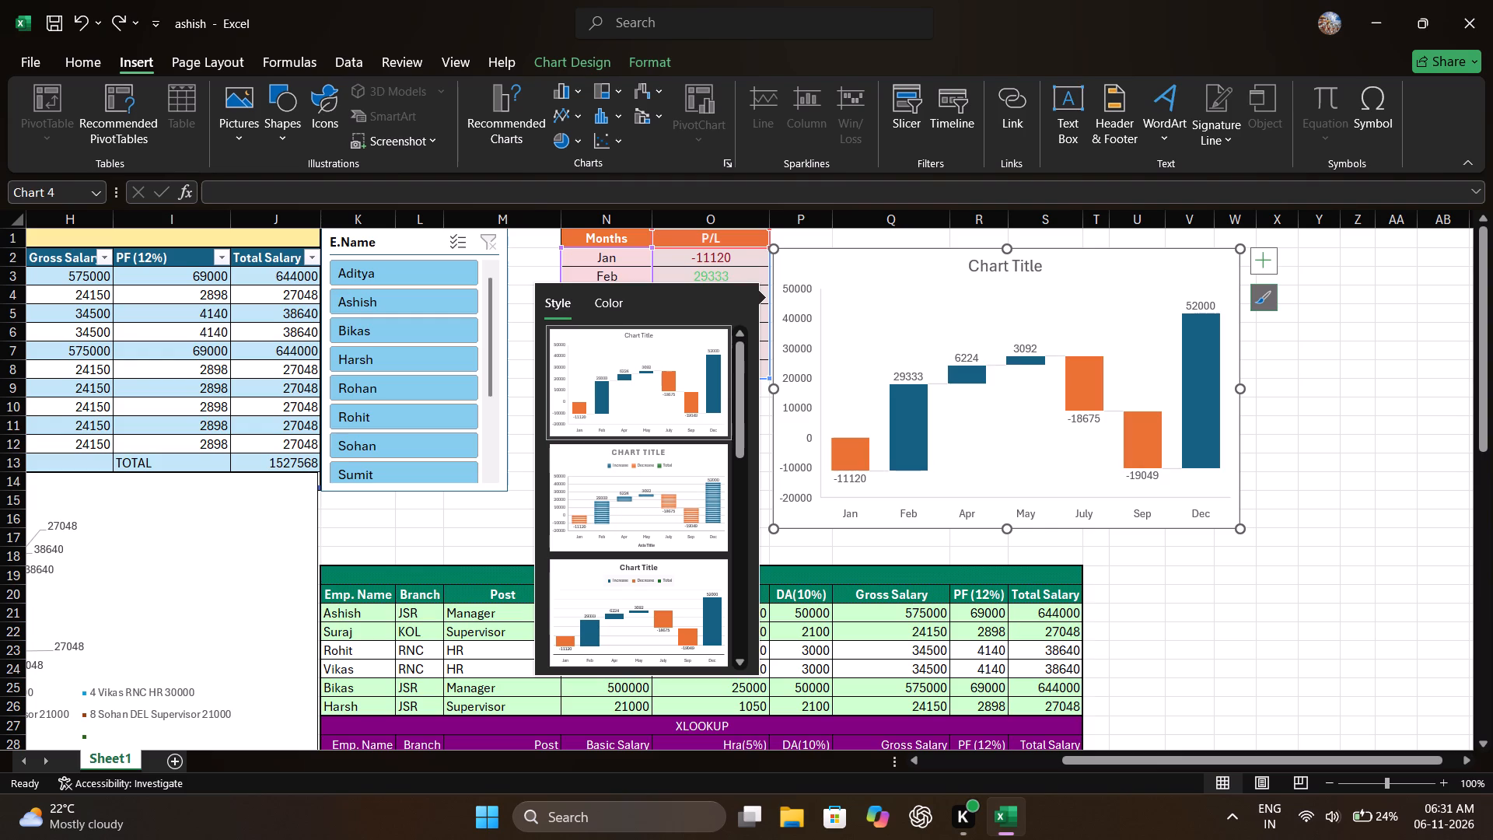
{"action": "left_click", "coordinate": [626, 54]}
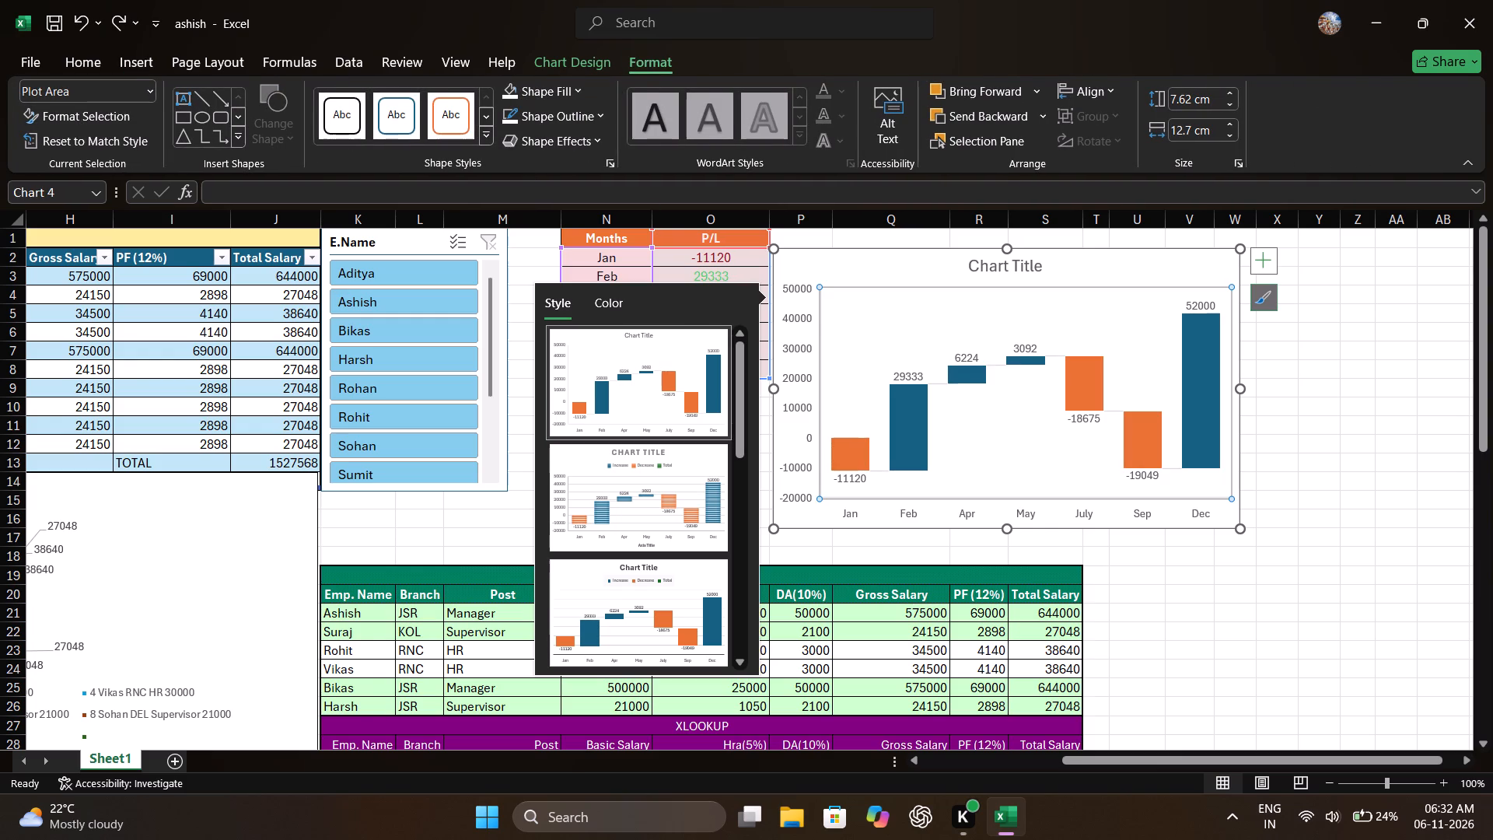
{"action": "left_click", "coordinate": [593, 296]}
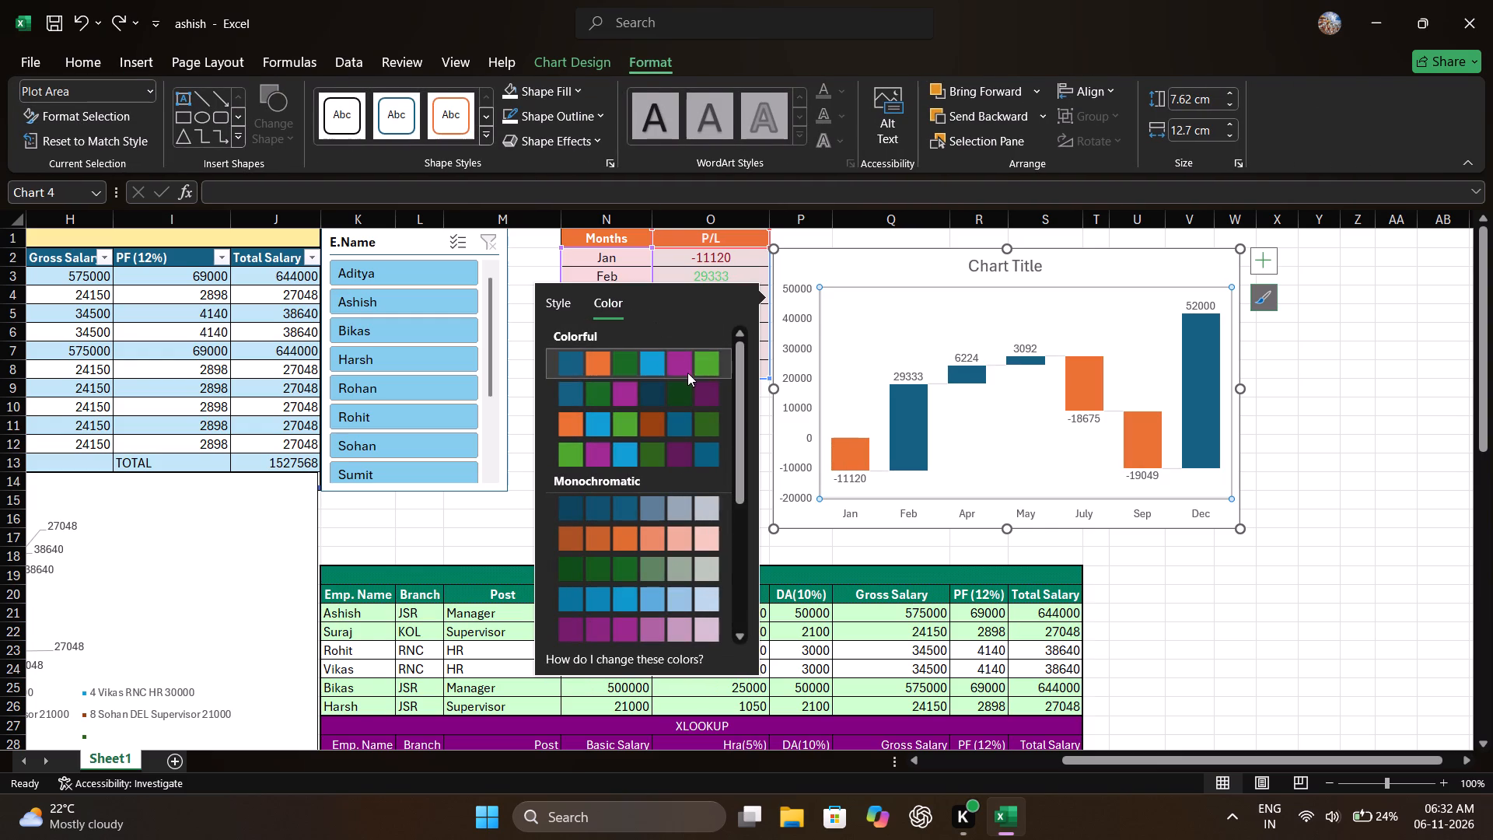
{"action": "left_click", "coordinate": [651, 657]}
{"action": "double_click", "coordinate": [738, 640]}
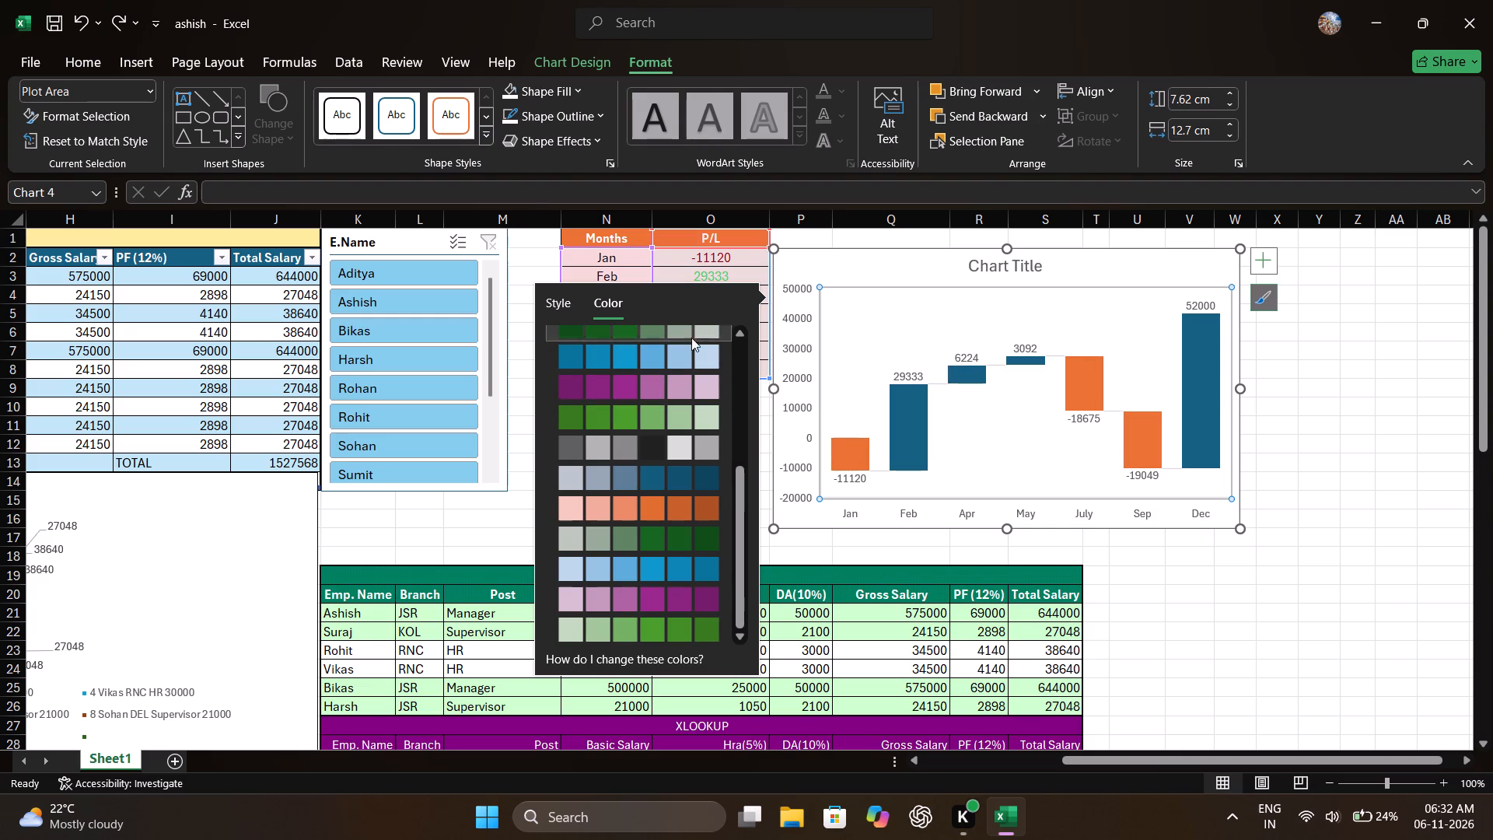
{"action": "scroll", "coordinate": [600, 366], "scroll_direction": "up", "scroll_amount": 2}
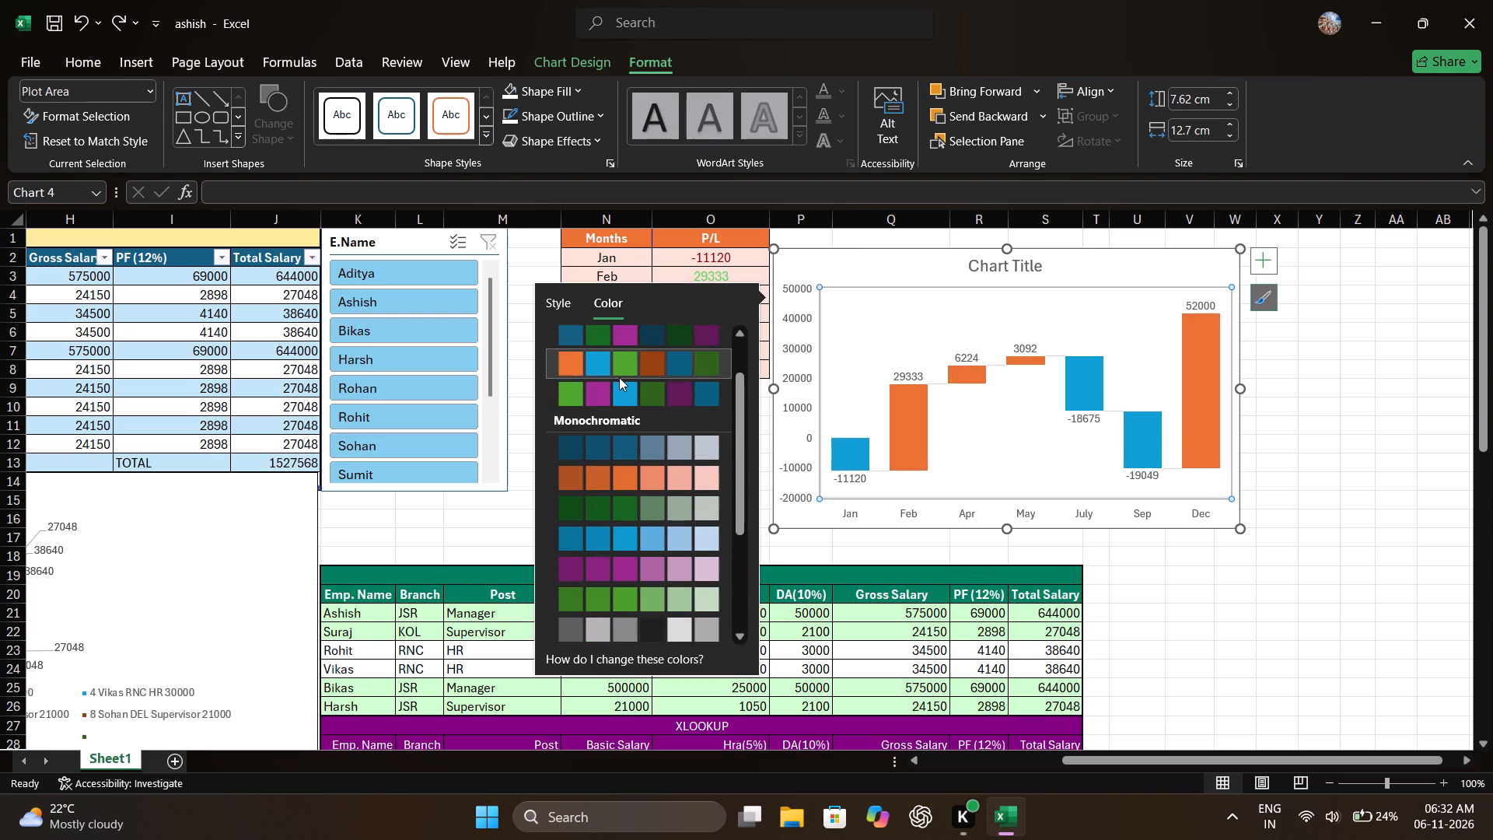
{"action": "scroll", "coordinate": [632, 342], "scroll_direction": "up", "scroll_amount": 1}
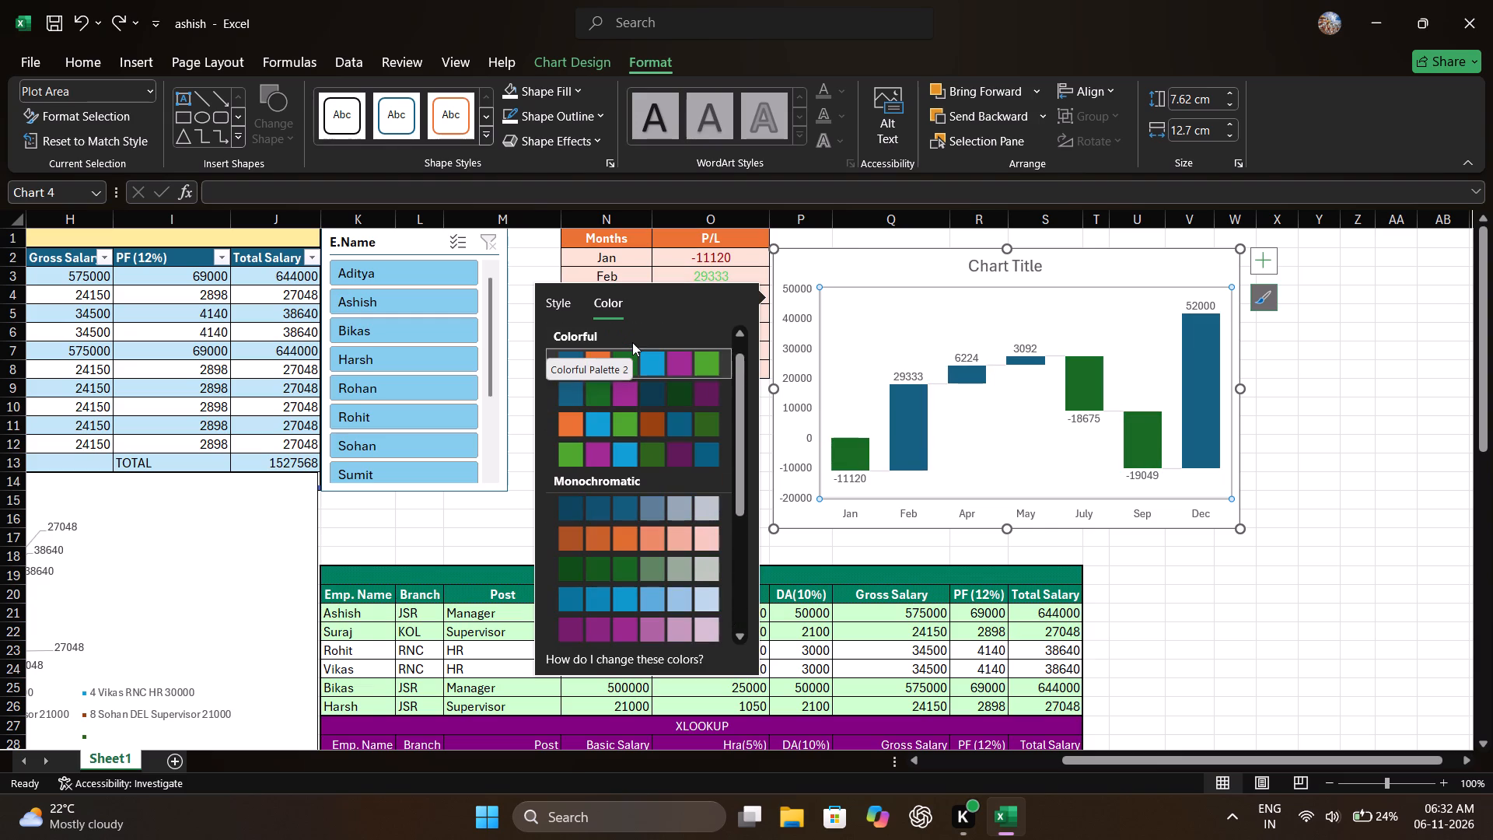
{"action": "scroll", "coordinate": [632, 342], "scroll_direction": "up", "scroll_amount": 1}
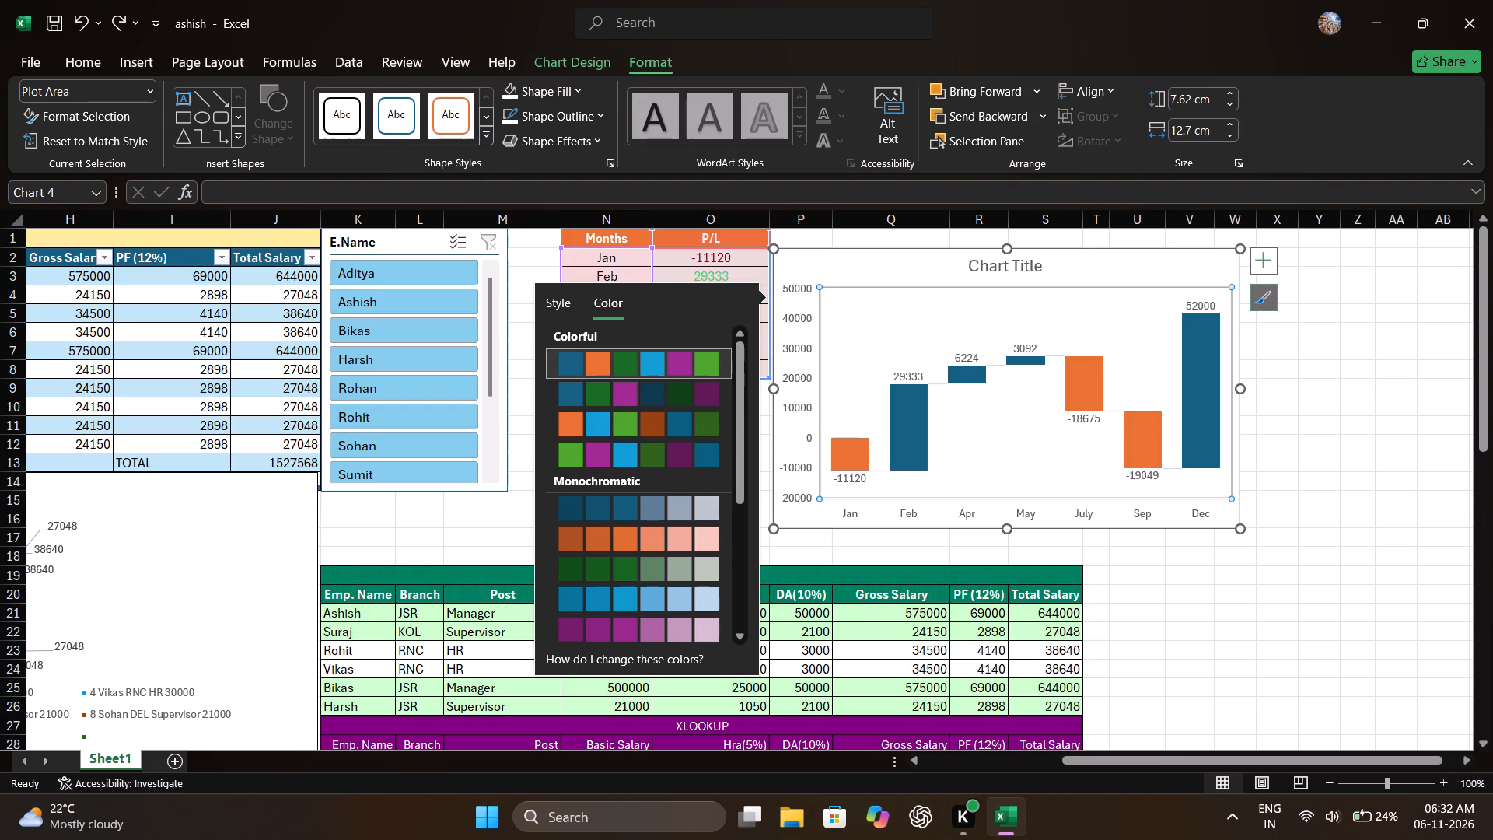
{"action": "left_click", "coordinate": [1278, 263]}
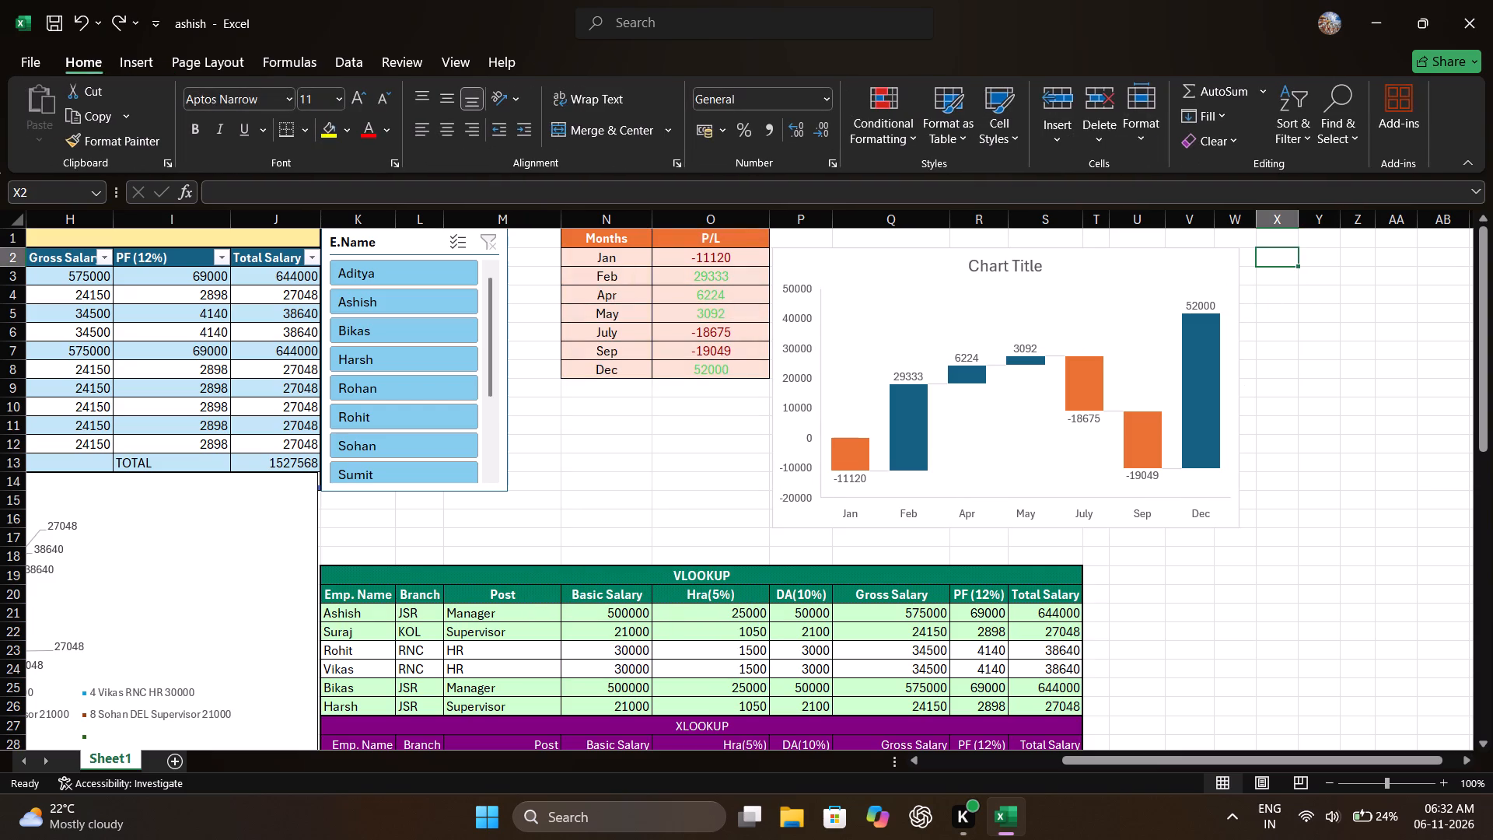
Show the legend on the waterfall chart.
{"action": "left_click", "coordinate": [1151, 305]}
{"action": "left_click", "coordinate": [1260, 260]}
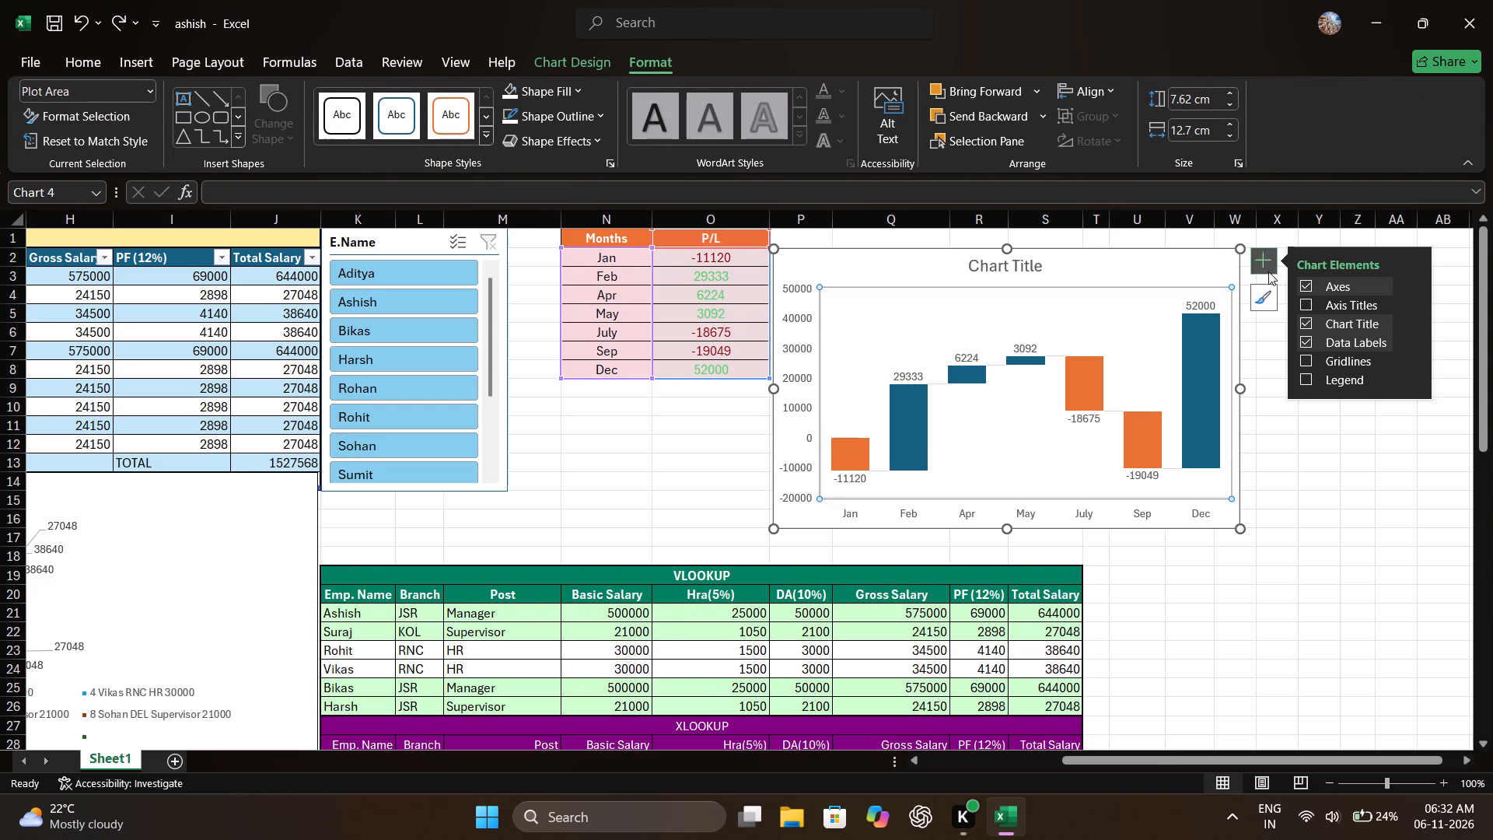
{"action": "left_click", "coordinate": [1305, 385]}
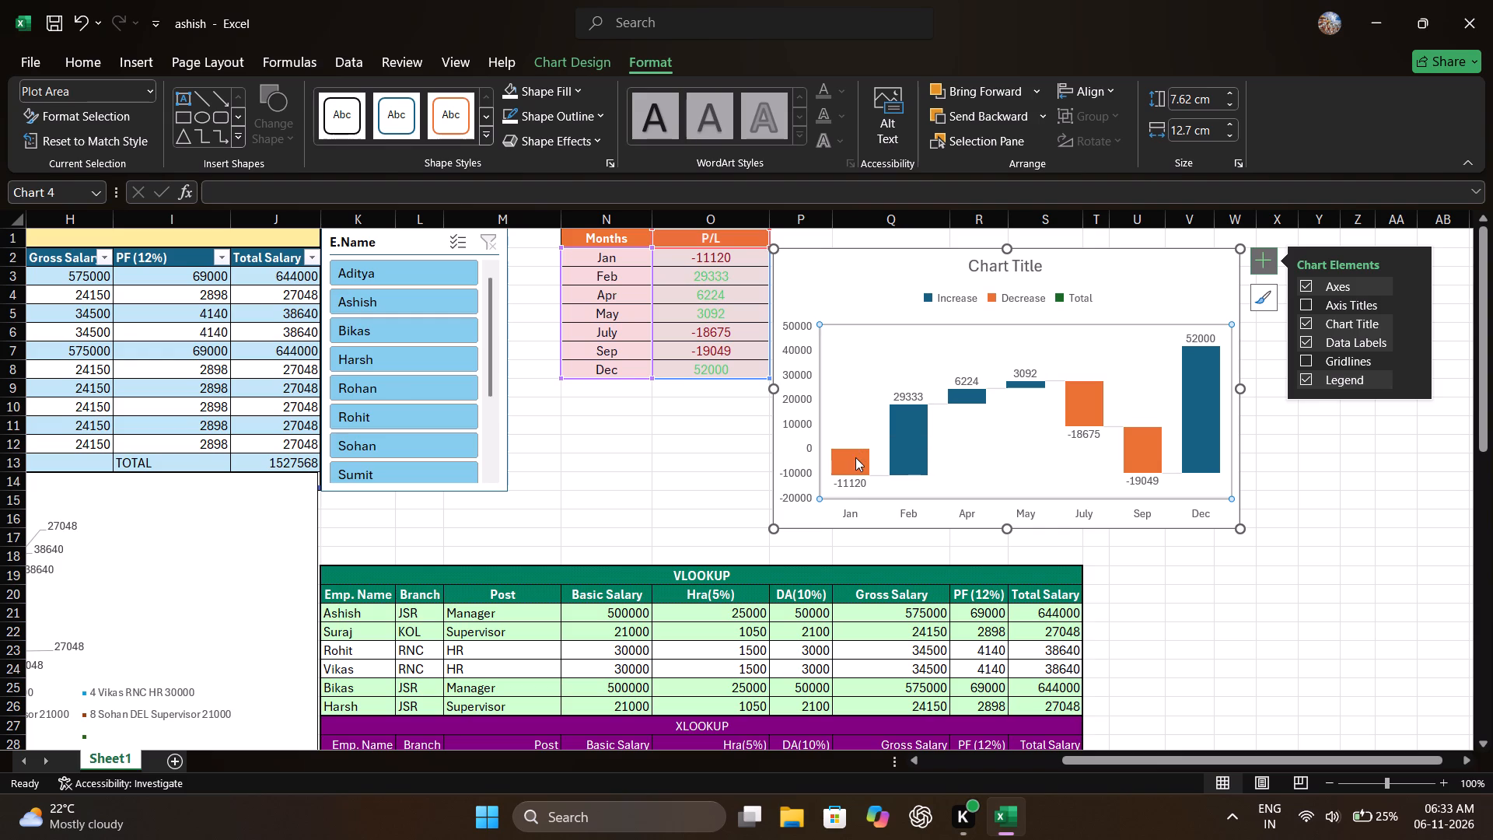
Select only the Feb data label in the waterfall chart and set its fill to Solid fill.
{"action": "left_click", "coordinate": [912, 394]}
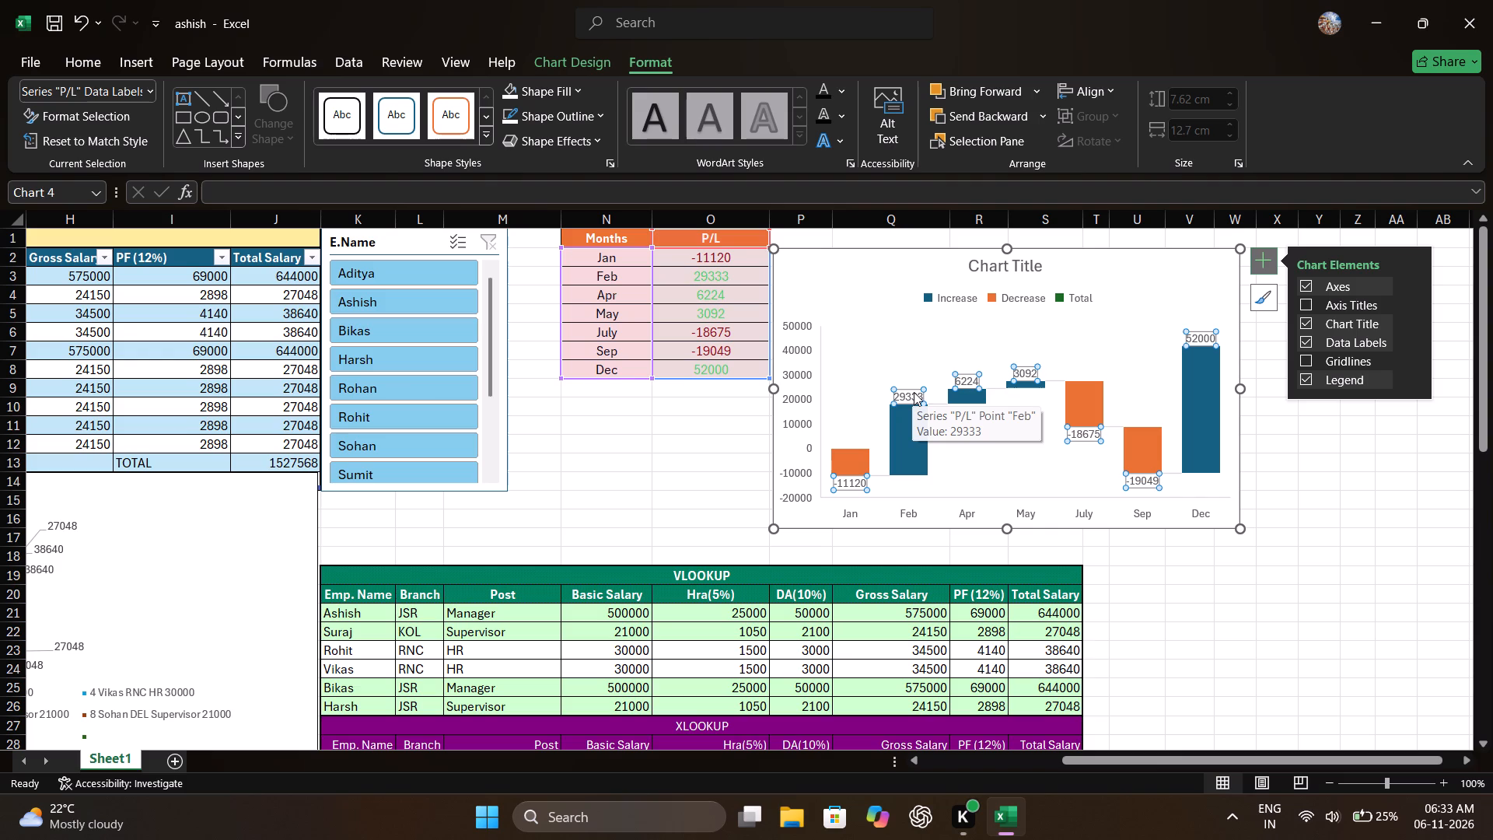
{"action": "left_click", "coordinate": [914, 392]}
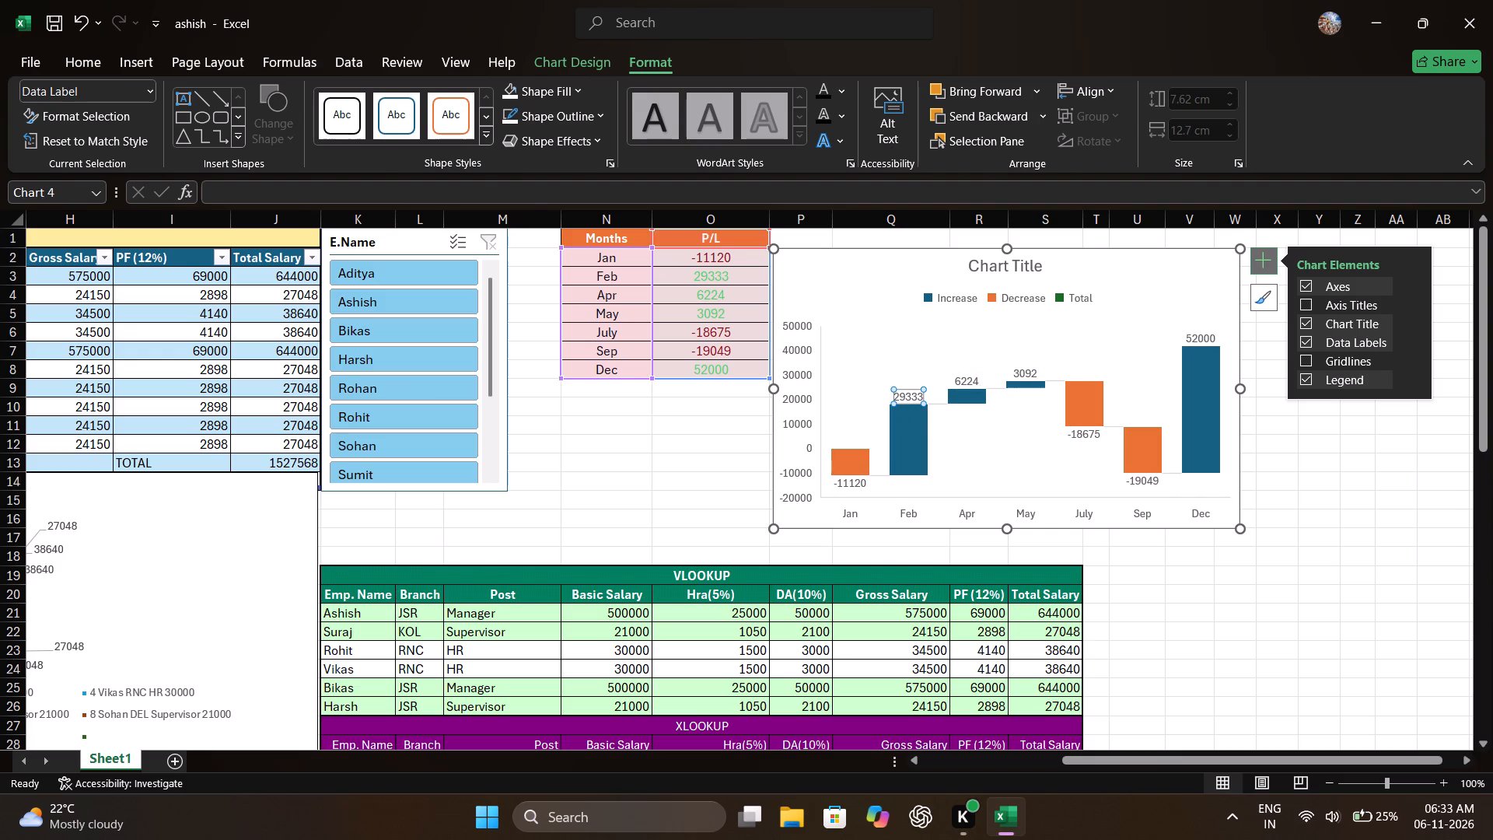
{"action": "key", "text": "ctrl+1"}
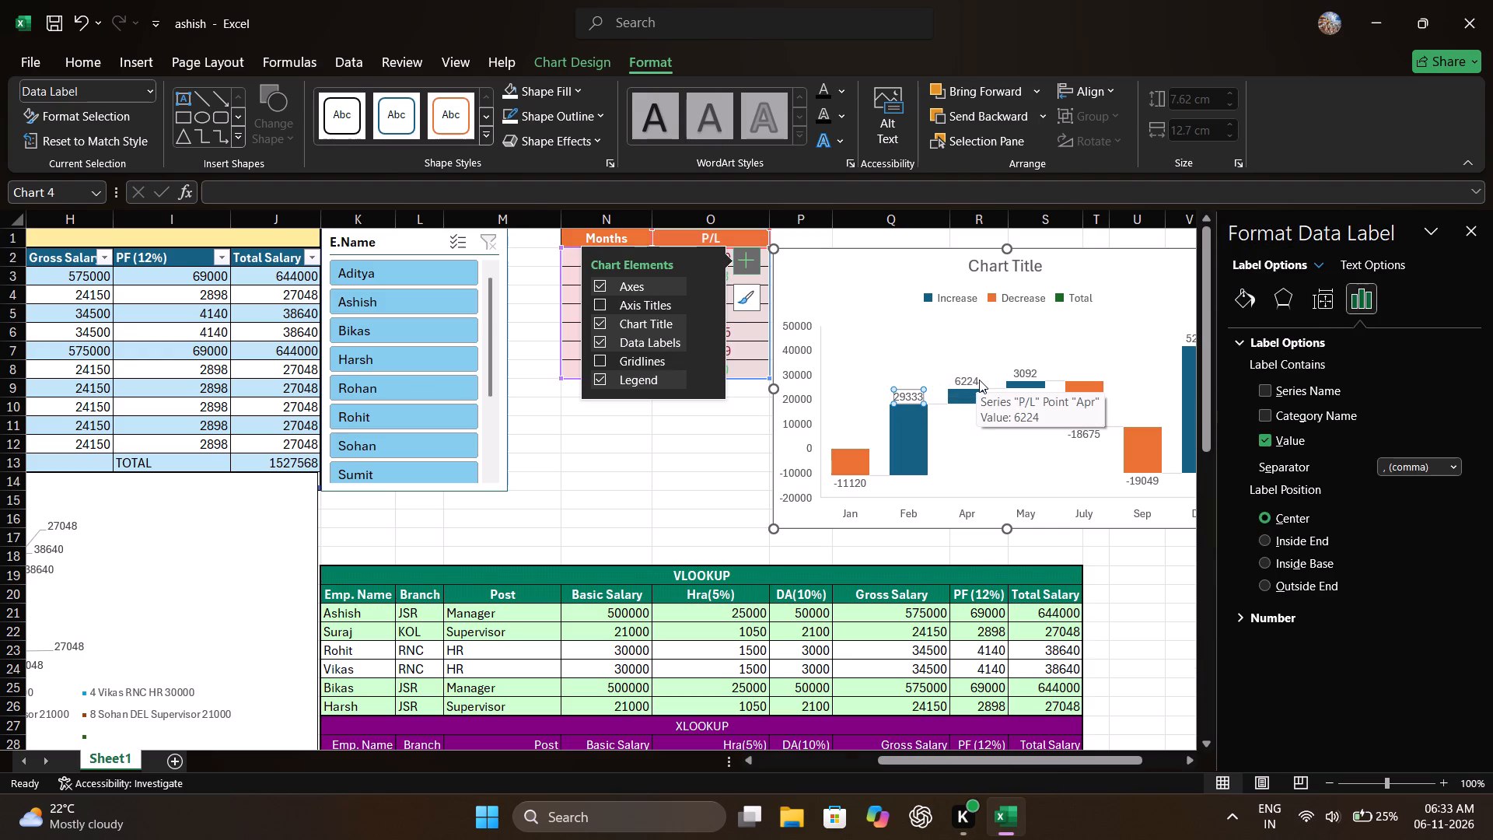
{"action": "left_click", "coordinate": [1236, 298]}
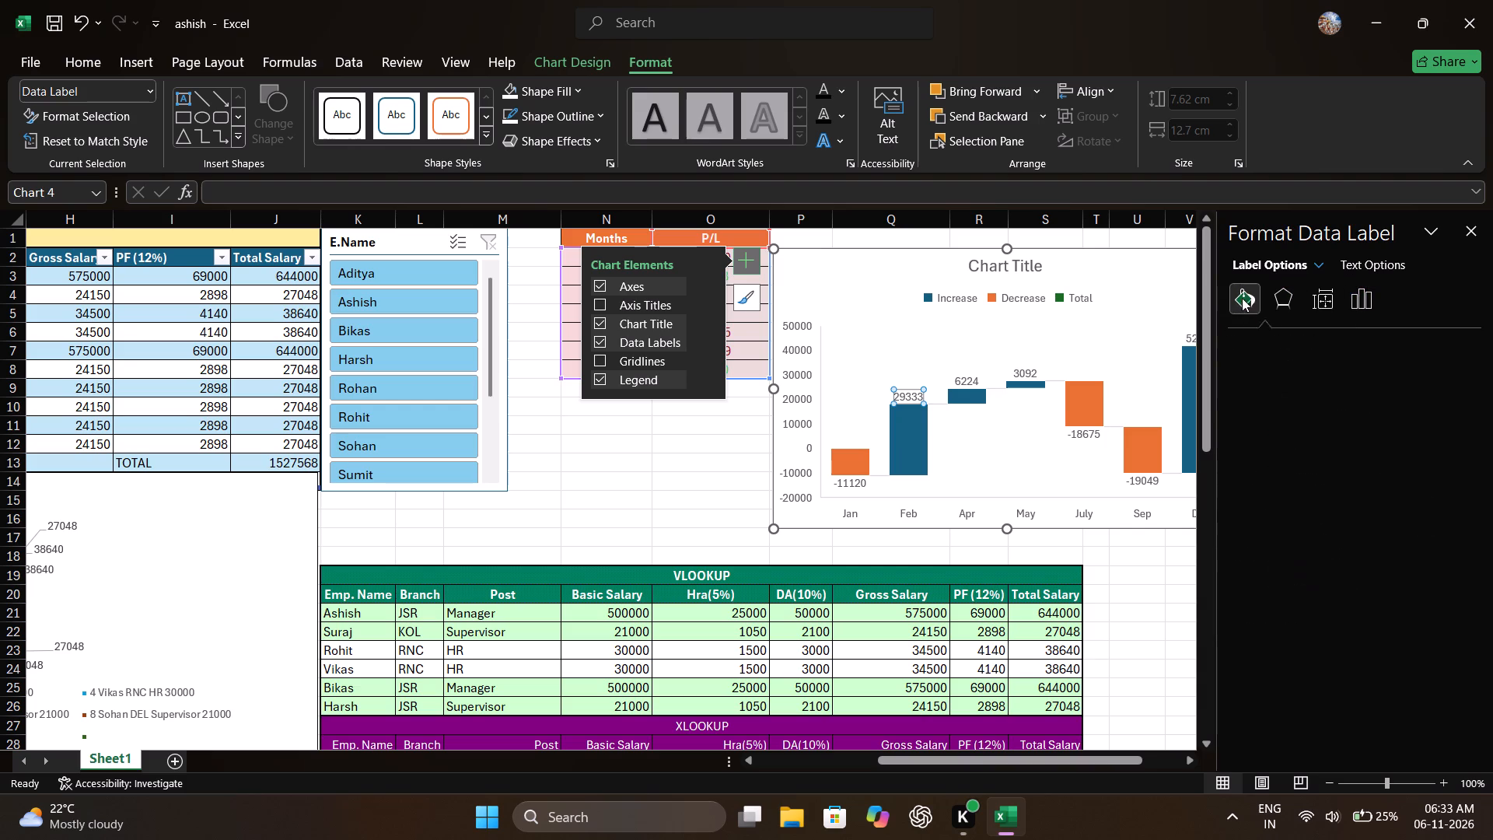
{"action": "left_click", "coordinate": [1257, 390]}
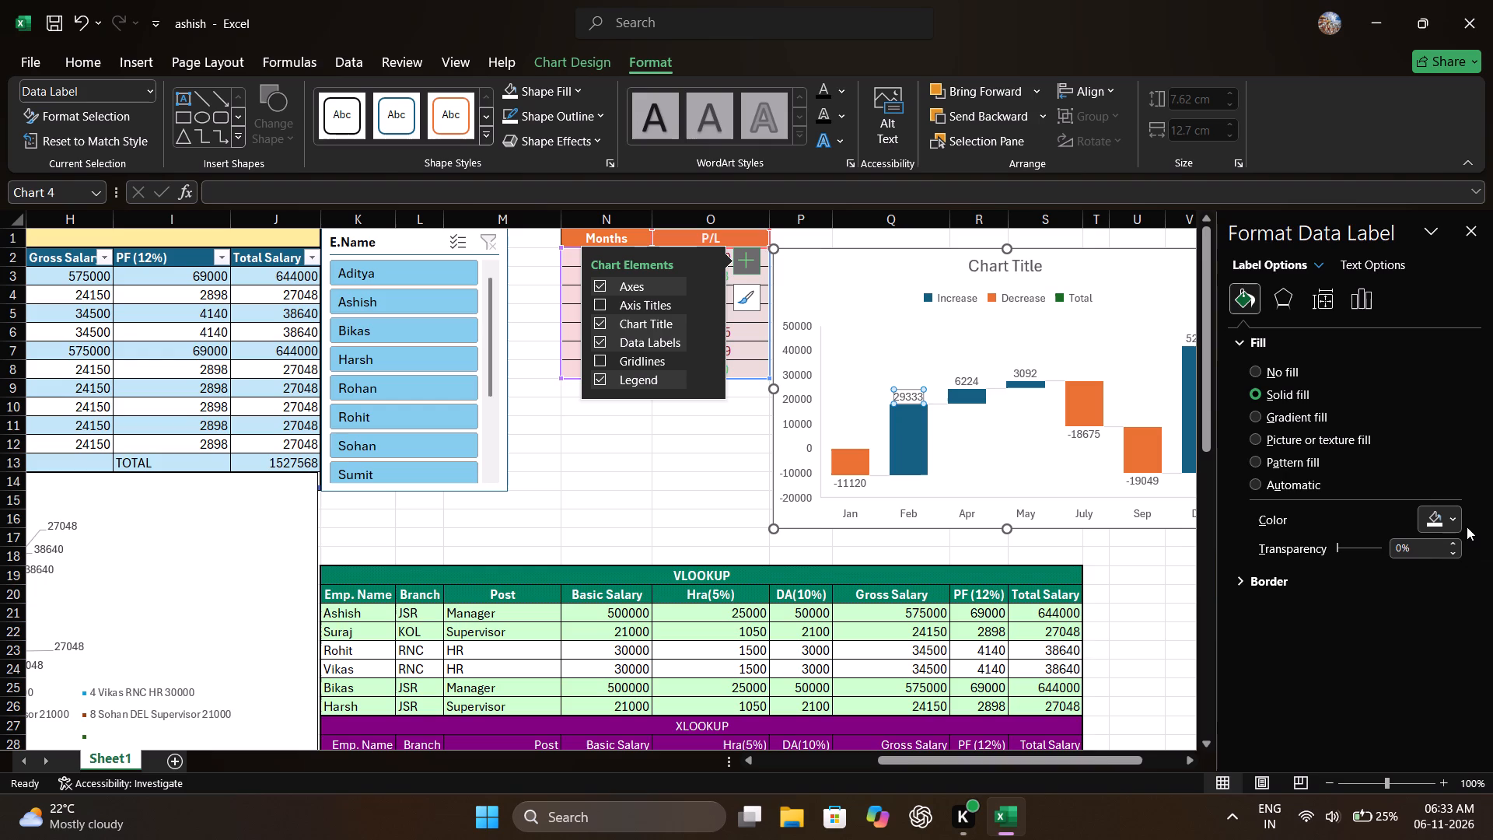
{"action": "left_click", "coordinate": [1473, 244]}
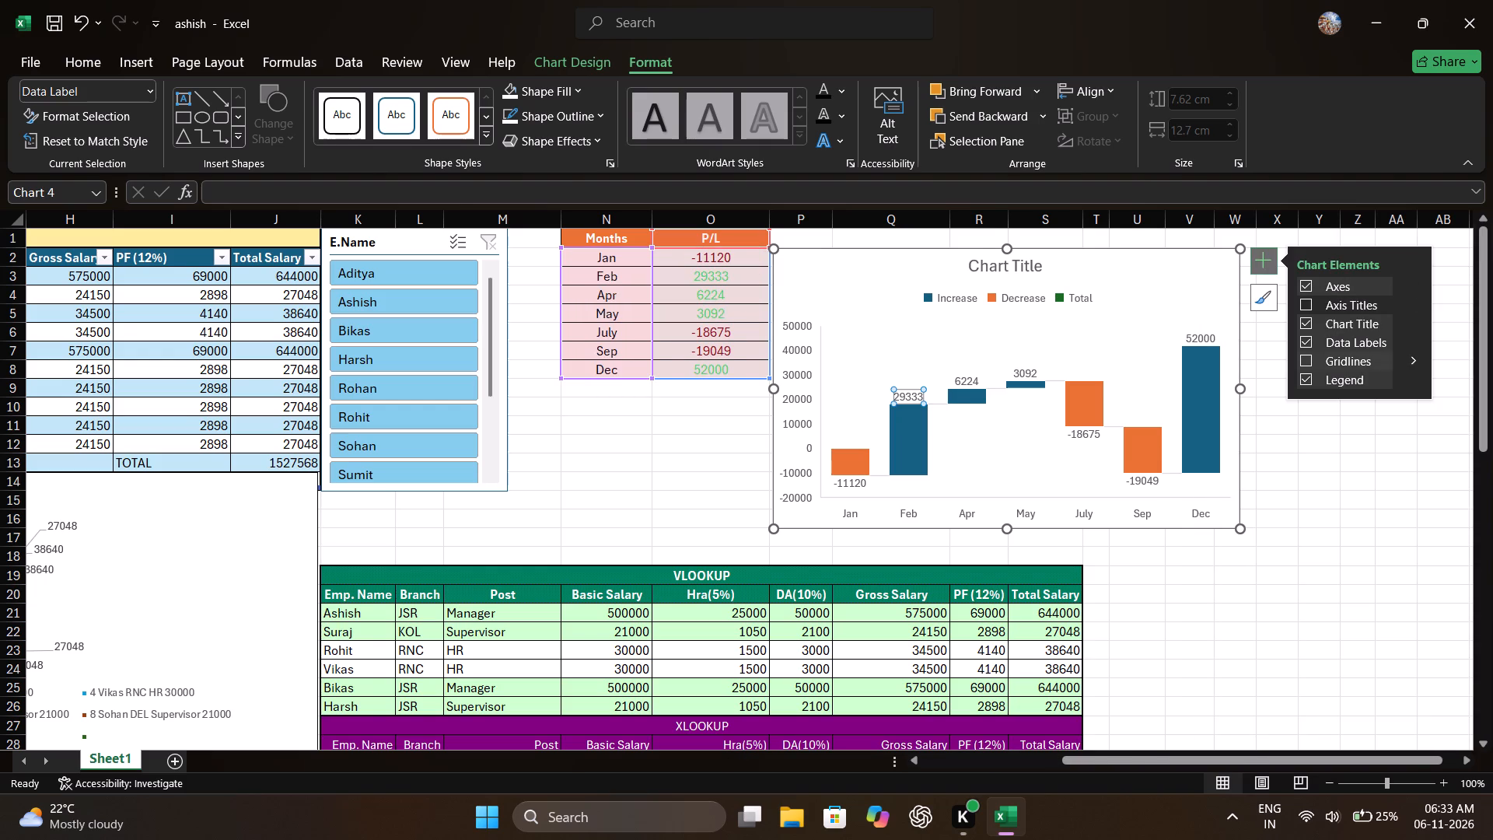
Turn off the waterfall chart's data labels while keeping the legend displayed.
{"action": "left_click", "coordinate": [1299, 382]}
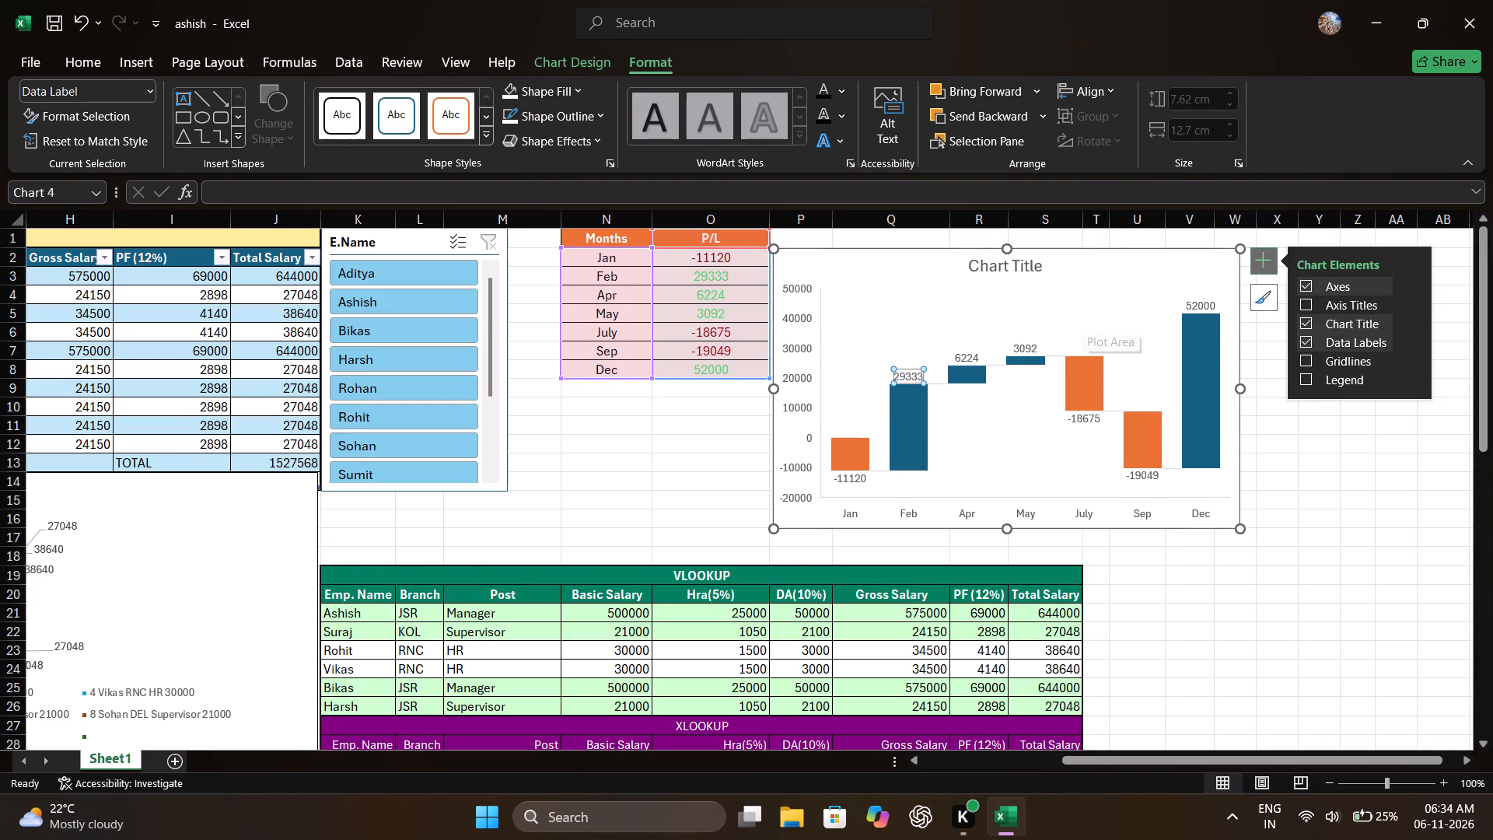
{"action": "left_click", "coordinate": [1308, 338]}
{"action": "left_click", "coordinate": [1305, 373]}
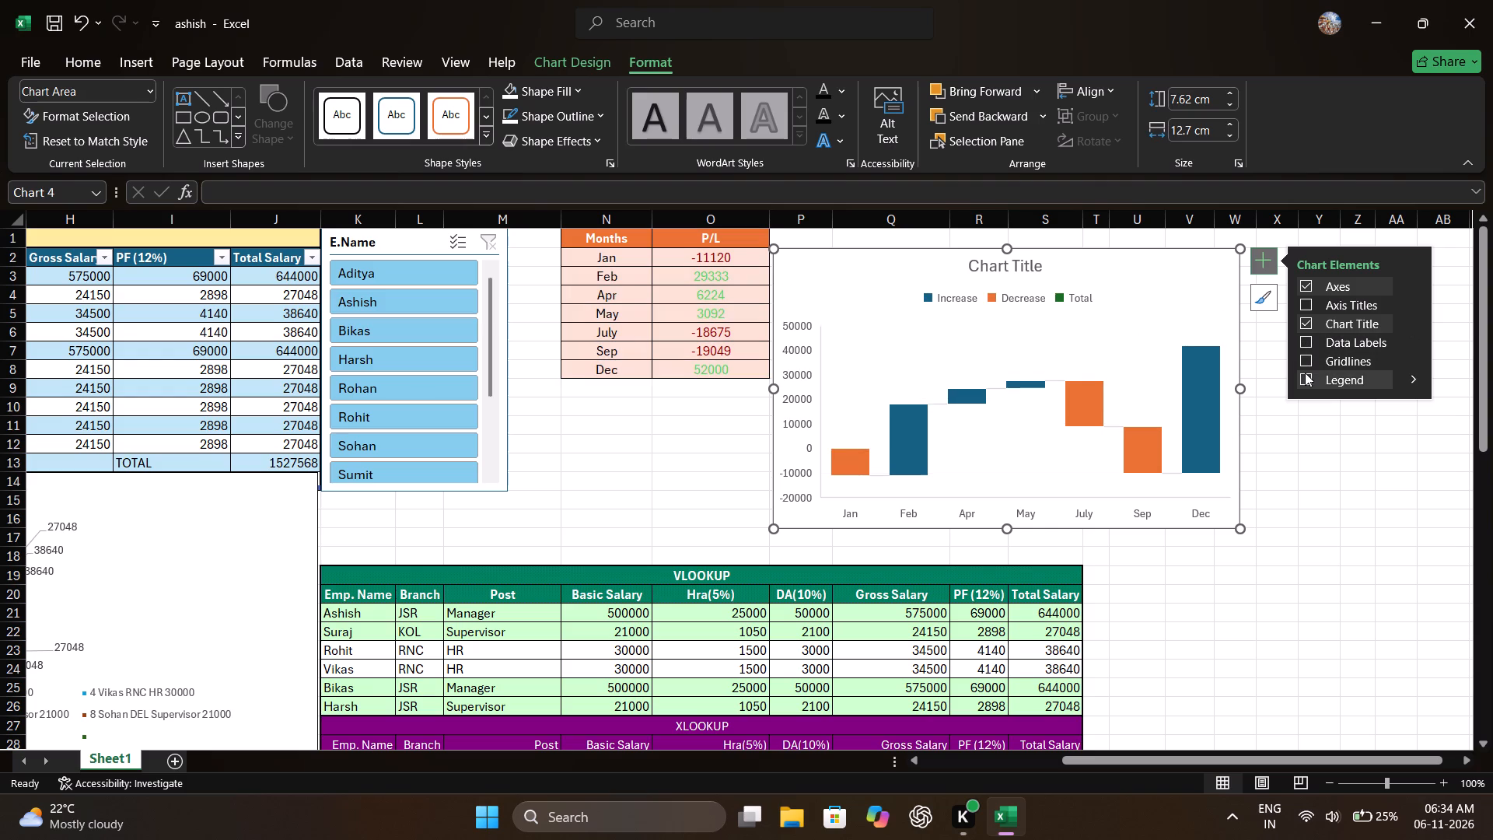
{"action": "left_click", "coordinate": [1305, 373]}
{"action": "left_click", "coordinate": [1305, 373]}
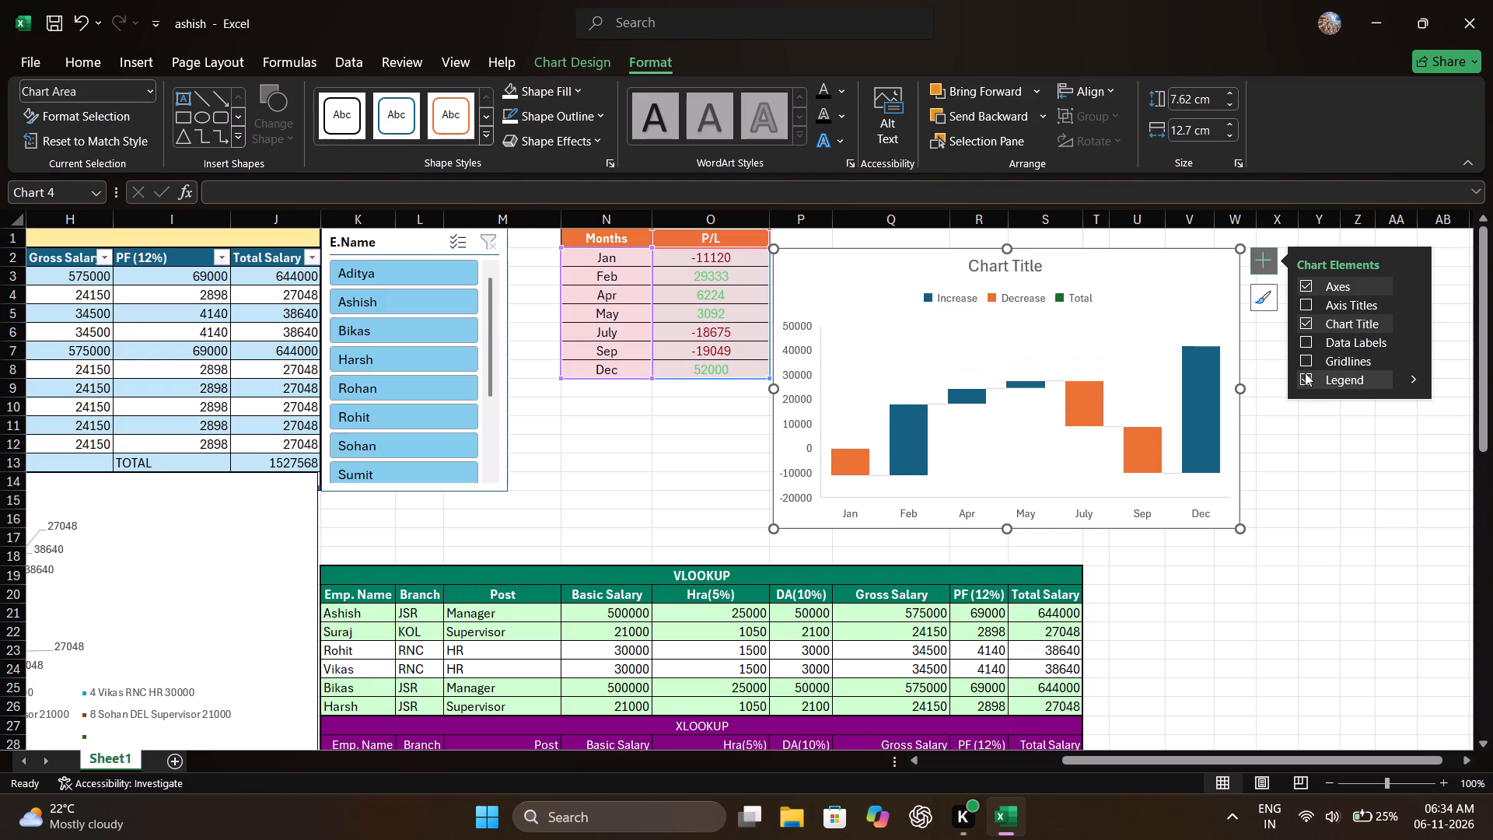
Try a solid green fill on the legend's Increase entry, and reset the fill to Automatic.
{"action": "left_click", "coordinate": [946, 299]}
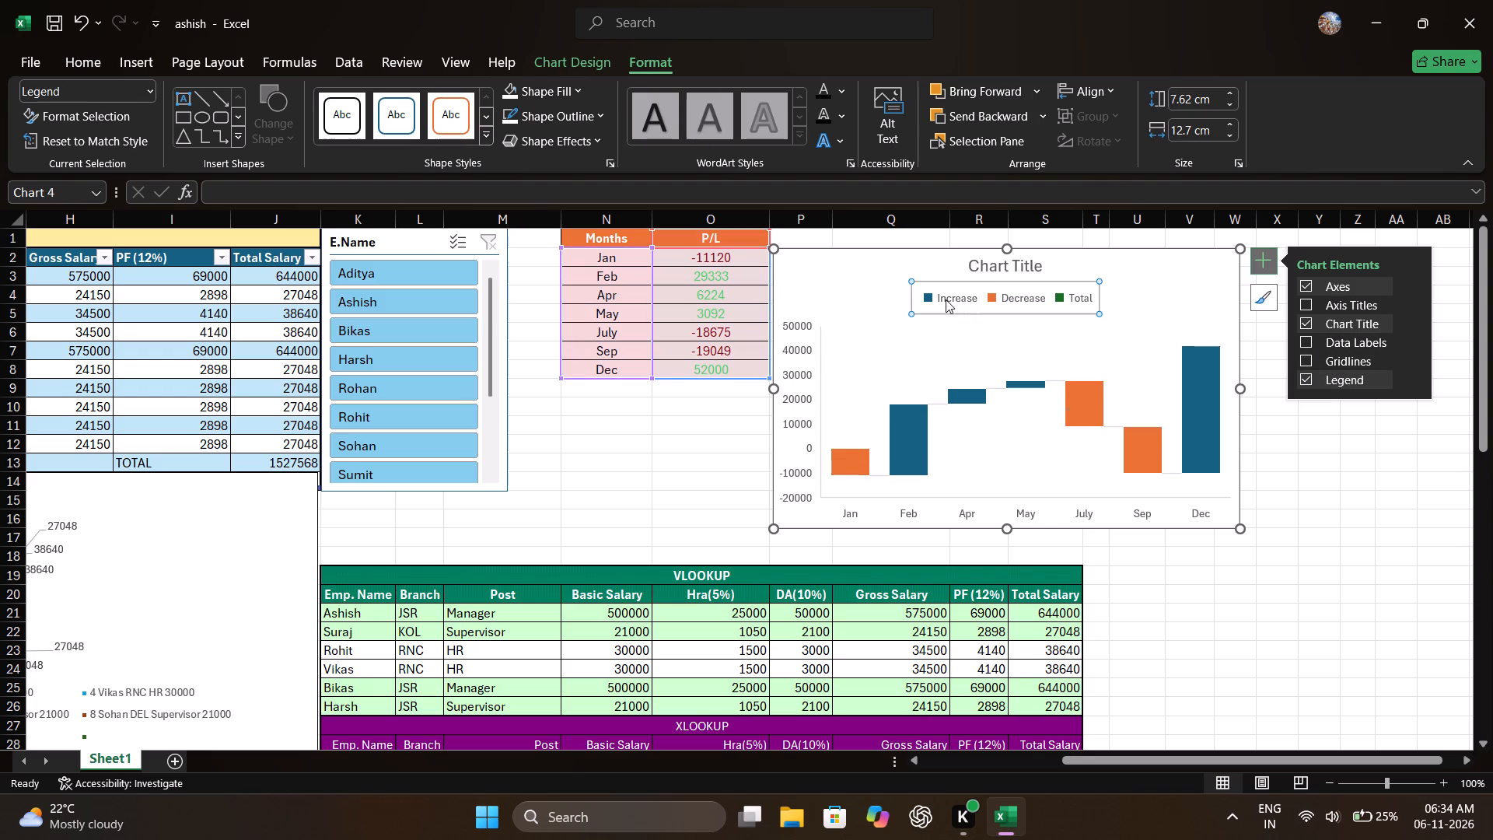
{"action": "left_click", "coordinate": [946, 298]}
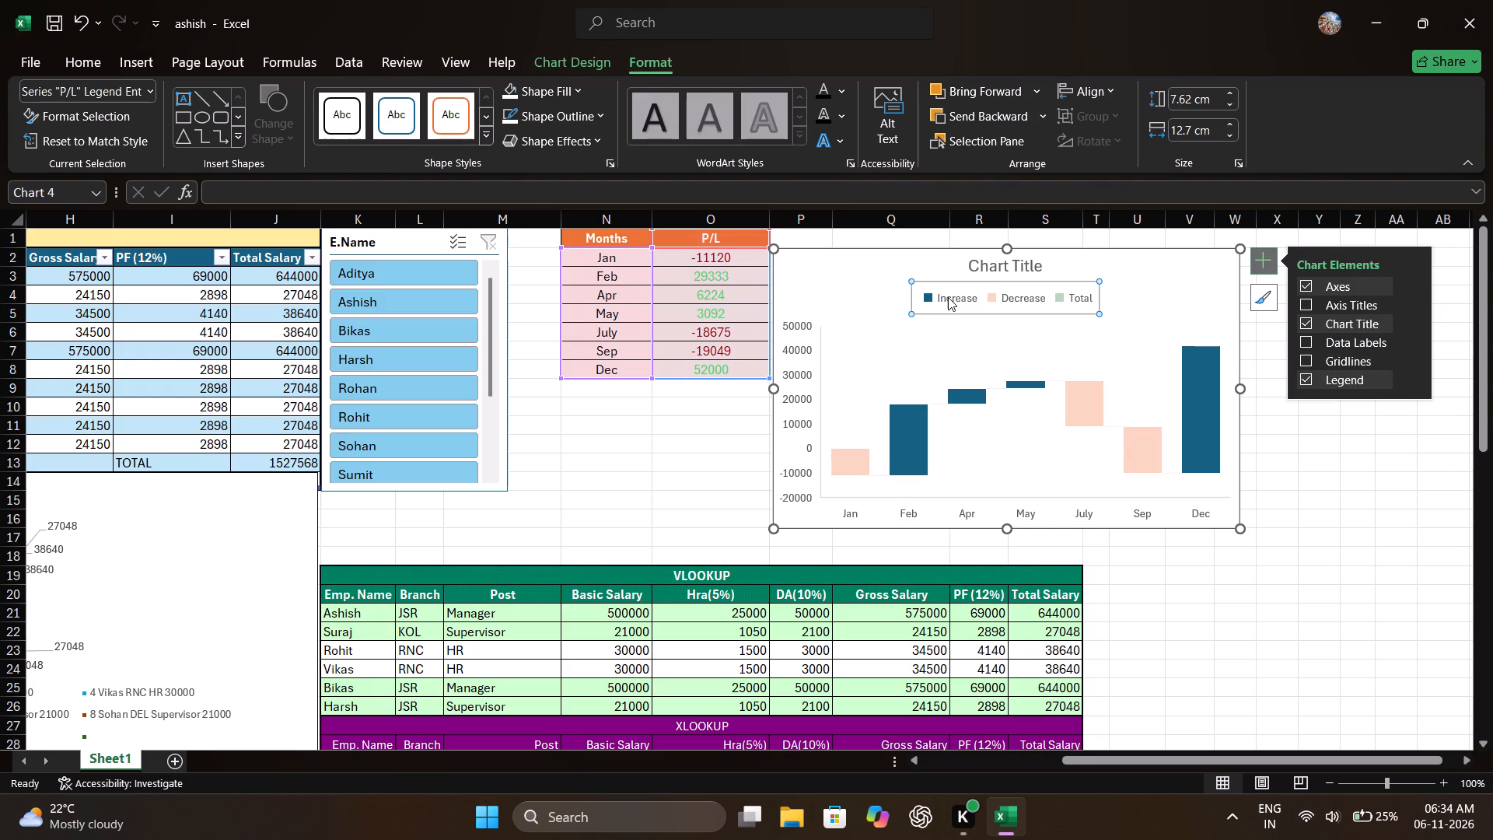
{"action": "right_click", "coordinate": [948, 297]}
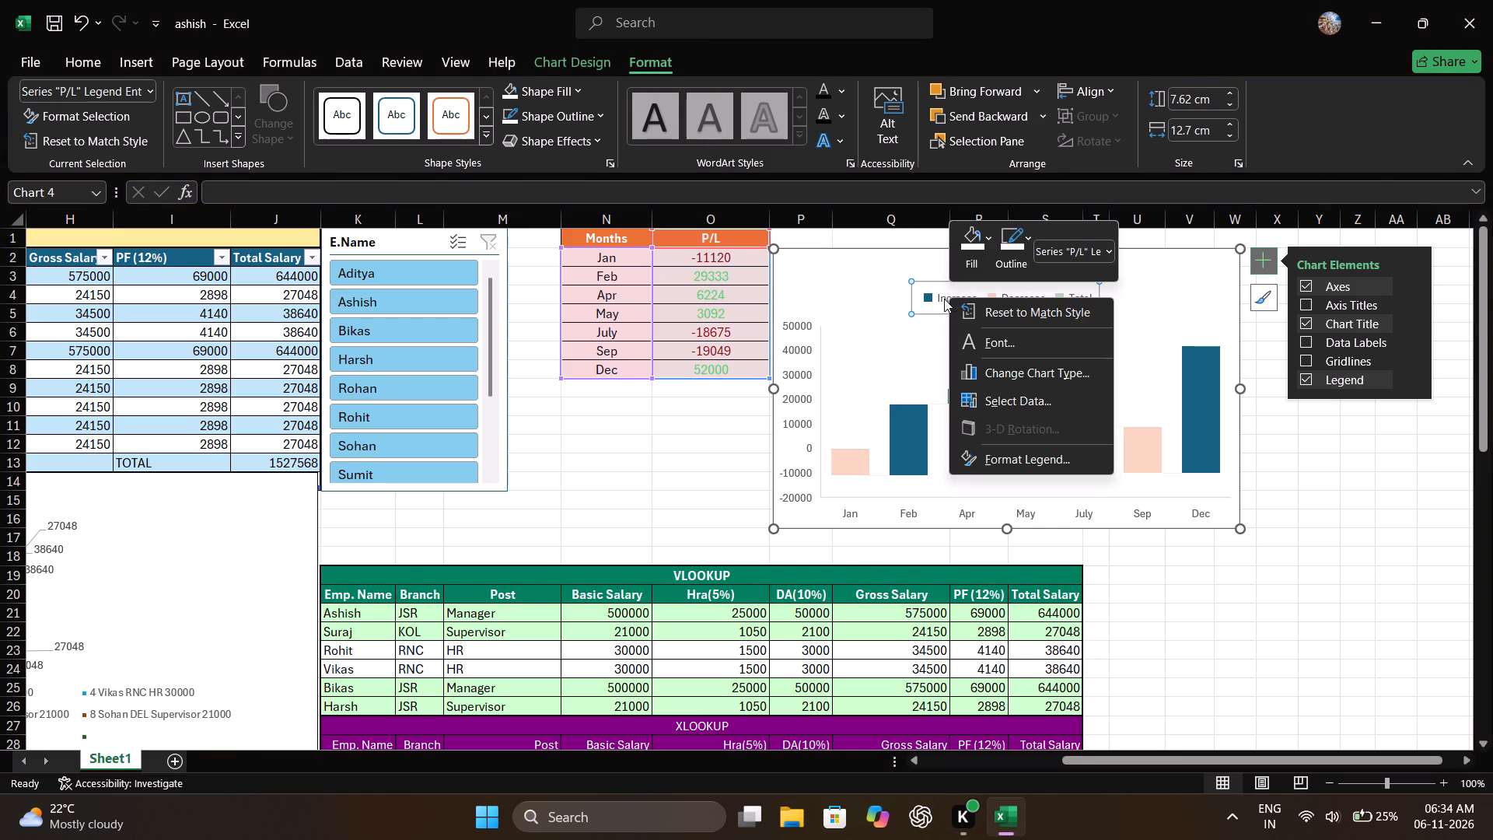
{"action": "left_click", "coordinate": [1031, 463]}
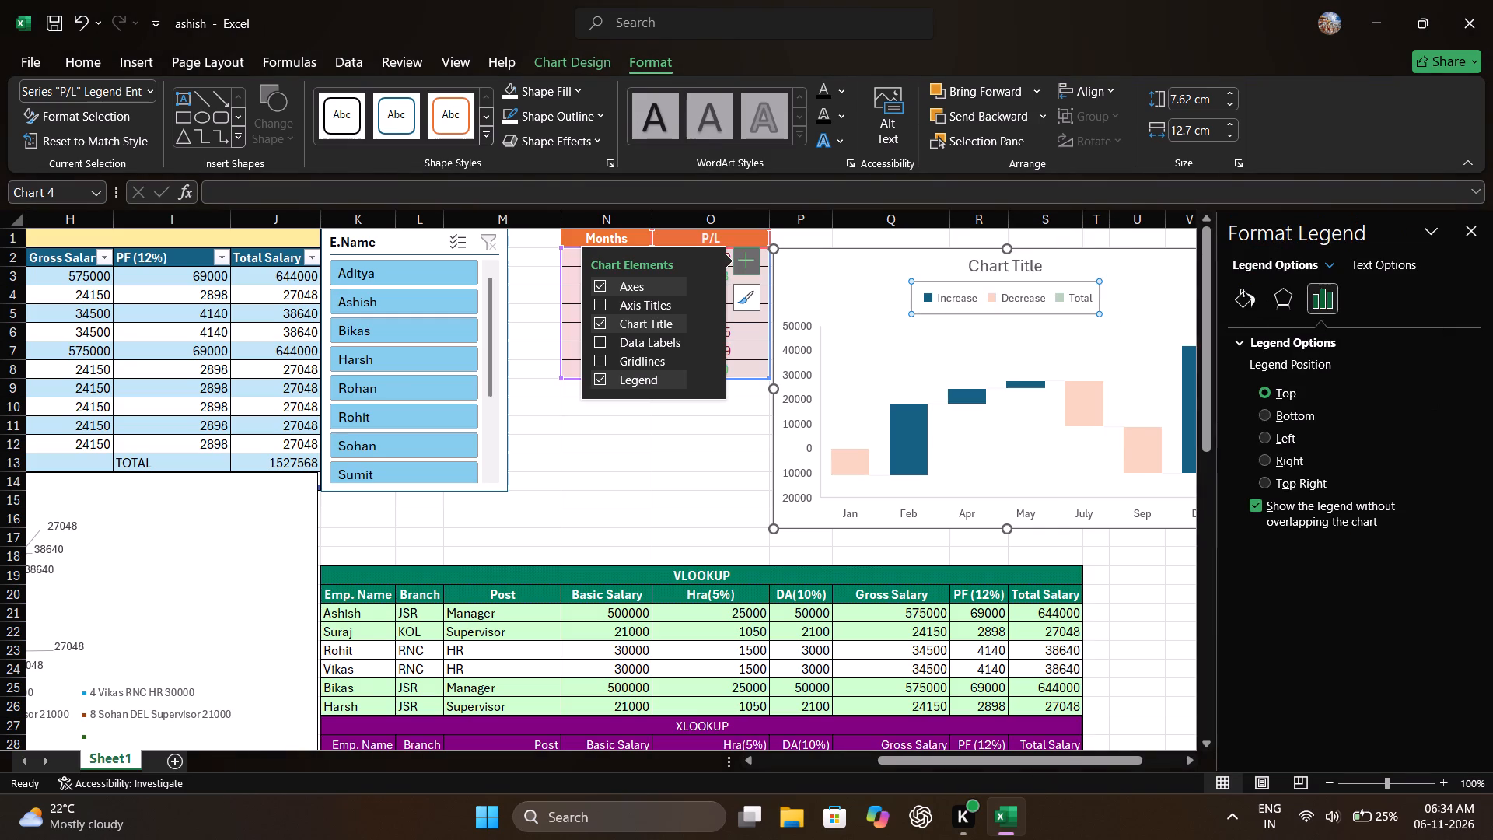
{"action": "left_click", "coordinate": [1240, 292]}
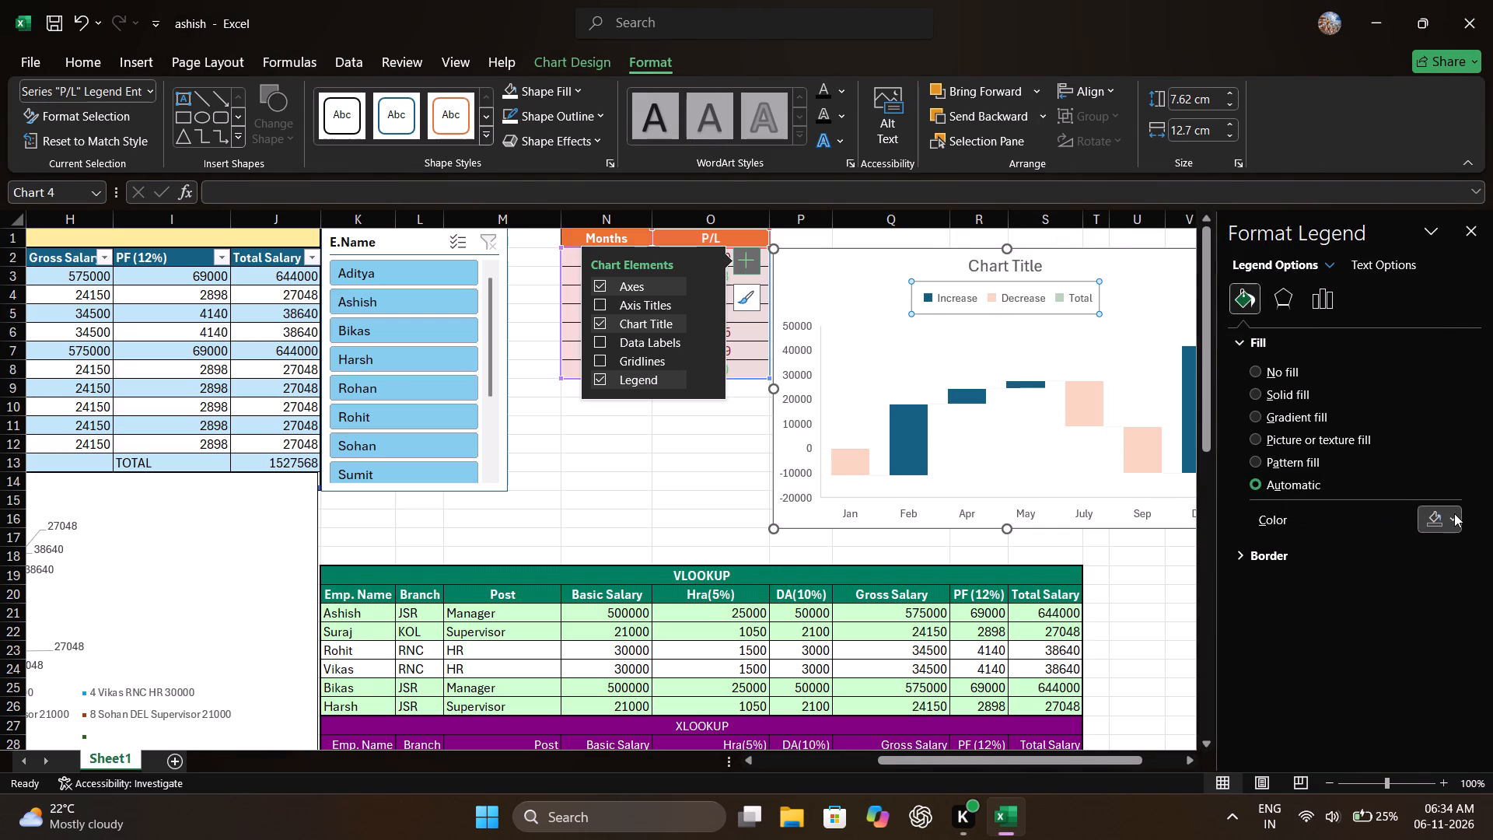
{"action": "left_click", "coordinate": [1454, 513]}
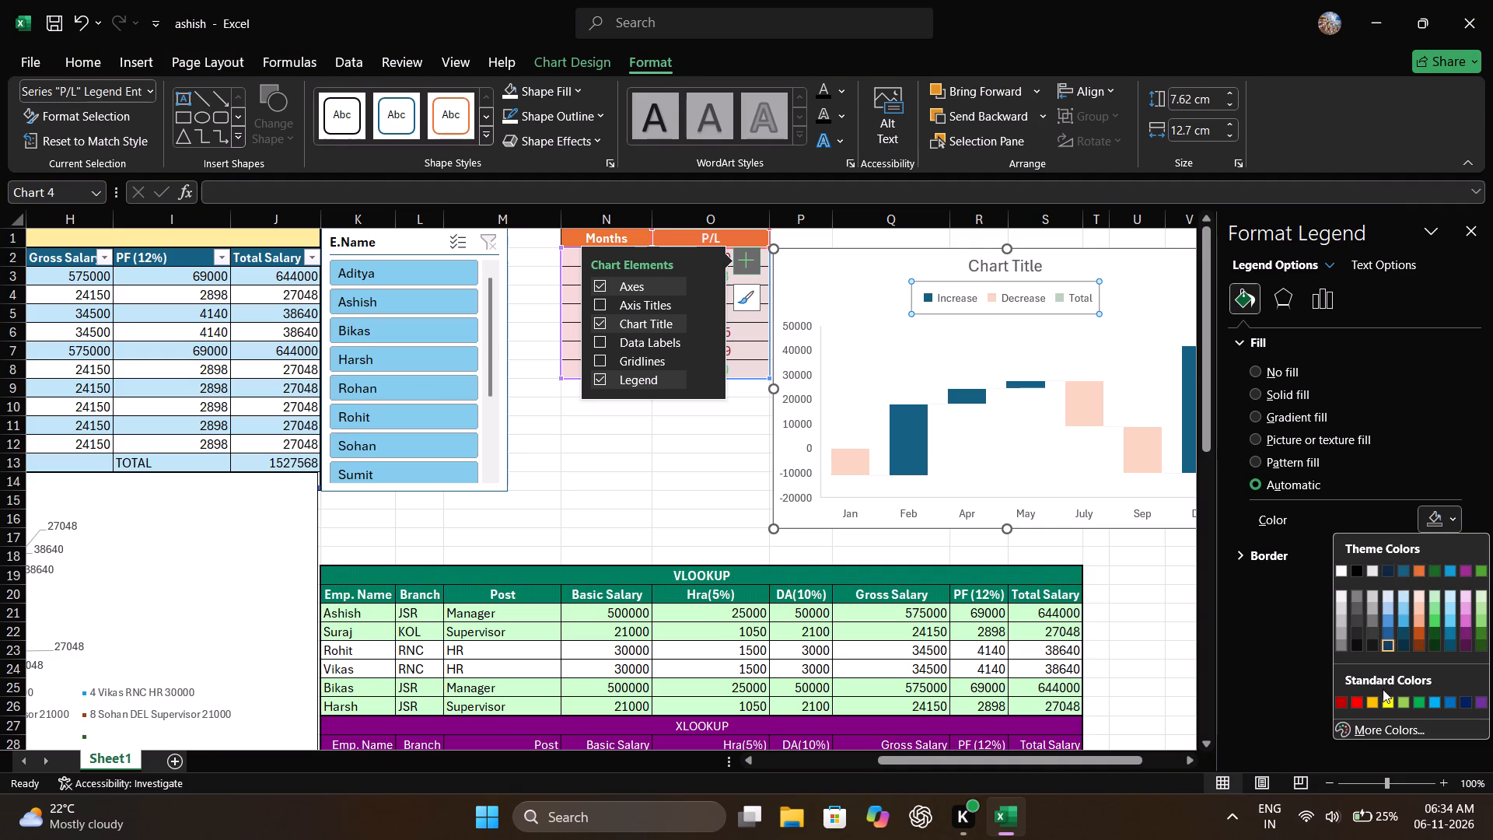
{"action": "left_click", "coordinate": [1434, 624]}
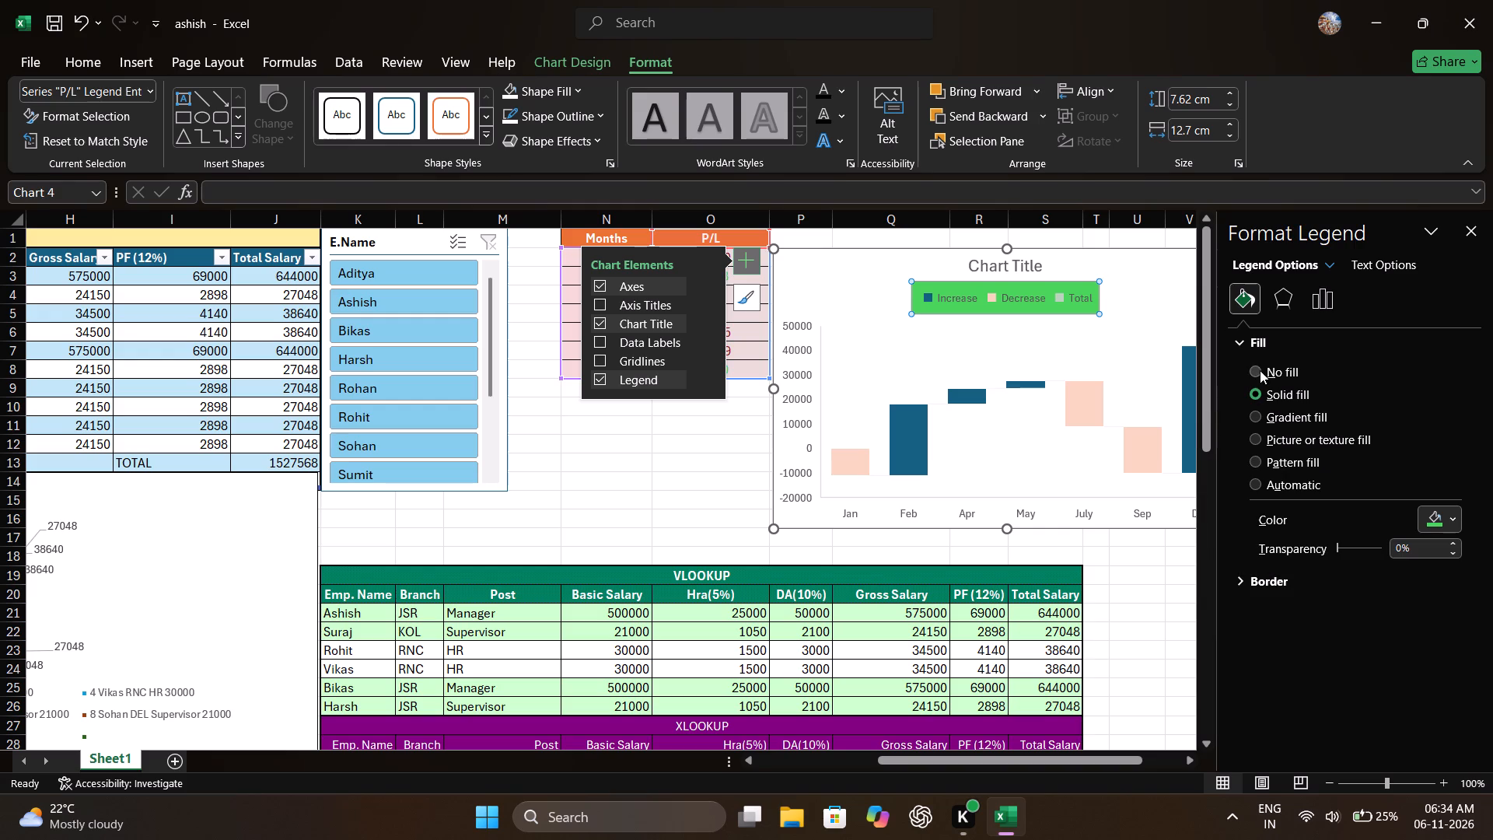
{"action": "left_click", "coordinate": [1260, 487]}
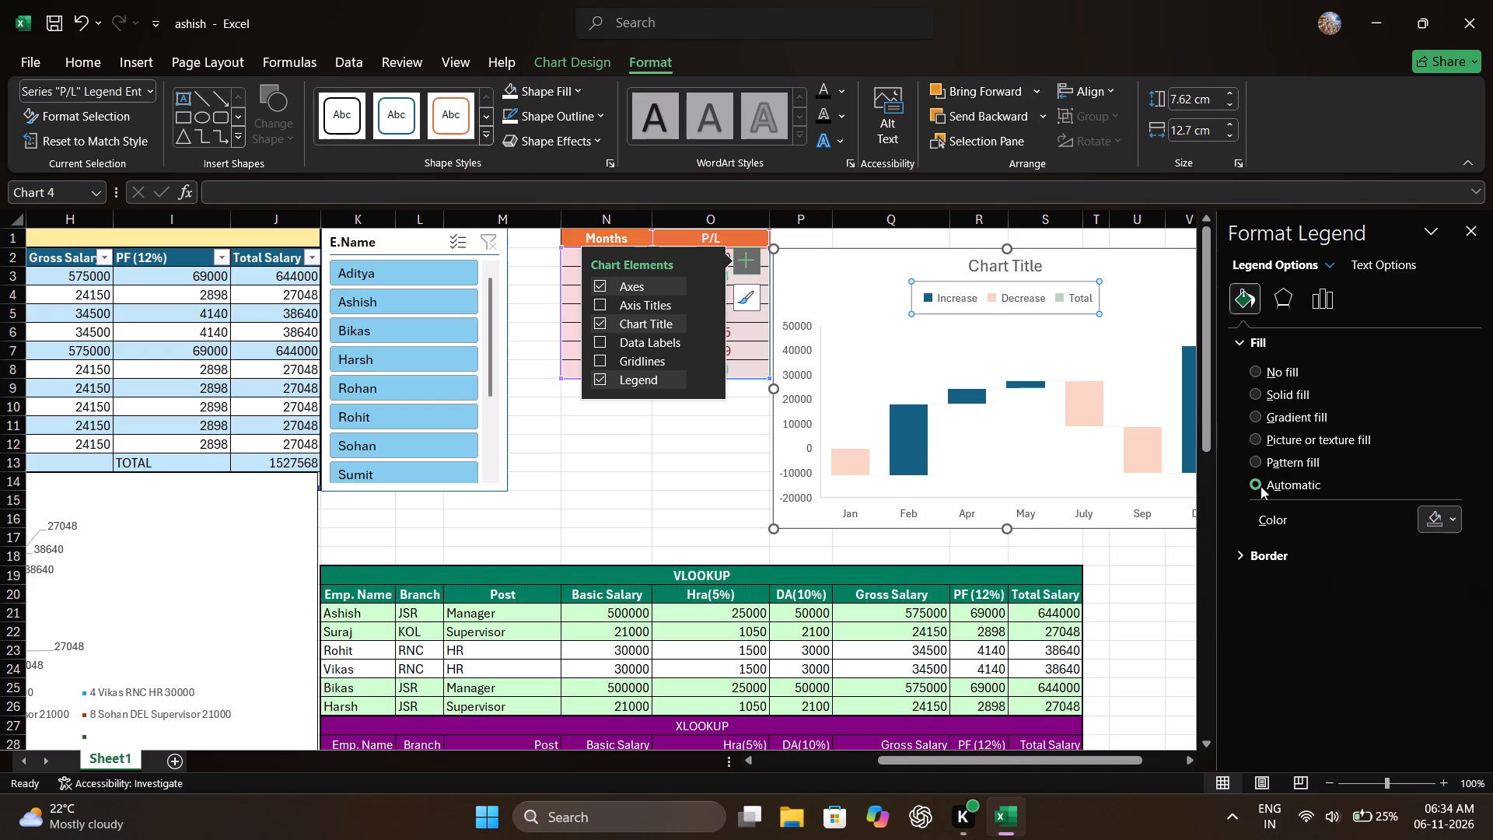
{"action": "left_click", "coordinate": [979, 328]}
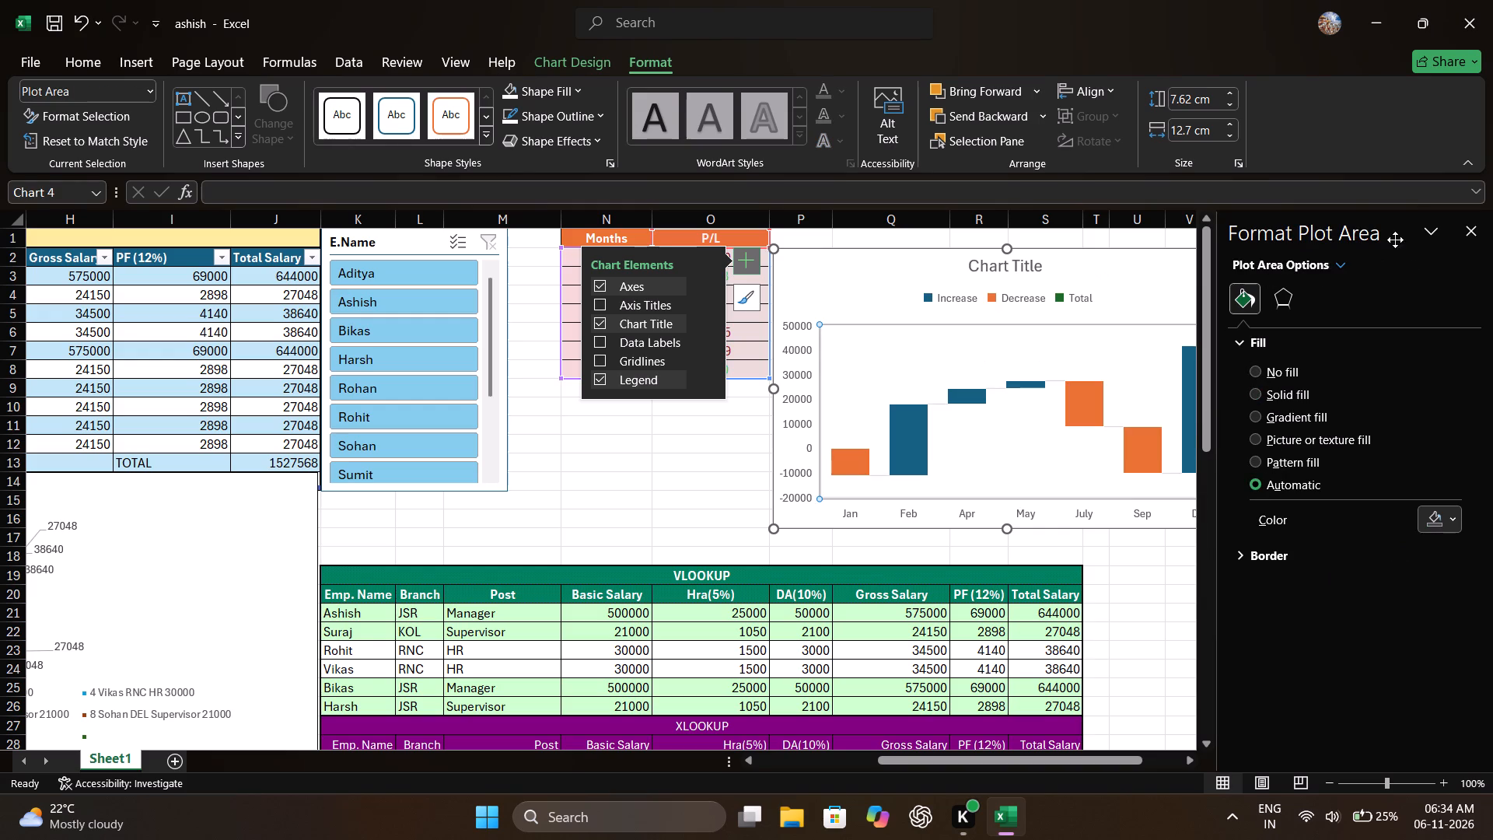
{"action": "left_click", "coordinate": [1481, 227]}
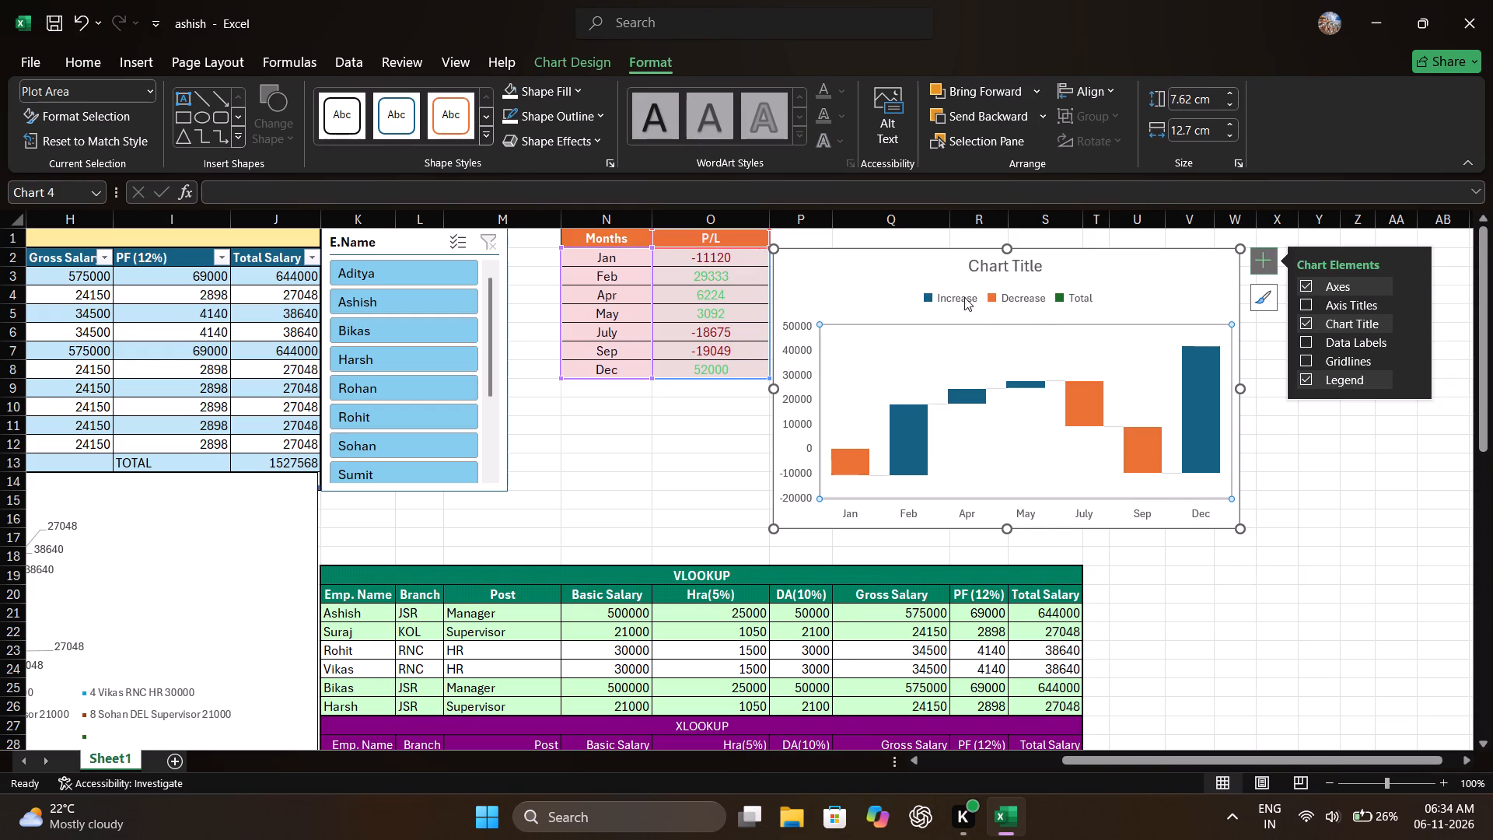
Try a solid green fill on the waterfall chart's legend, and change the legend fill to solid white.
{"action": "left_click", "coordinate": [1264, 259]}
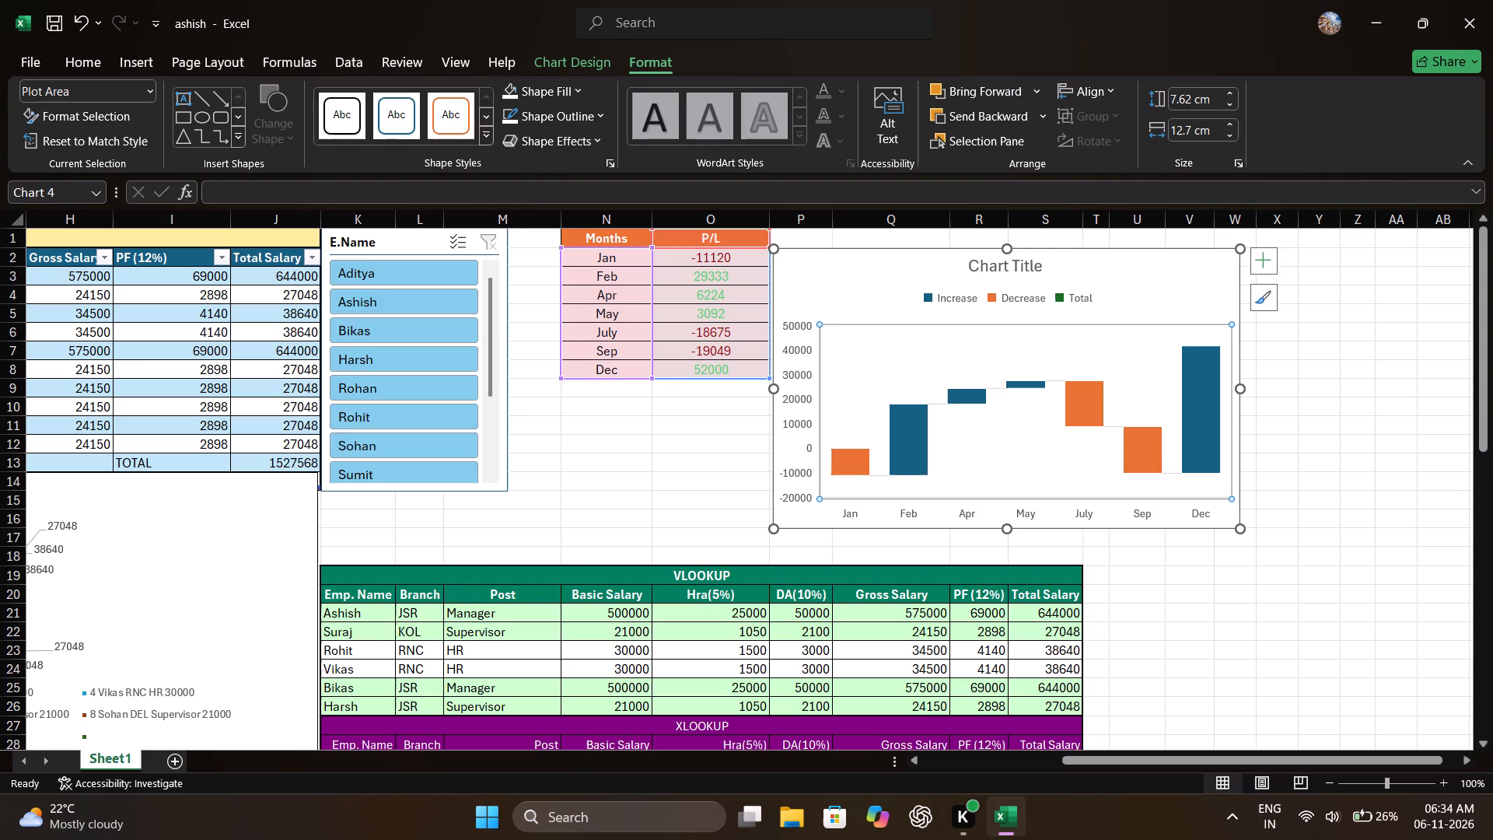
{"action": "left_click", "coordinate": [961, 297]}
{"action": "left_click", "coordinate": [961, 296]}
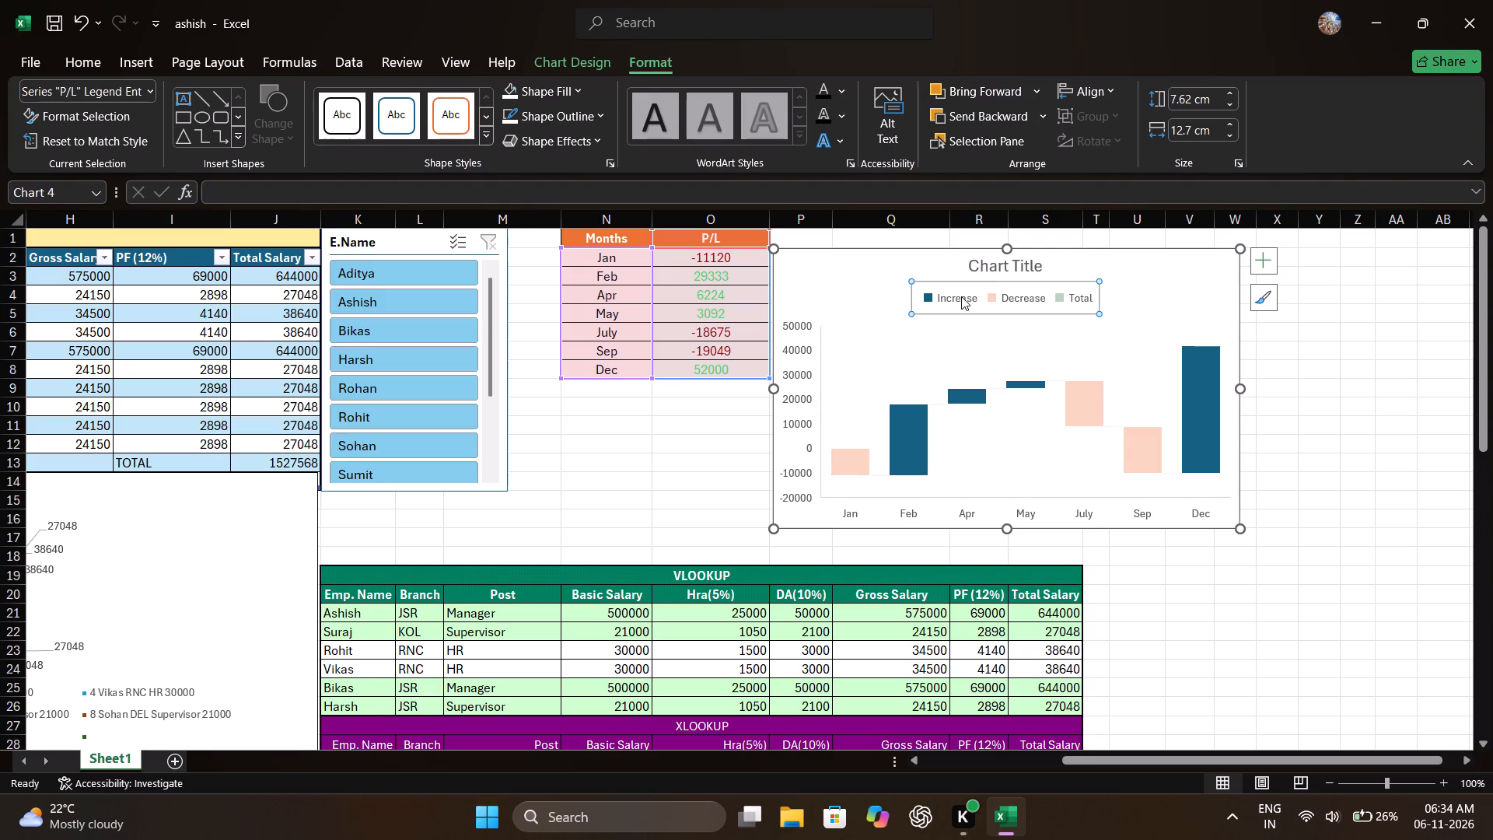
{"action": "double_click", "coordinate": [935, 291]}
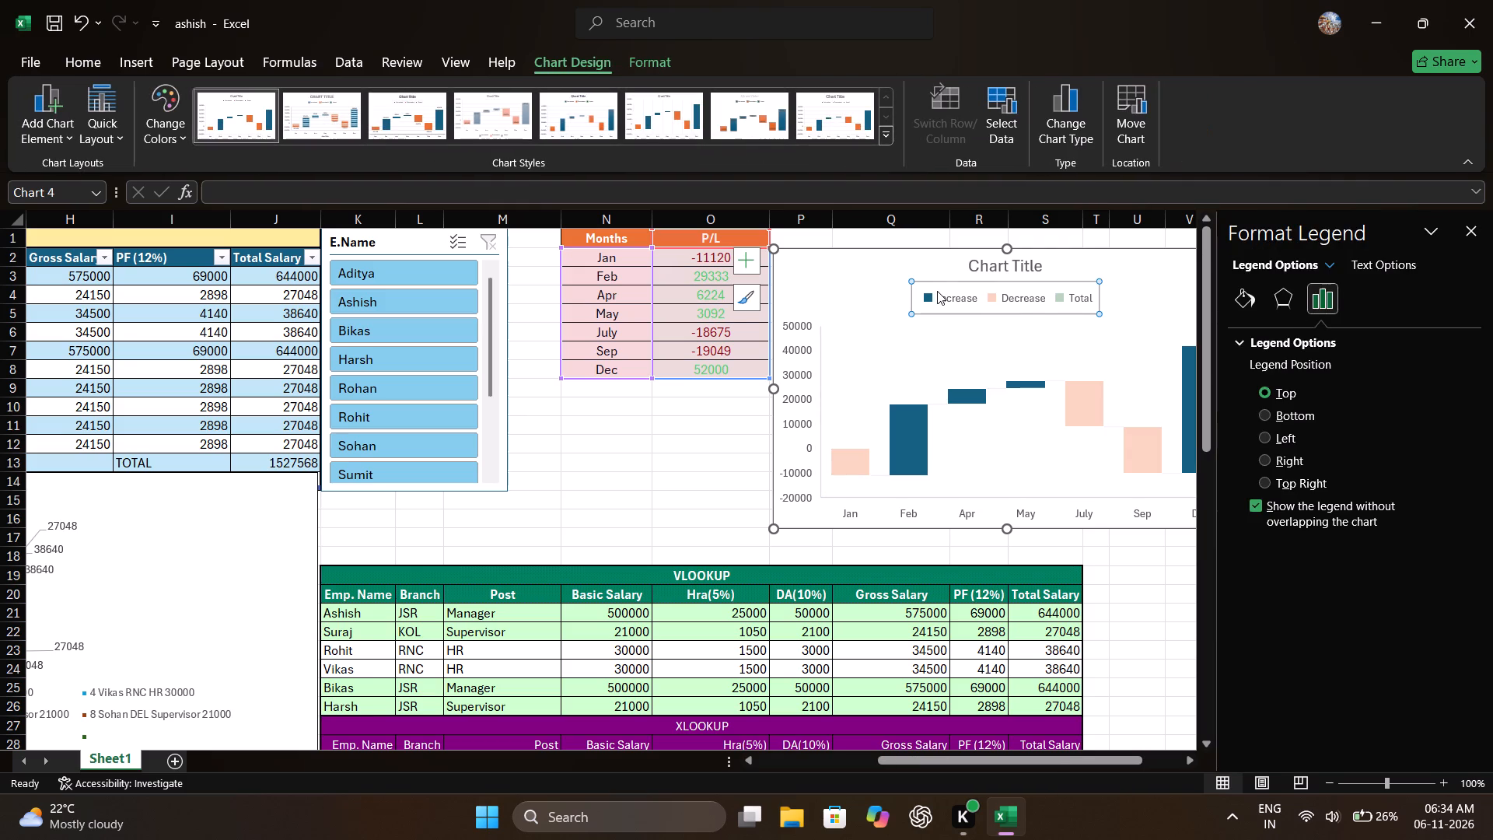
{"action": "left_click", "coordinate": [946, 291]}
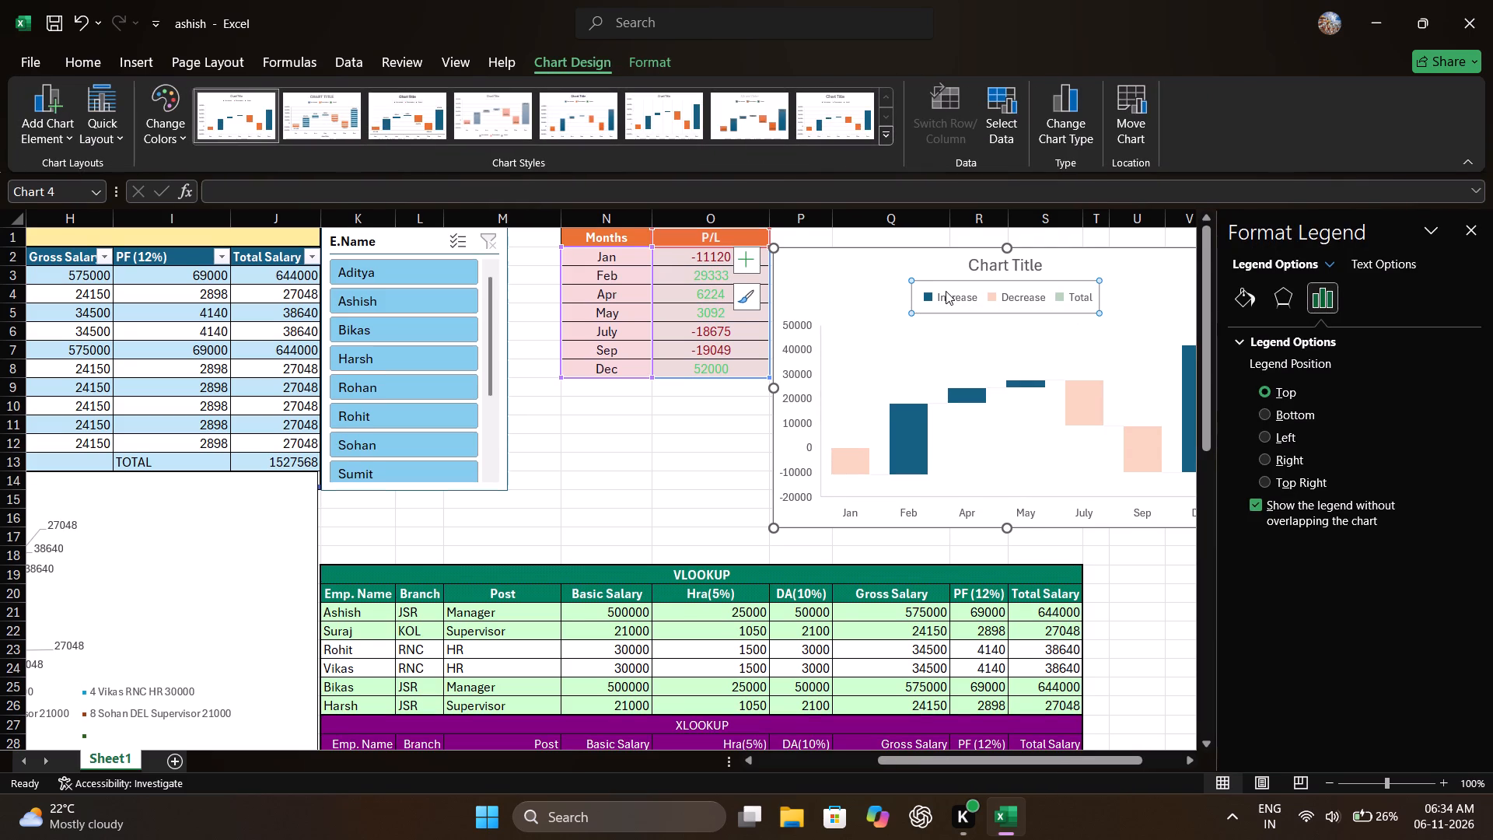
{"action": "left_click", "coordinate": [1240, 293]}
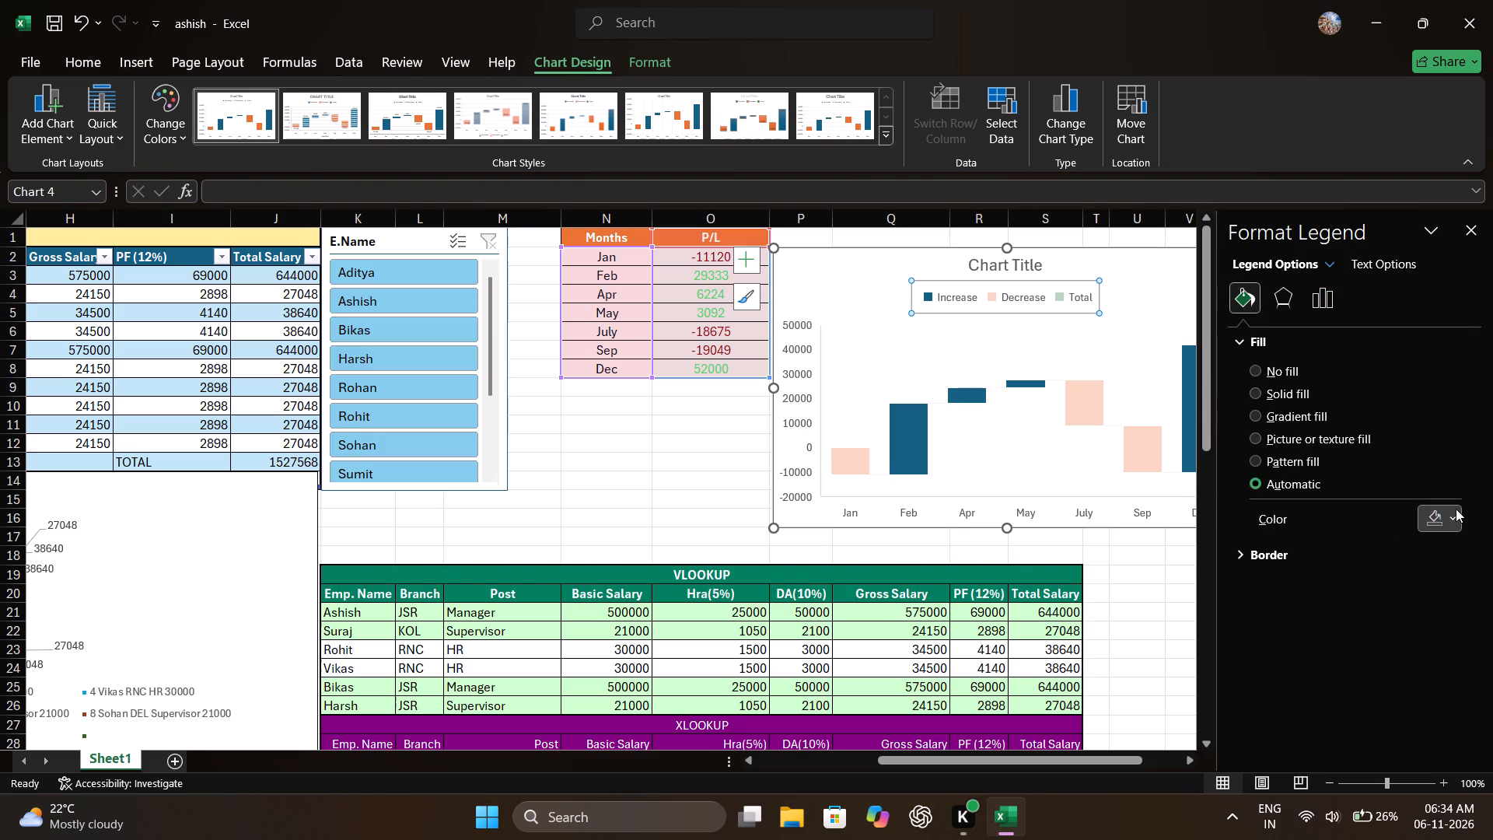
{"action": "left_click", "coordinate": [1456, 509]}
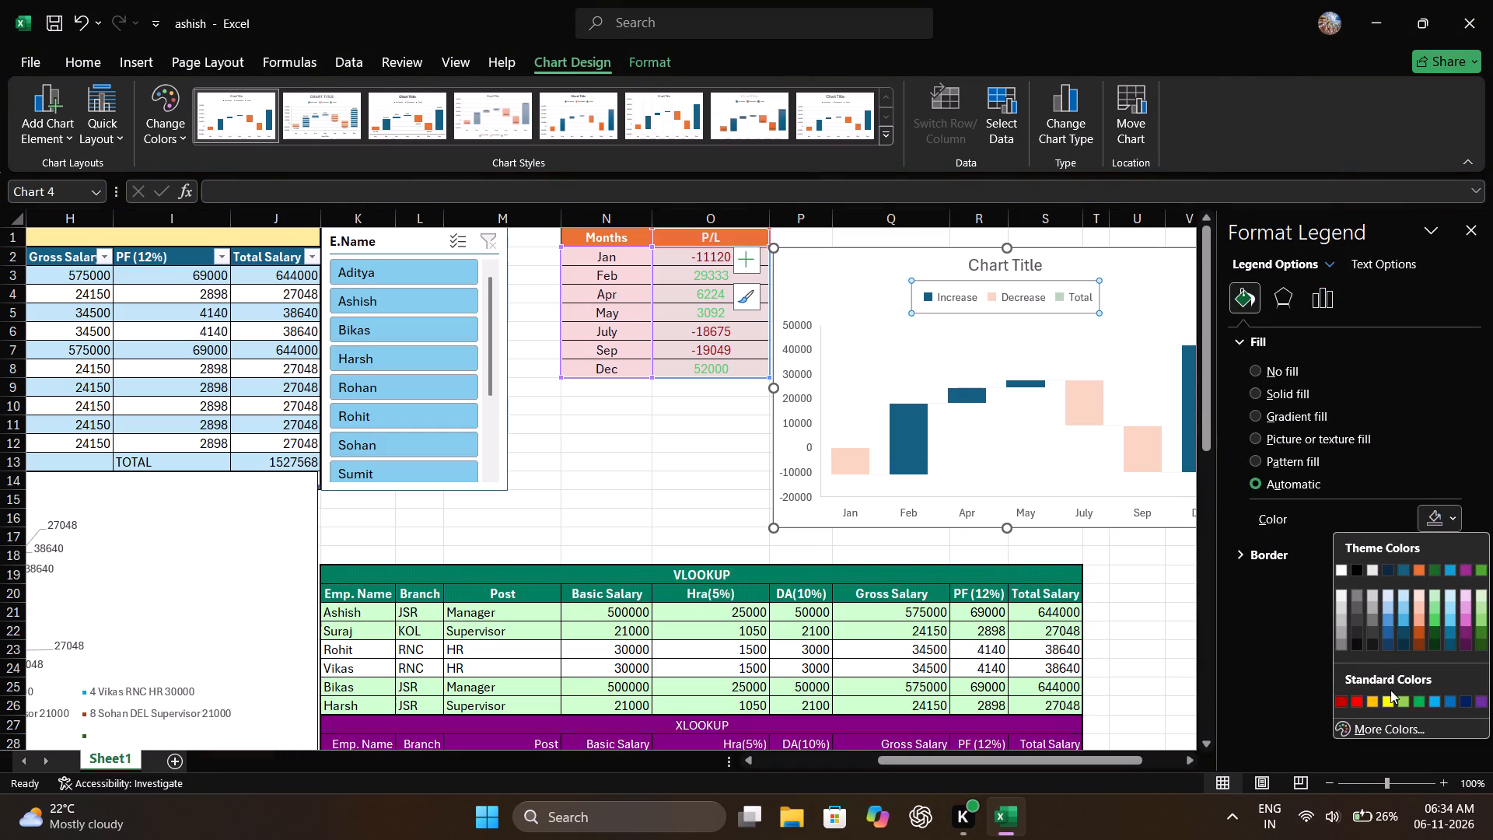
{"action": "left_click", "coordinate": [1436, 621]}
{"action": "left_click", "coordinate": [1458, 510]}
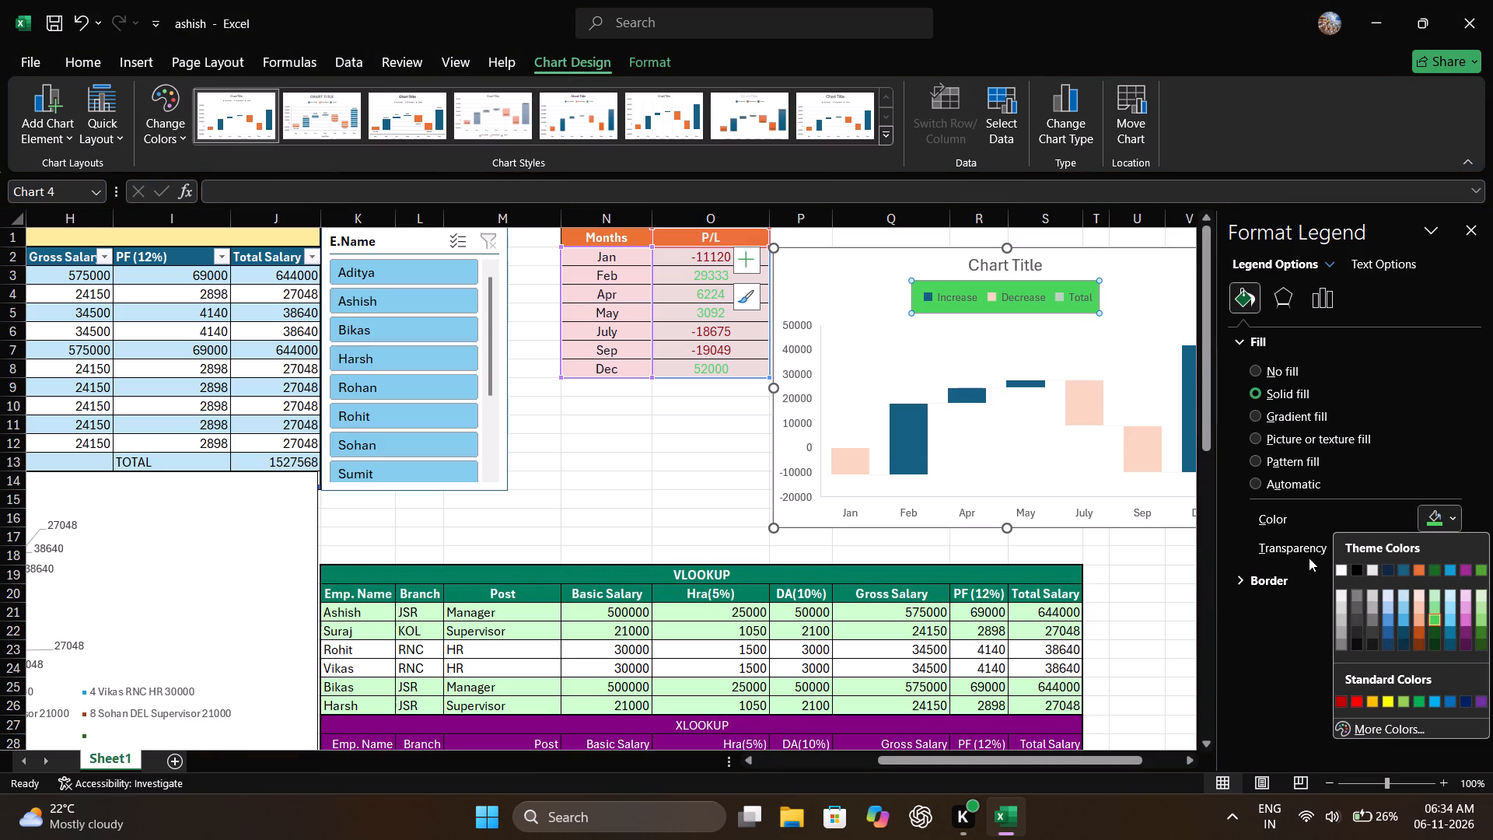
{"action": "left_click", "coordinate": [1344, 566]}
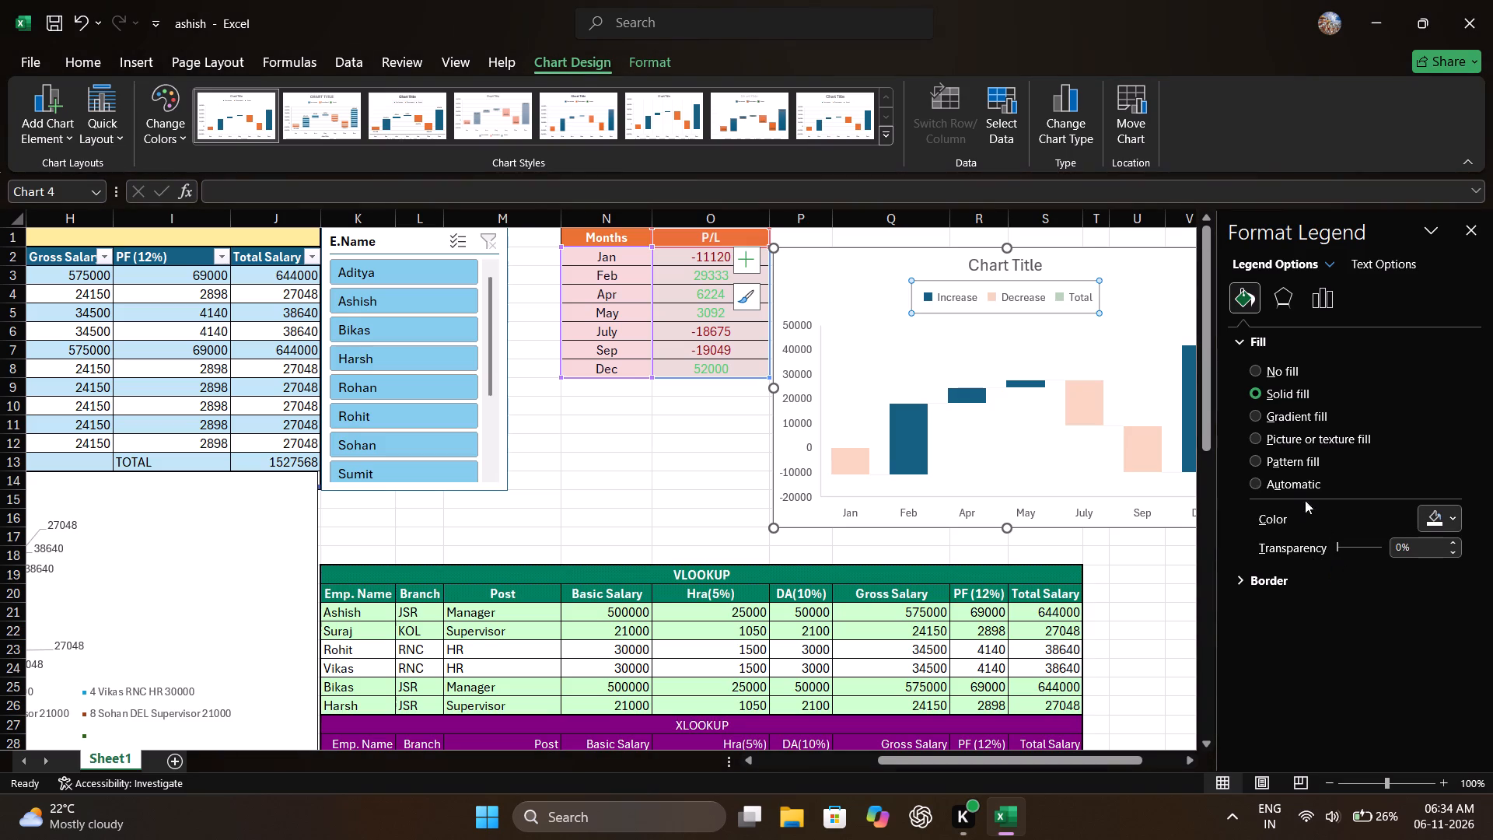
Check the legend's position and effects options, close its formatting pane and deselect the waterfall chart.
{"action": "left_click", "coordinate": [1320, 307]}
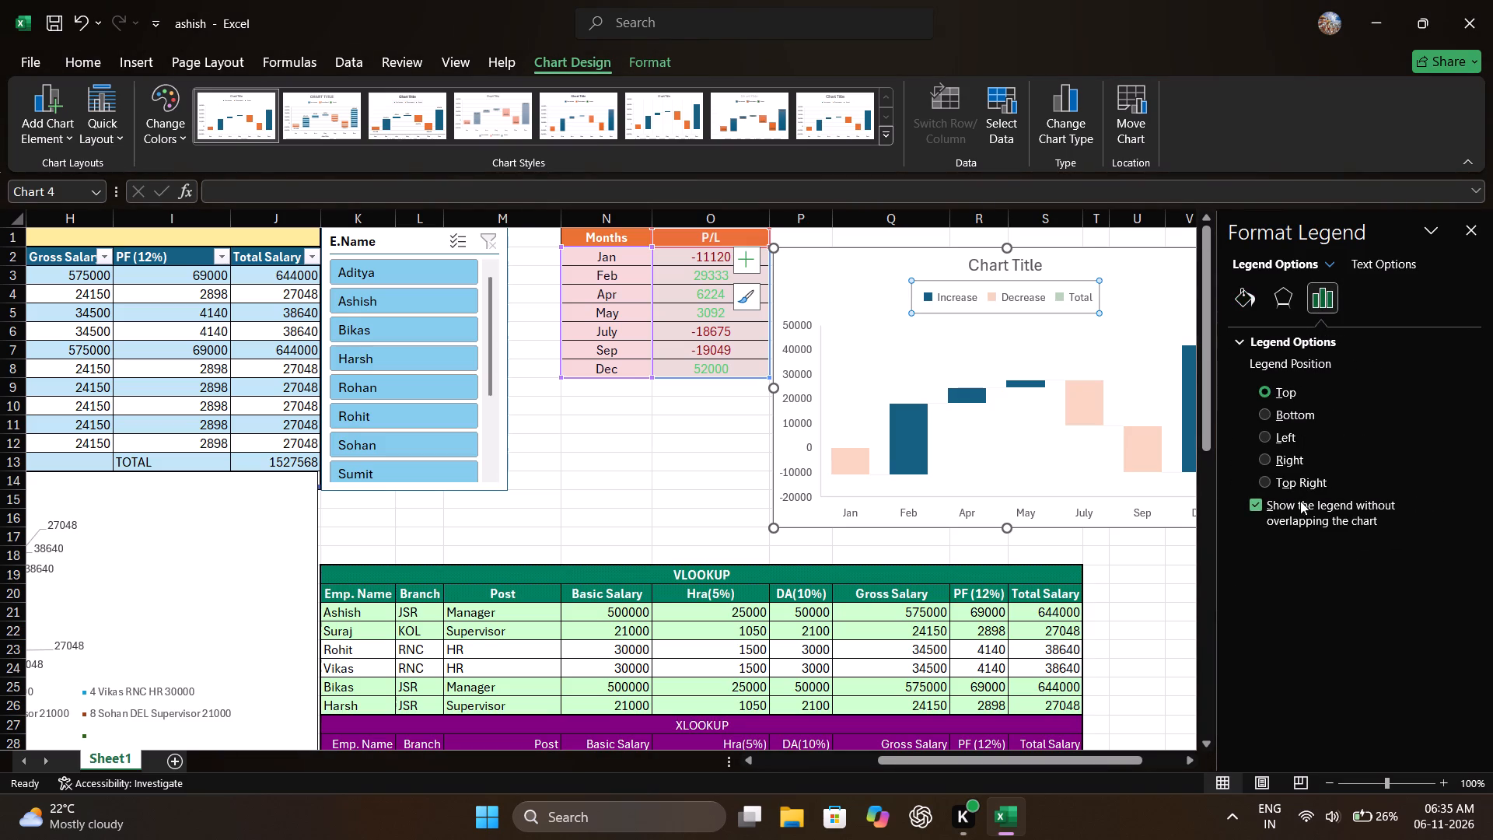
{"action": "left_click", "coordinate": [1281, 301]}
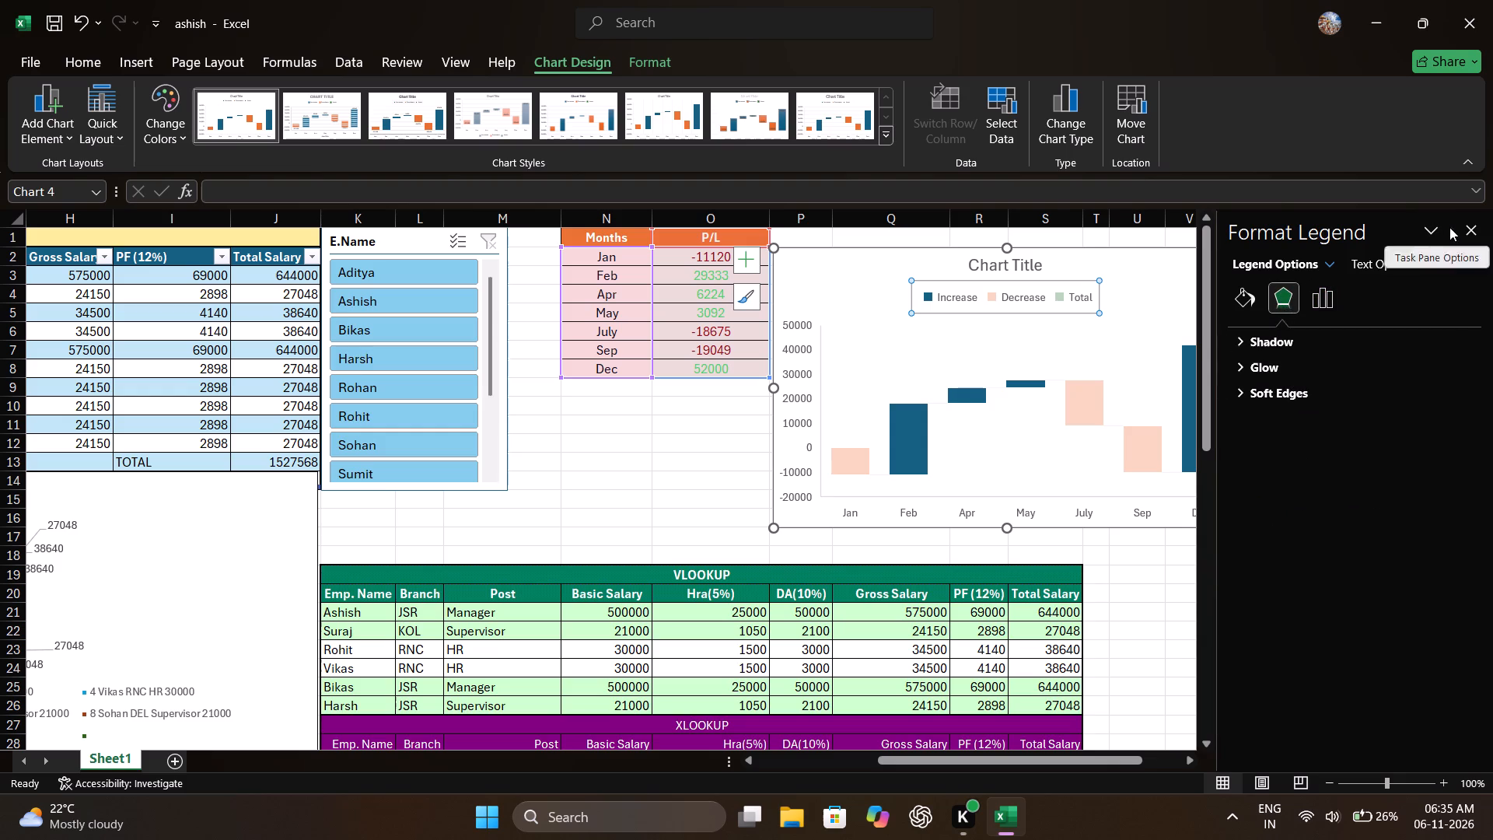
{"action": "left_click", "coordinate": [1473, 229]}
{"action": "left_click", "coordinate": [1383, 551]}
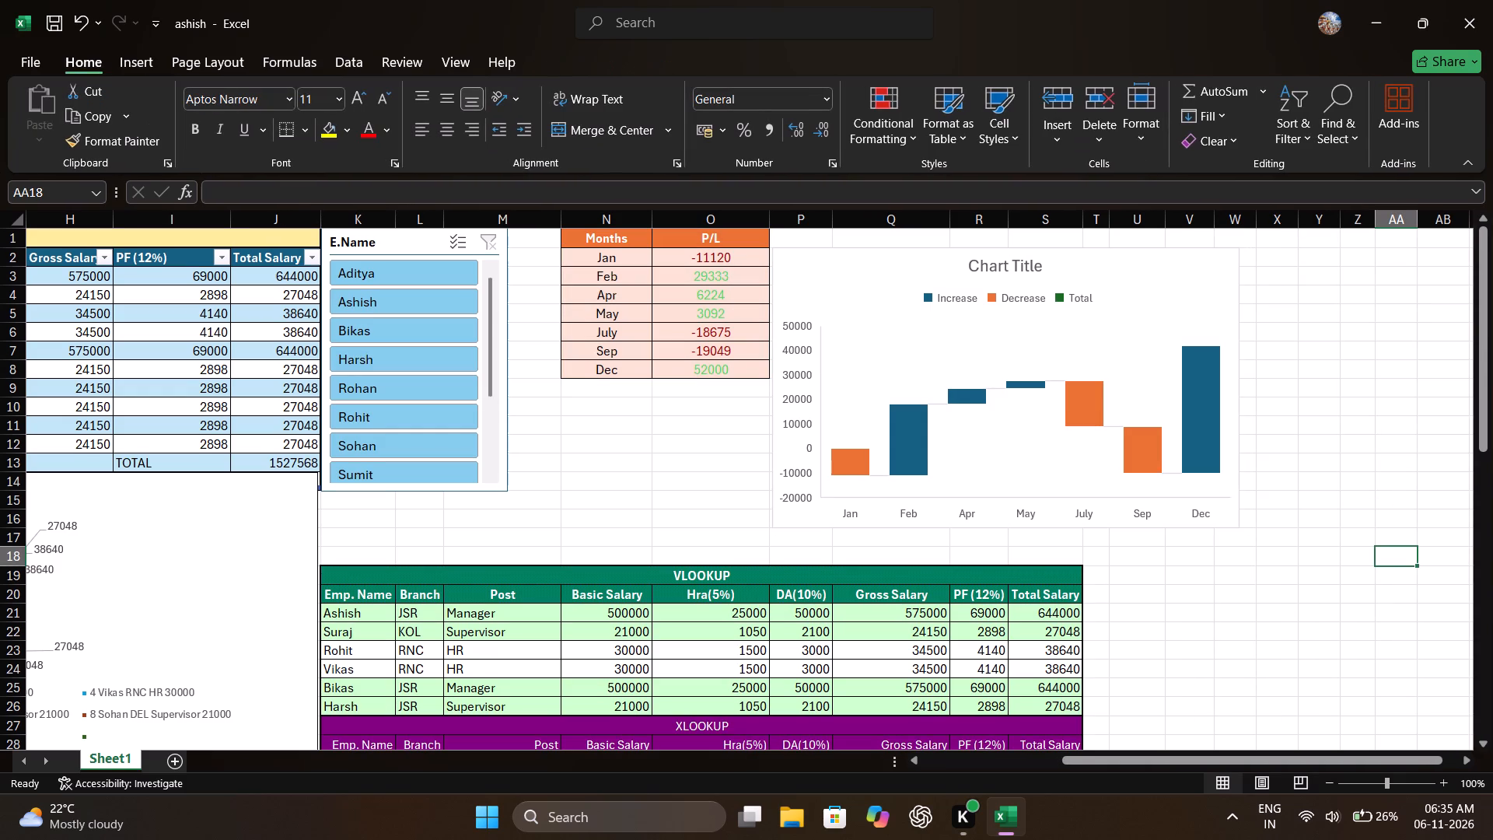
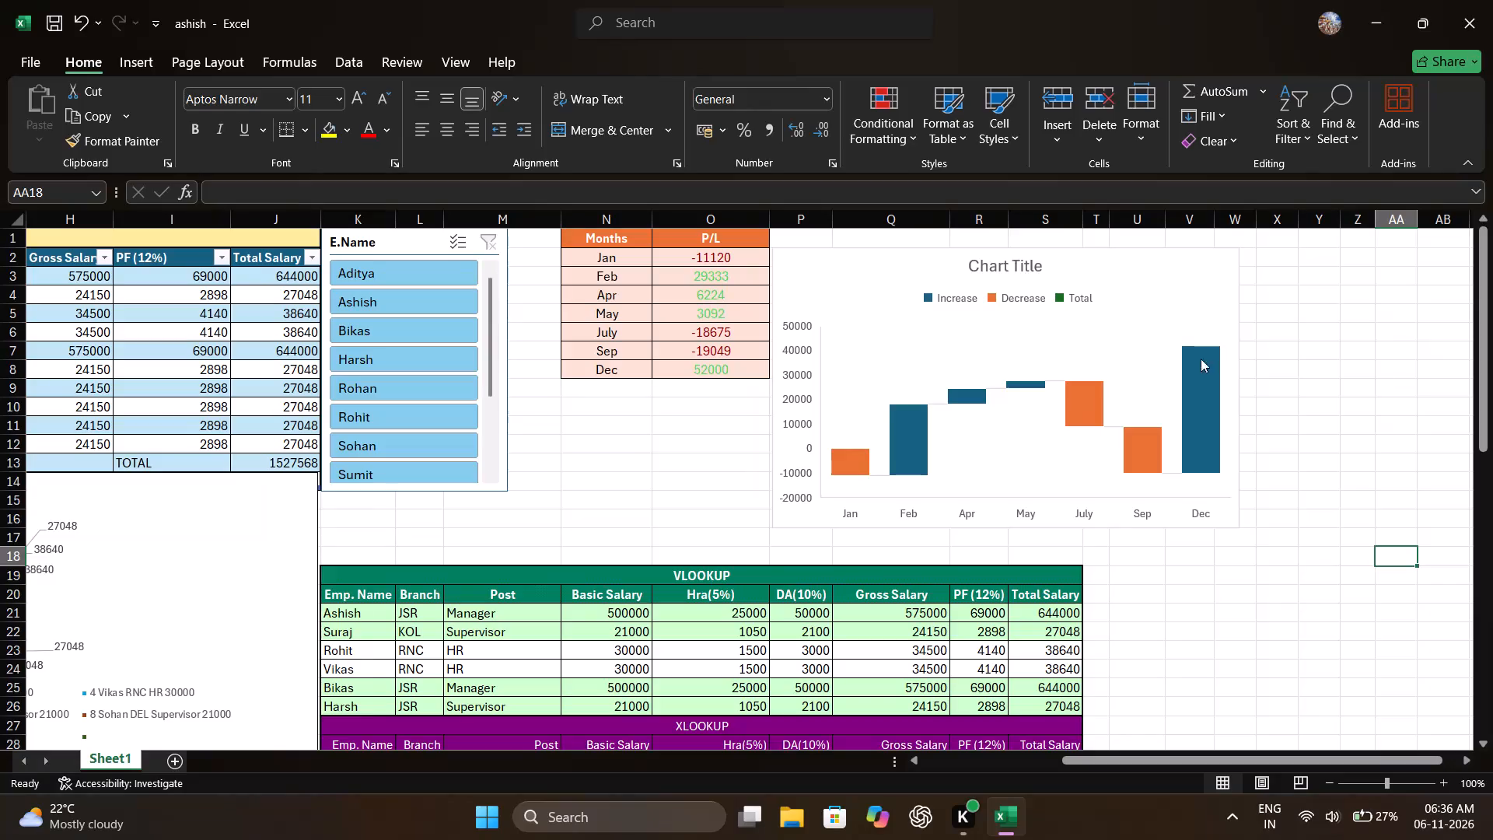
Give the waterfall chart's legend a solid white outline.
{"action": "left_click", "coordinate": [1001, 292]}
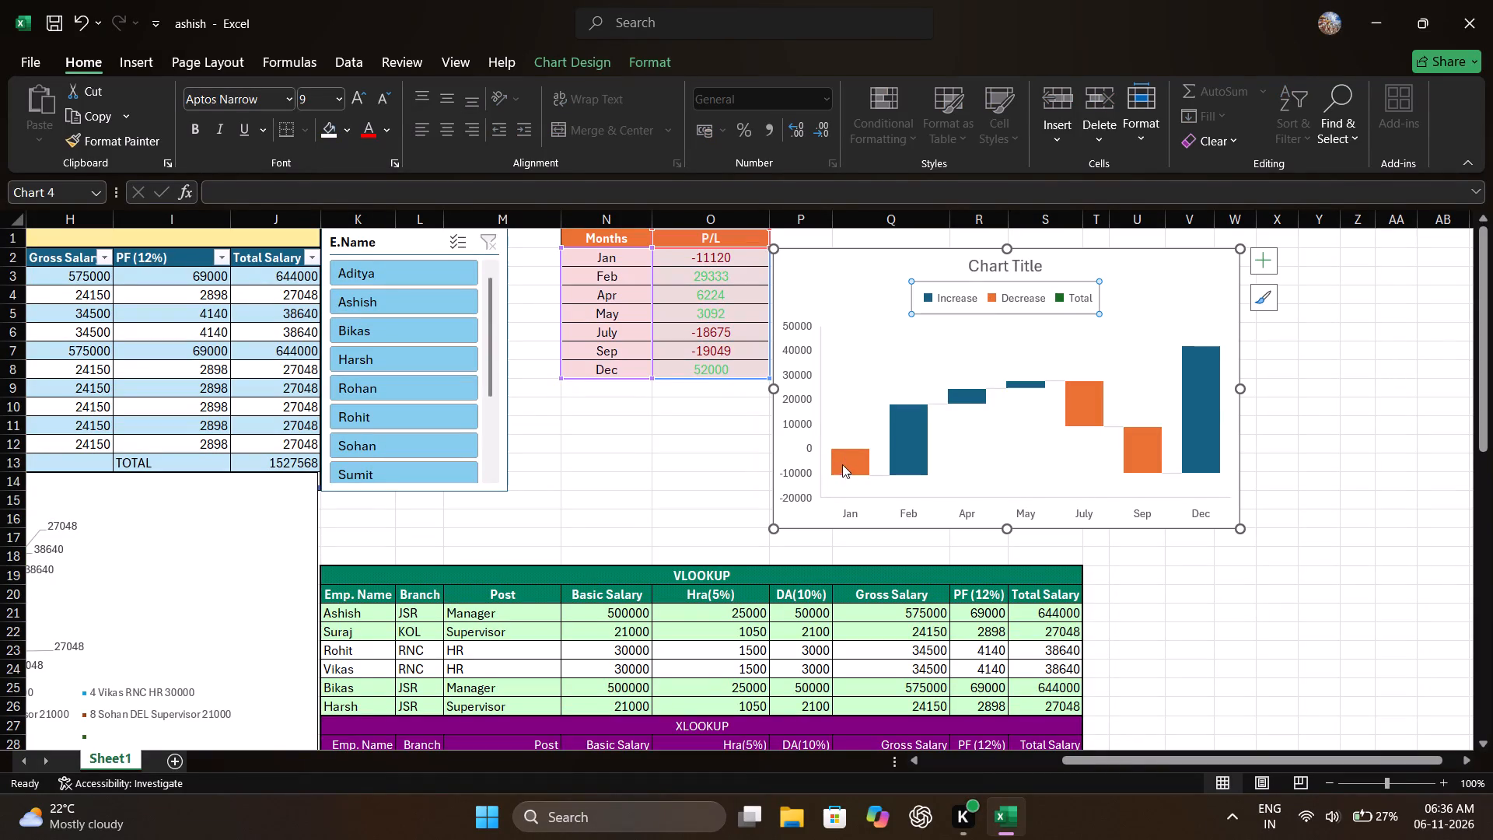
{"action": "left_click", "coordinate": [899, 436]}
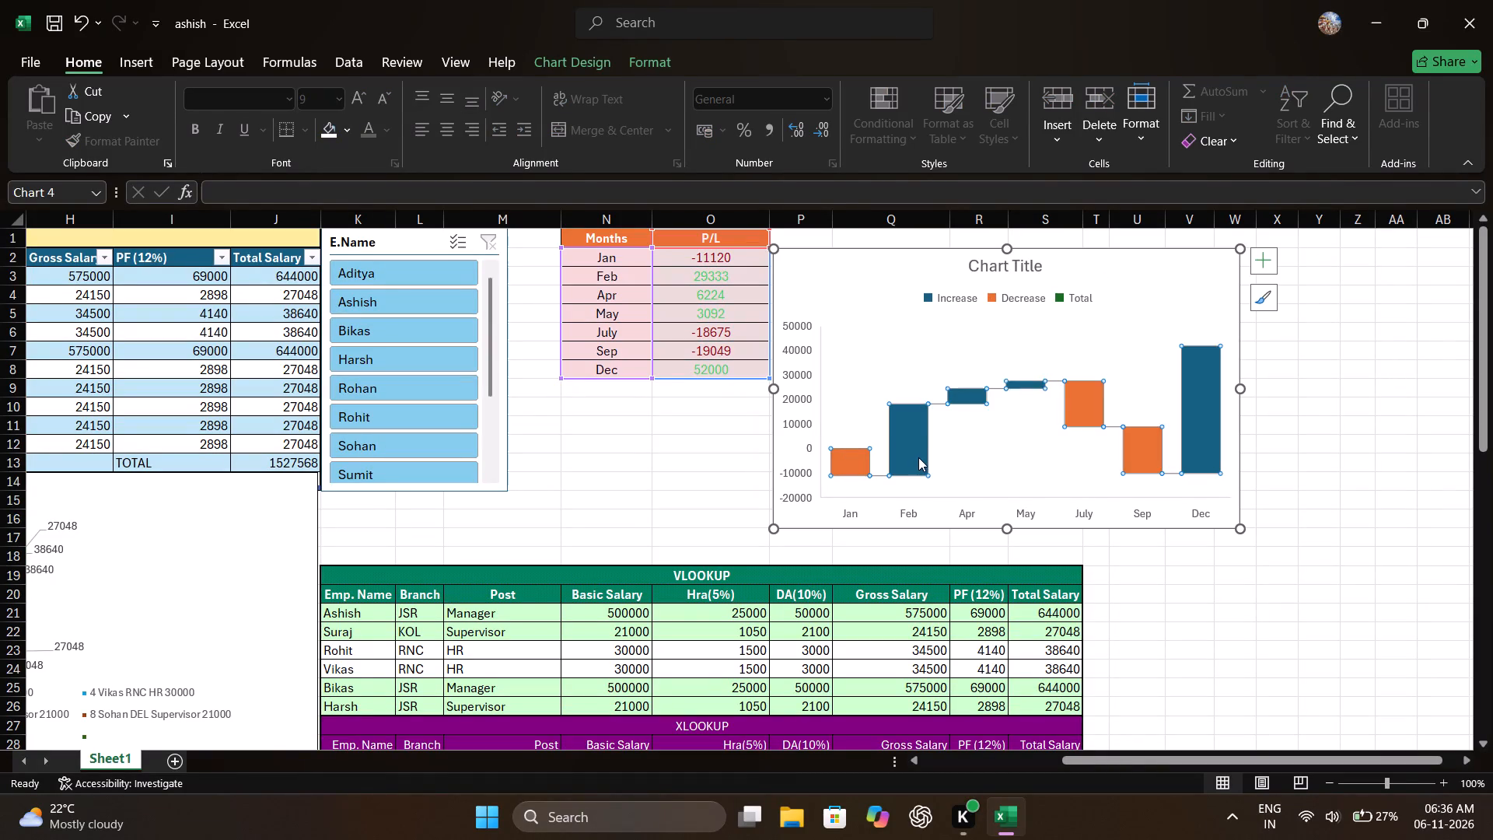
{"action": "left_click", "coordinate": [918, 457]}
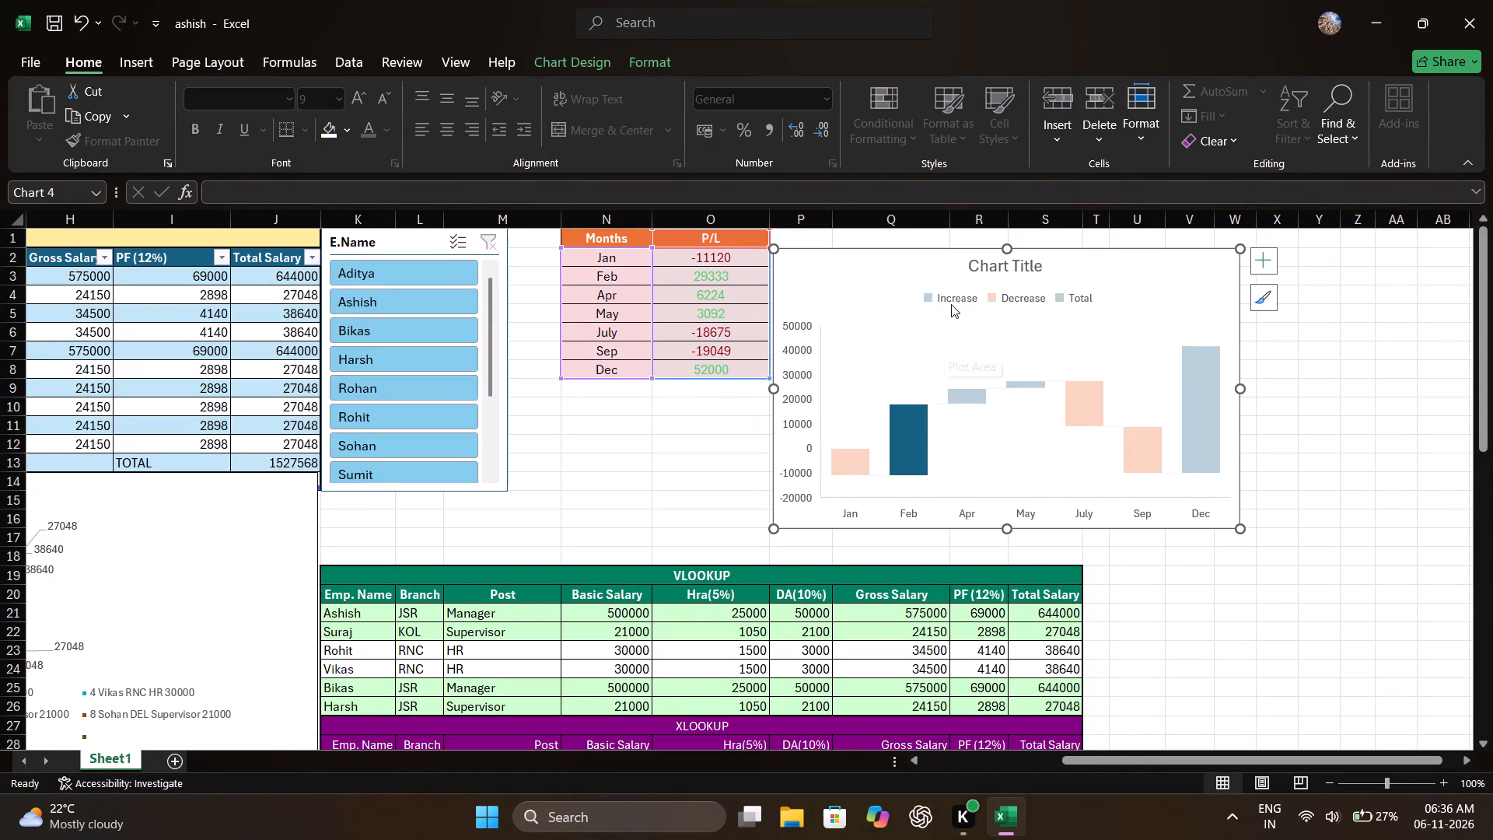
{"action": "left_click", "coordinate": [949, 292]}
{"action": "left_click", "coordinate": [949, 292]}
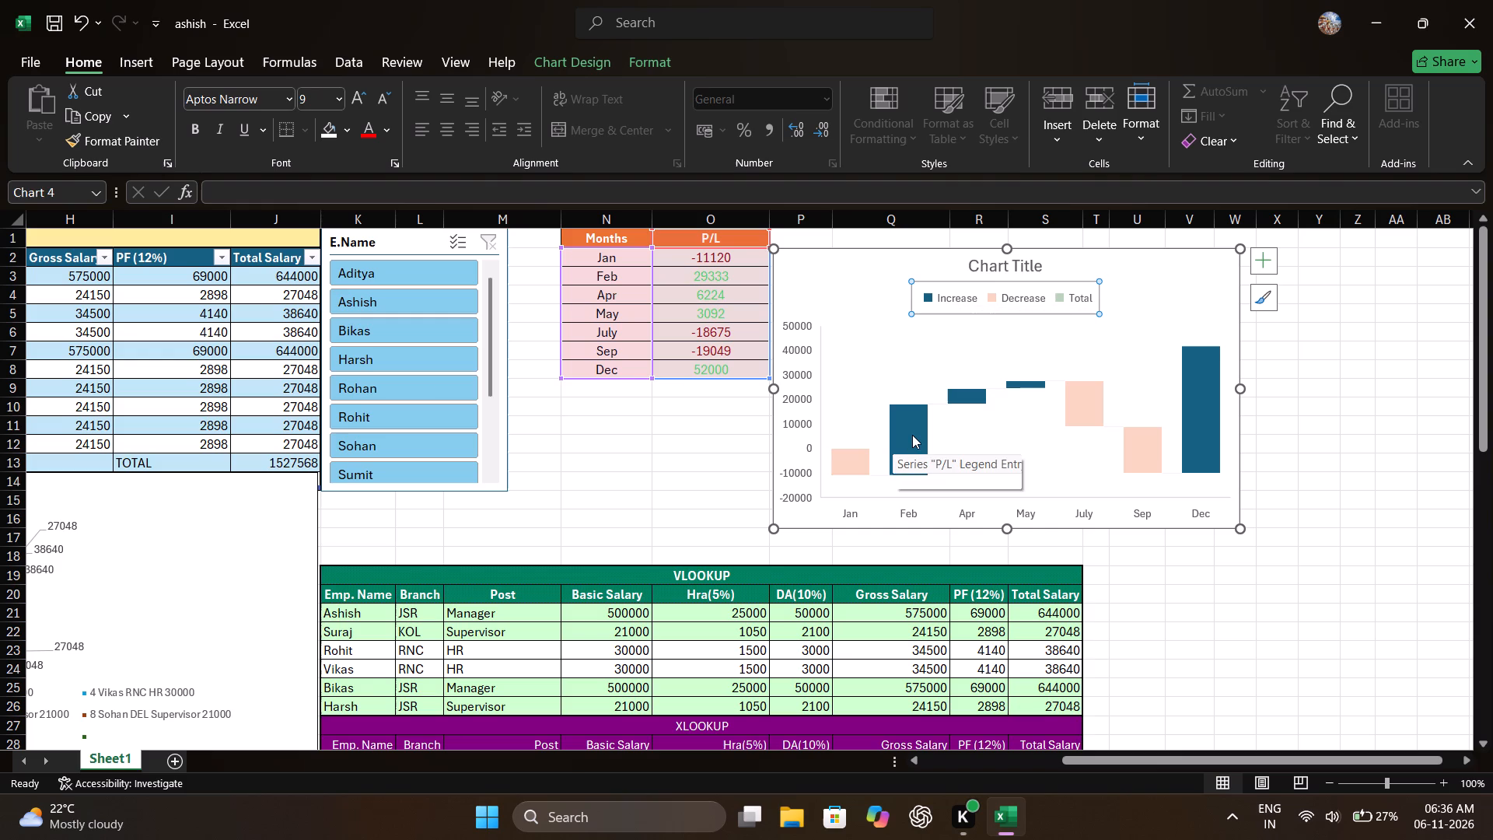
{"action": "right_click", "coordinate": [956, 292]}
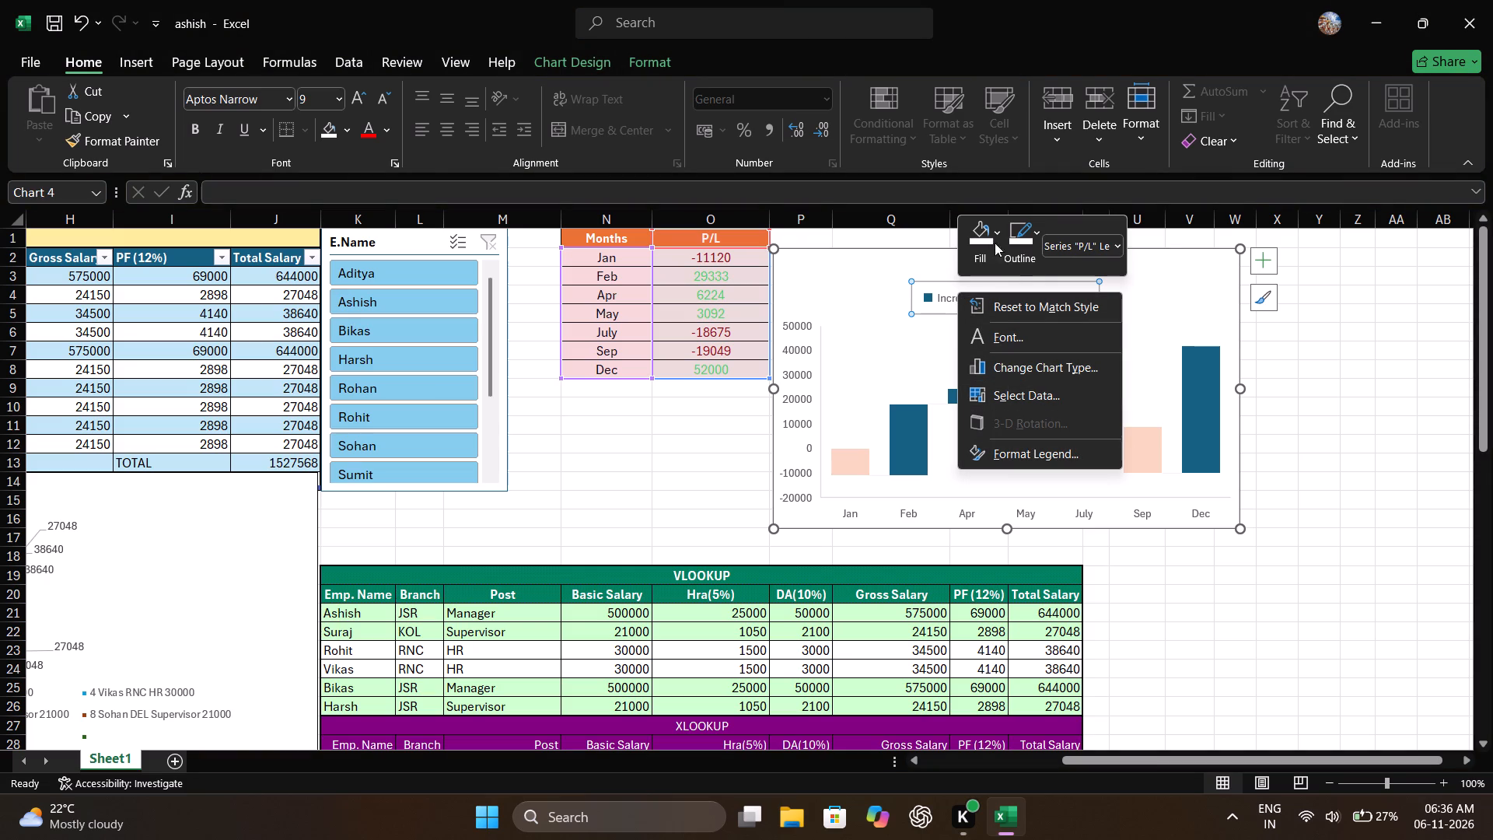
{"action": "left_click", "coordinate": [1037, 230]}
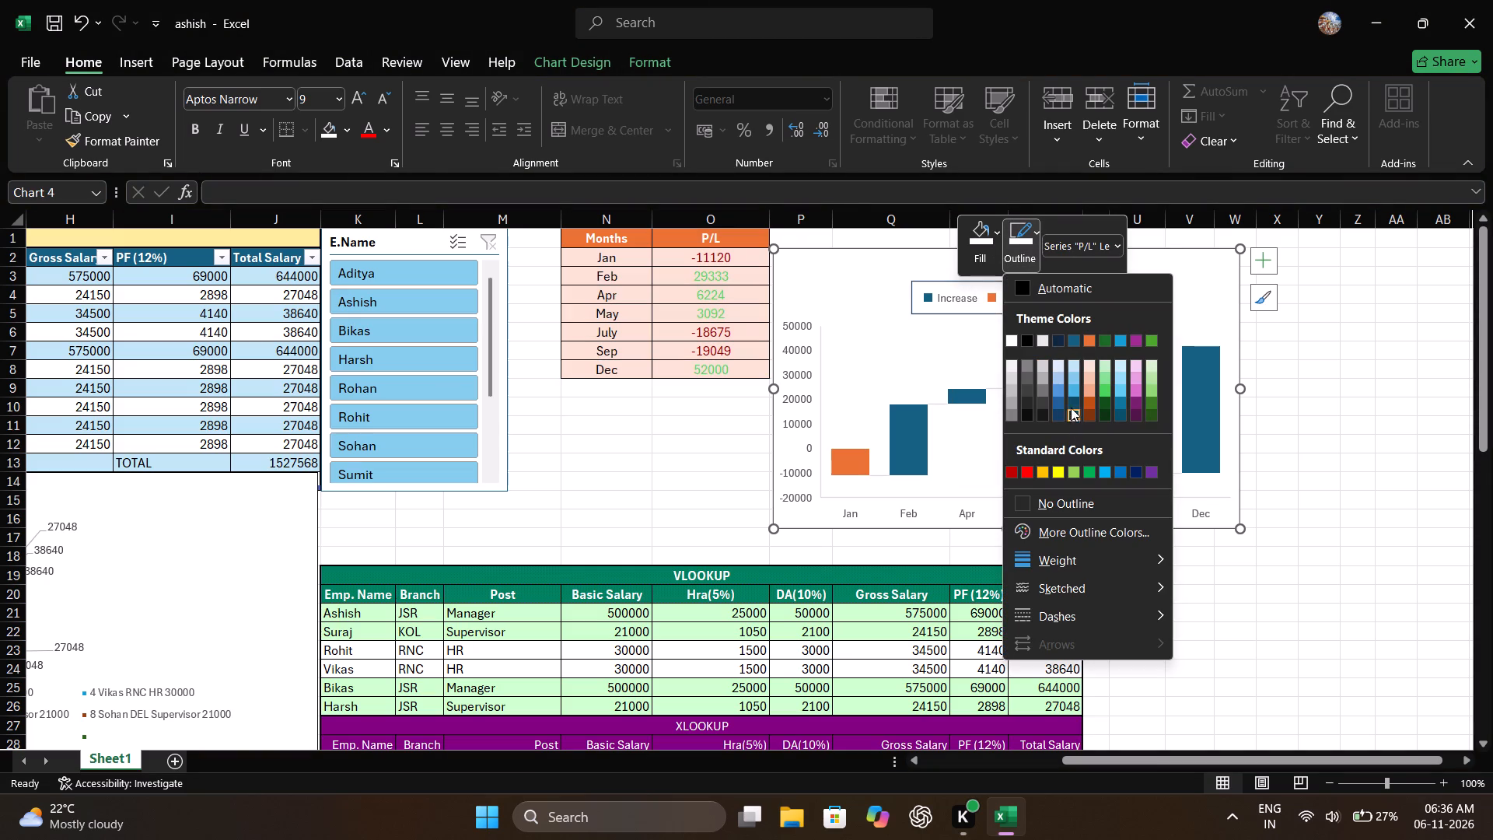
{"action": "left_click", "coordinate": [1018, 338]}
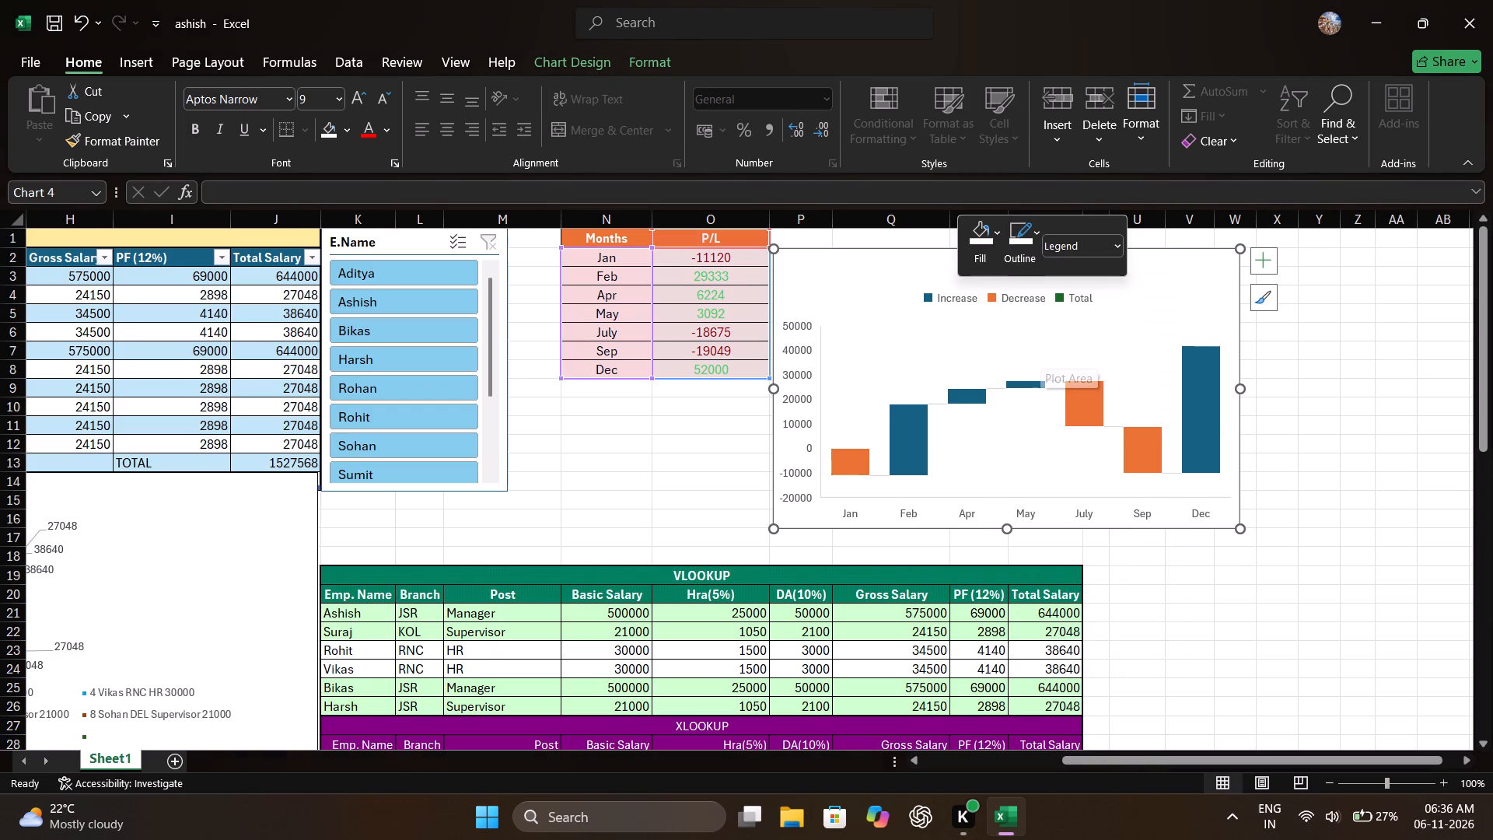
Look through the waterfall chart's formattable elements, including Series "P/L", Plot Area, Vertical Axis and Chart Area, and deselect the chart.
{"action": "left_click", "coordinate": [1120, 247]}
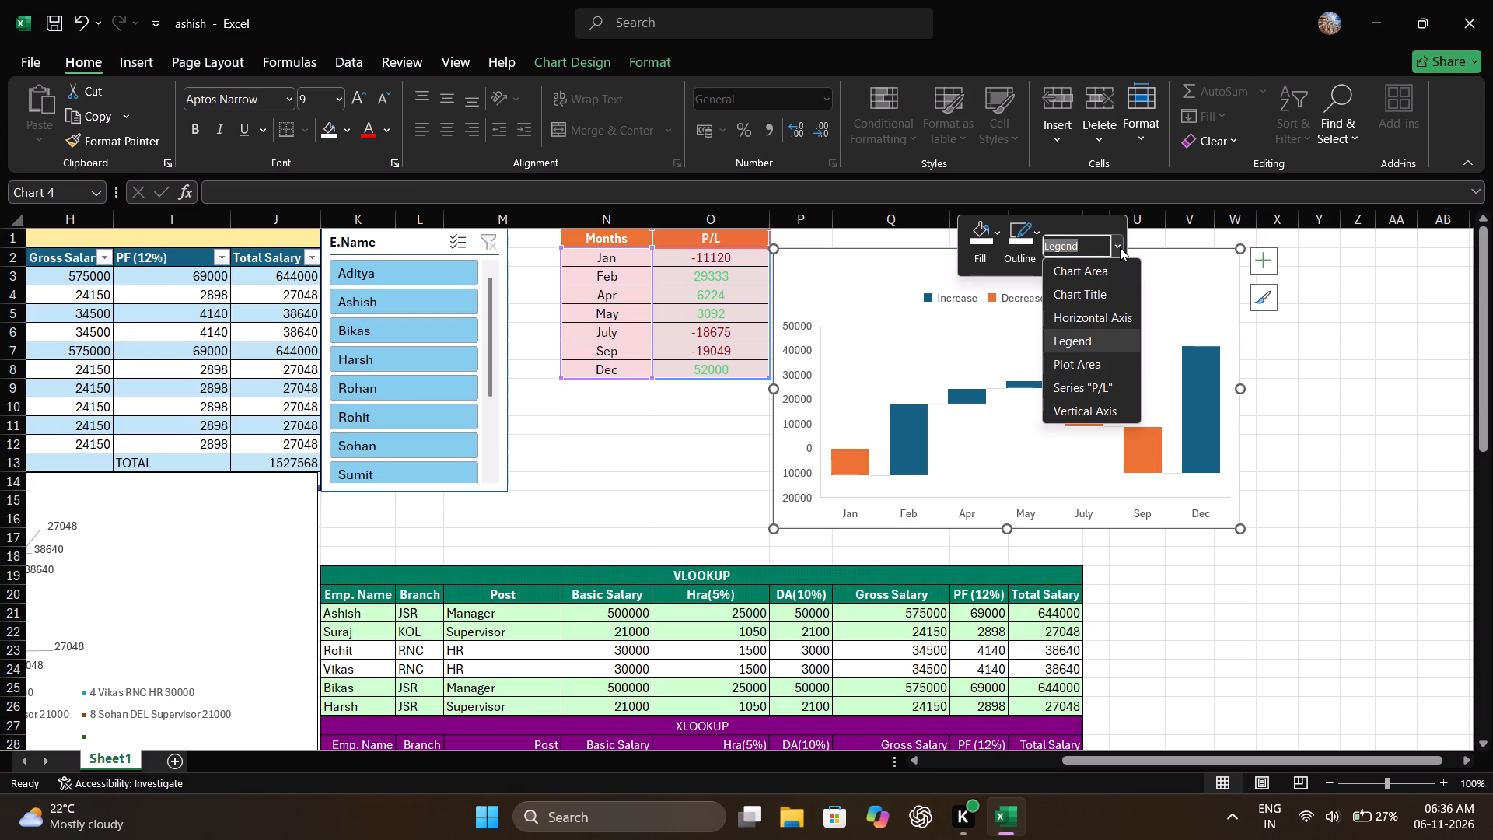
{"action": "left_click", "coordinate": [1088, 381]}
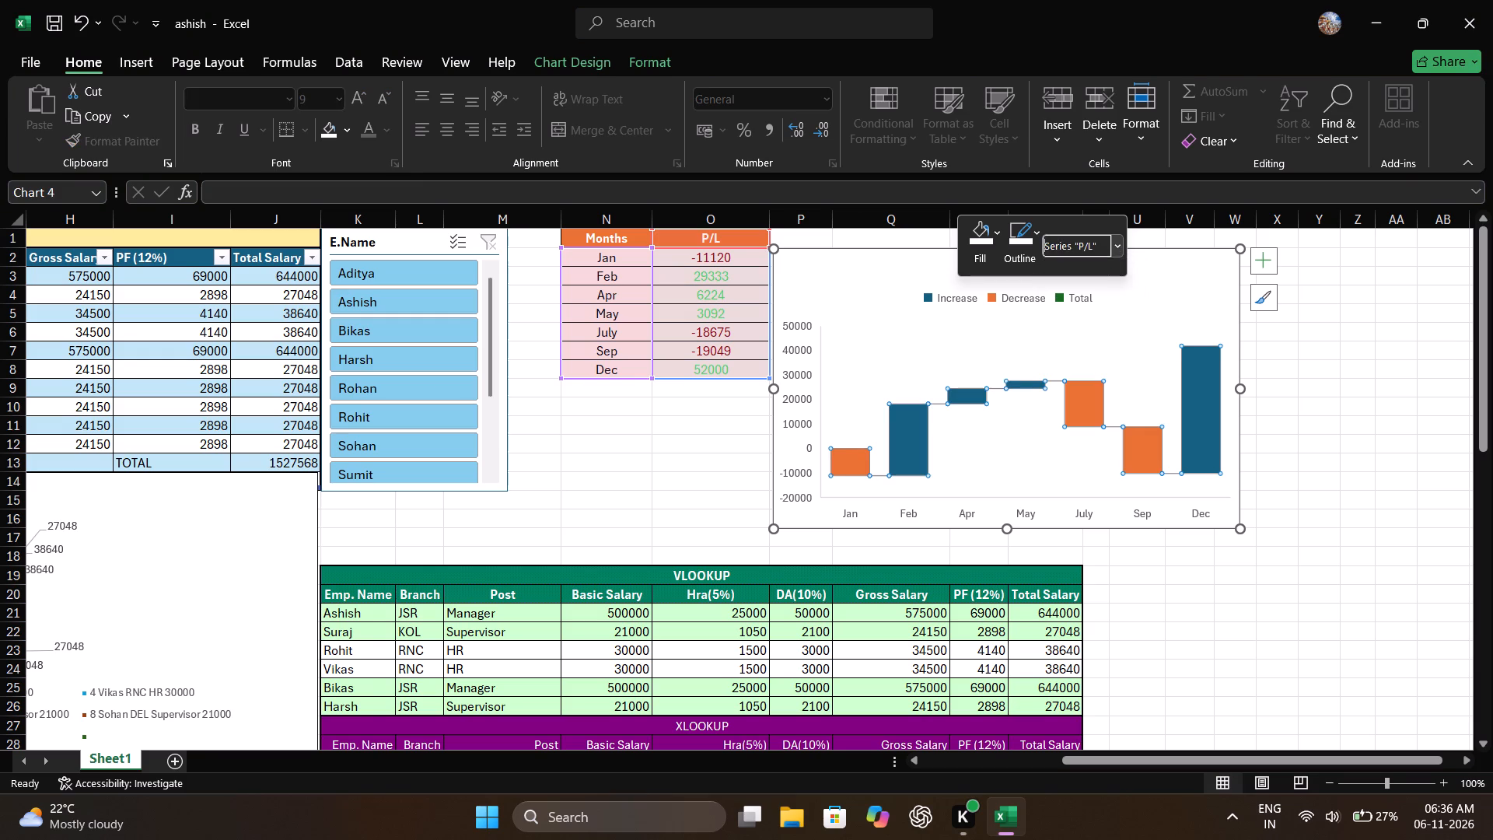
{"action": "left_click", "coordinate": [1116, 246]}
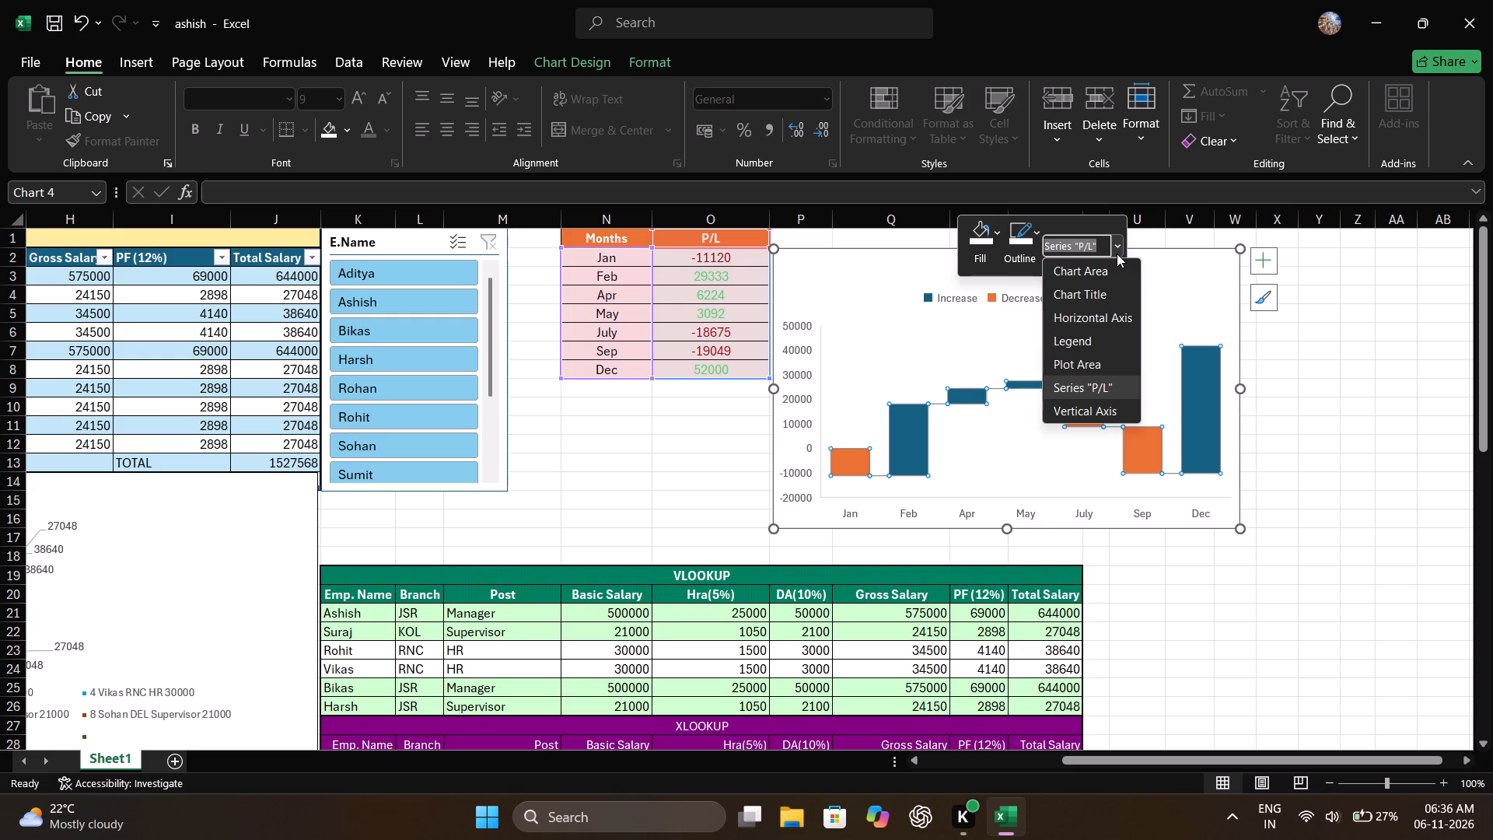
{"action": "left_click", "coordinate": [1096, 359]}
{"action": "left_click", "coordinate": [1117, 249]}
{"action": "left_click", "coordinate": [1079, 404]}
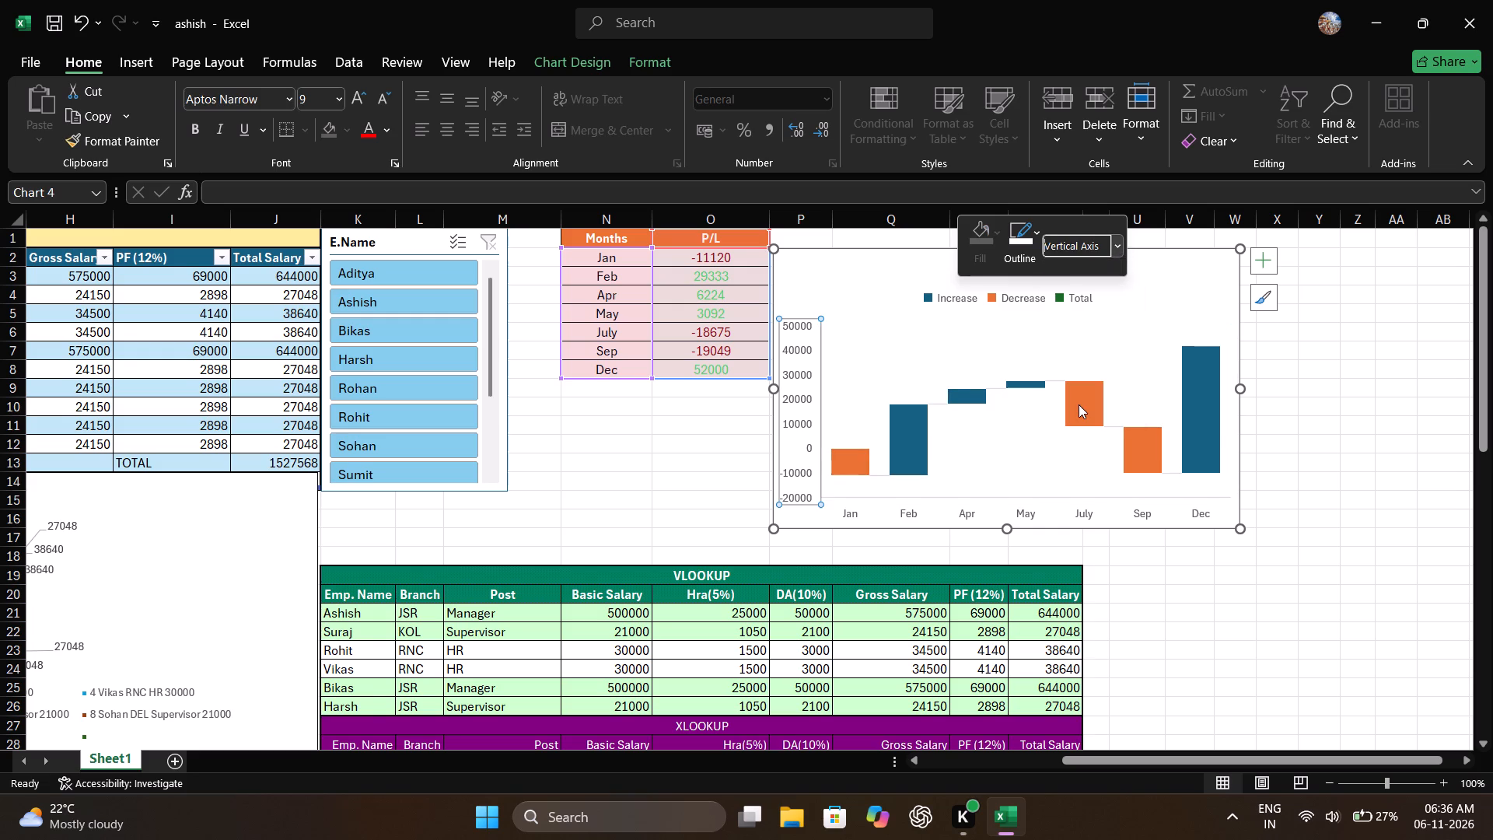
{"action": "left_click", "coordinate": [1119, 242]}
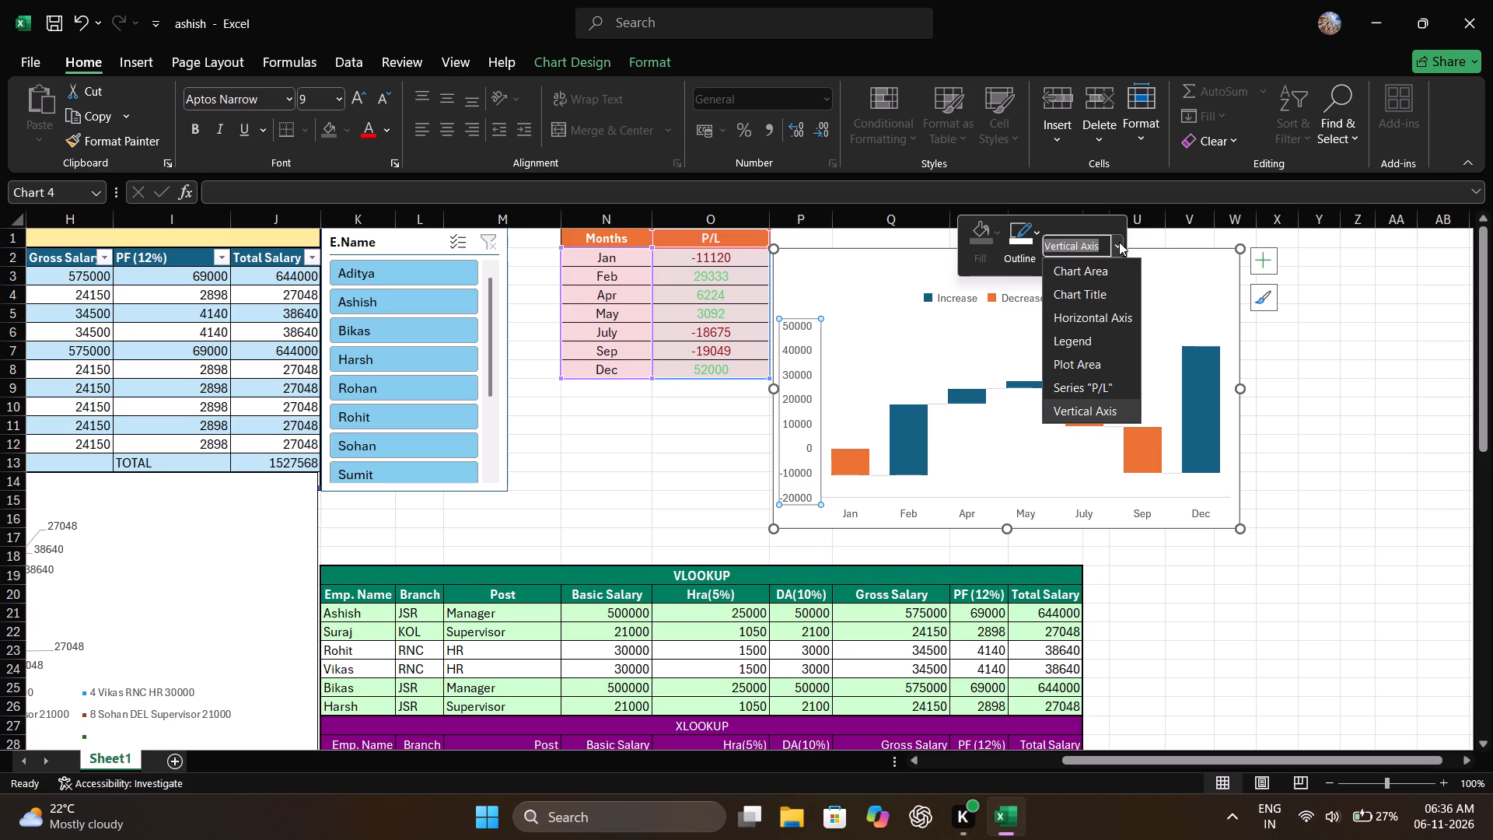
{"action": "left_click", "coordinate": [1114, 268]}
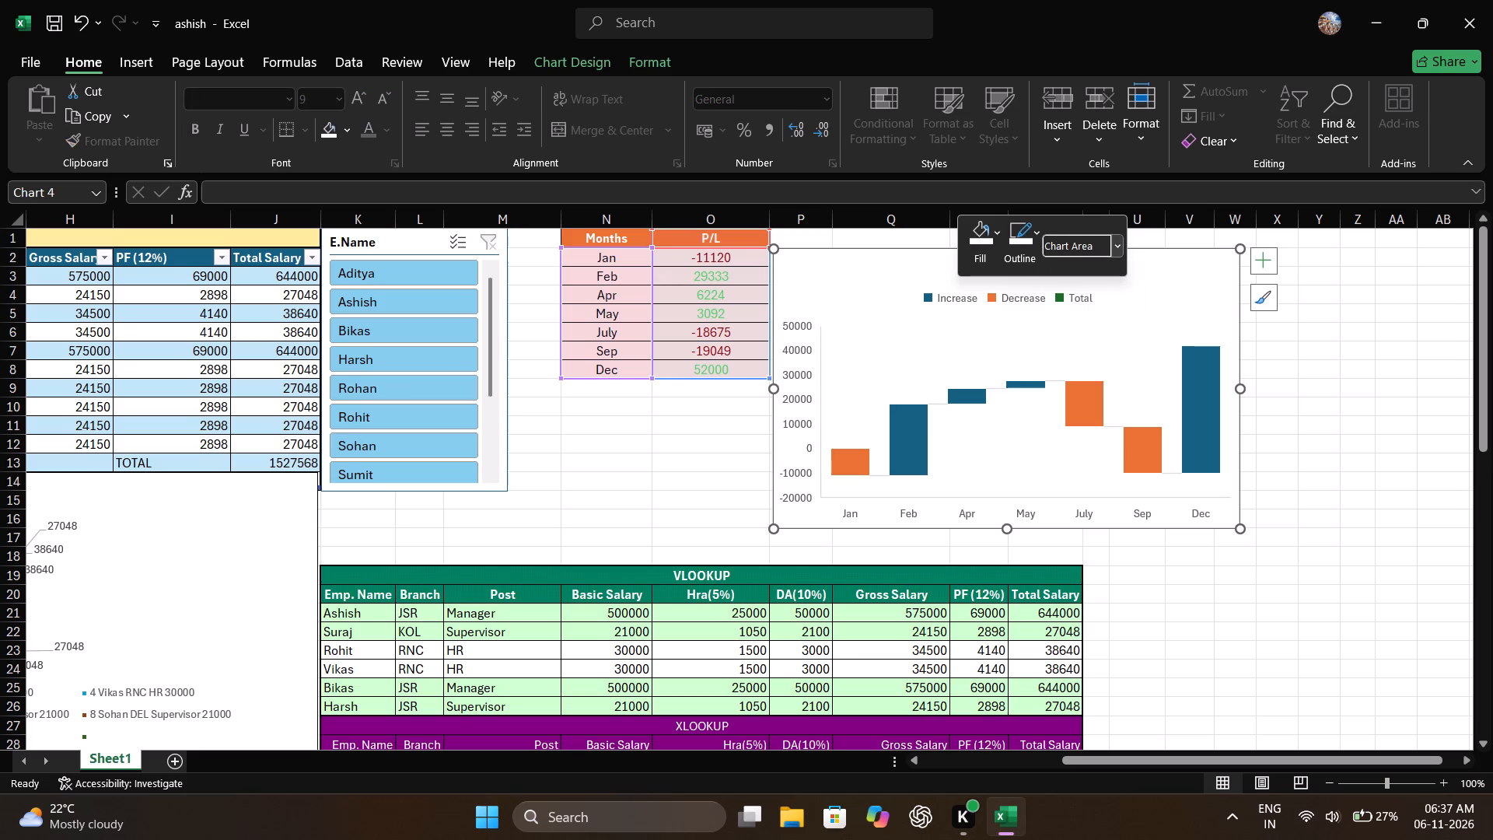
{"action": "left_click", "coordinate": [1116, 244]}
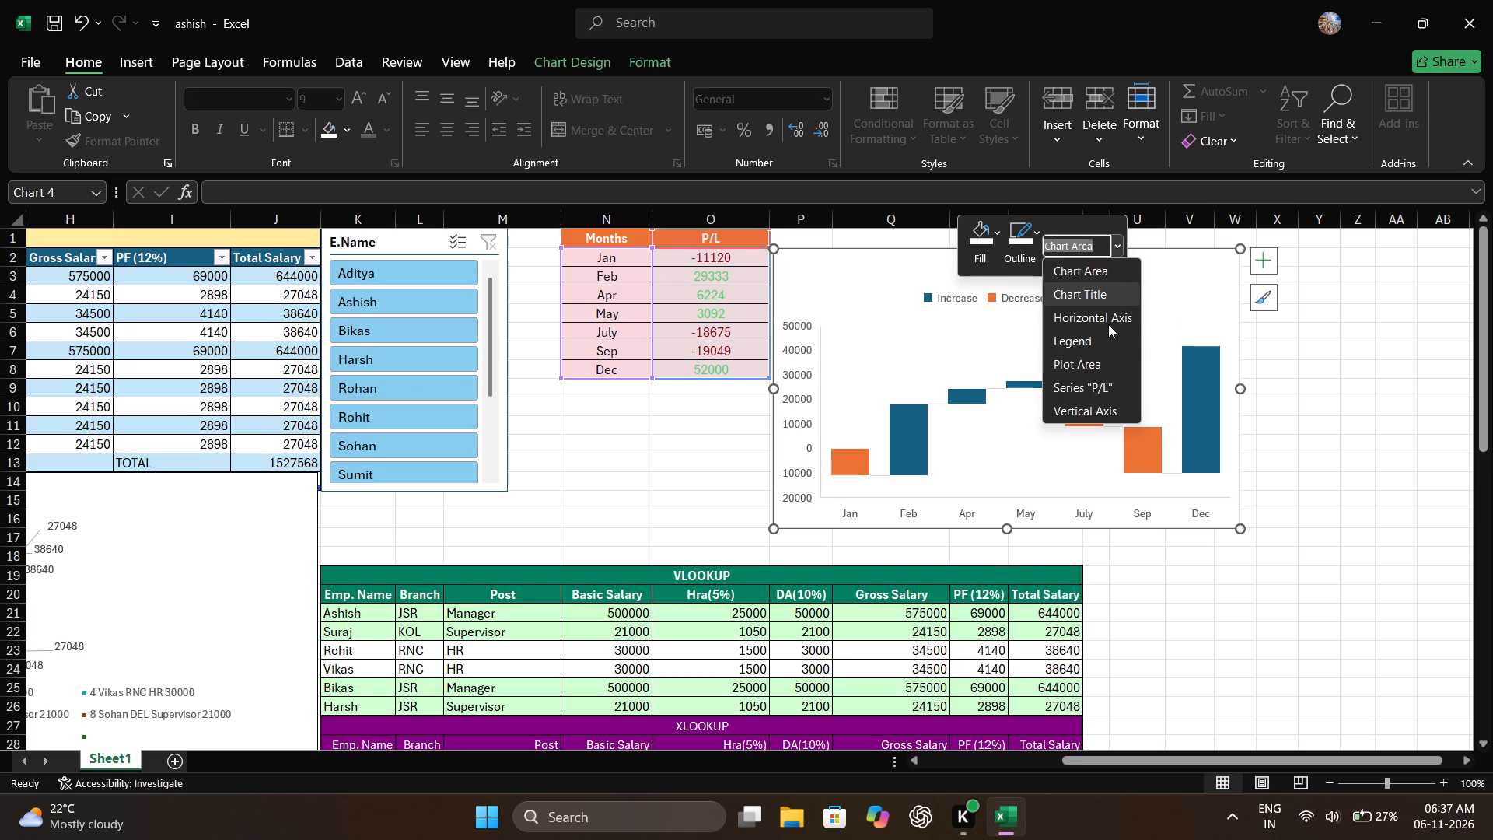
{"action": "left_click", "coordinate": [1092, 389]}
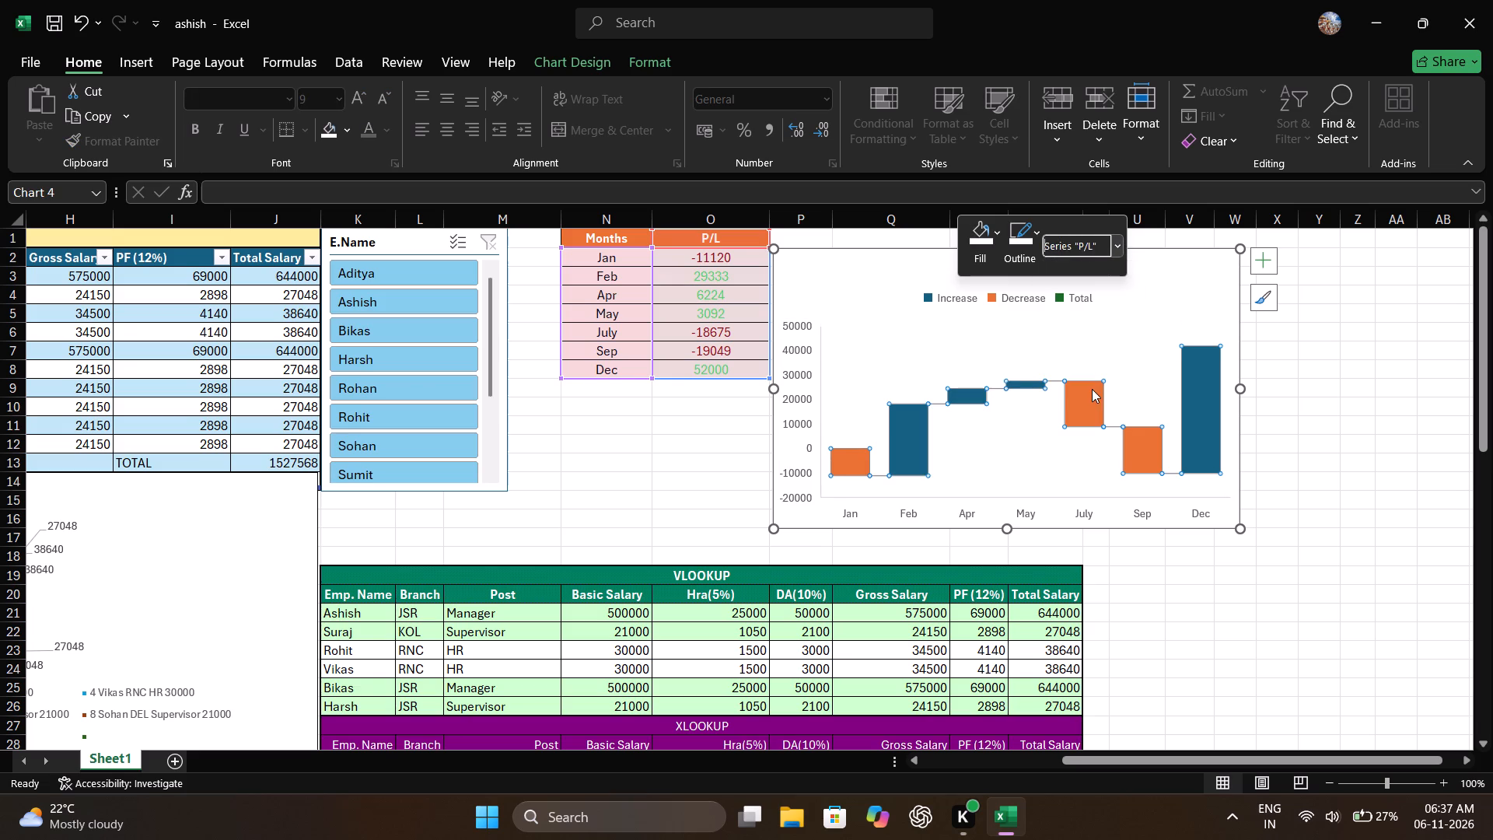
{"action": "left_click", "coordinate": [1085, 246]}
{"action": "left_click", "coordinate": [1327, 398]}
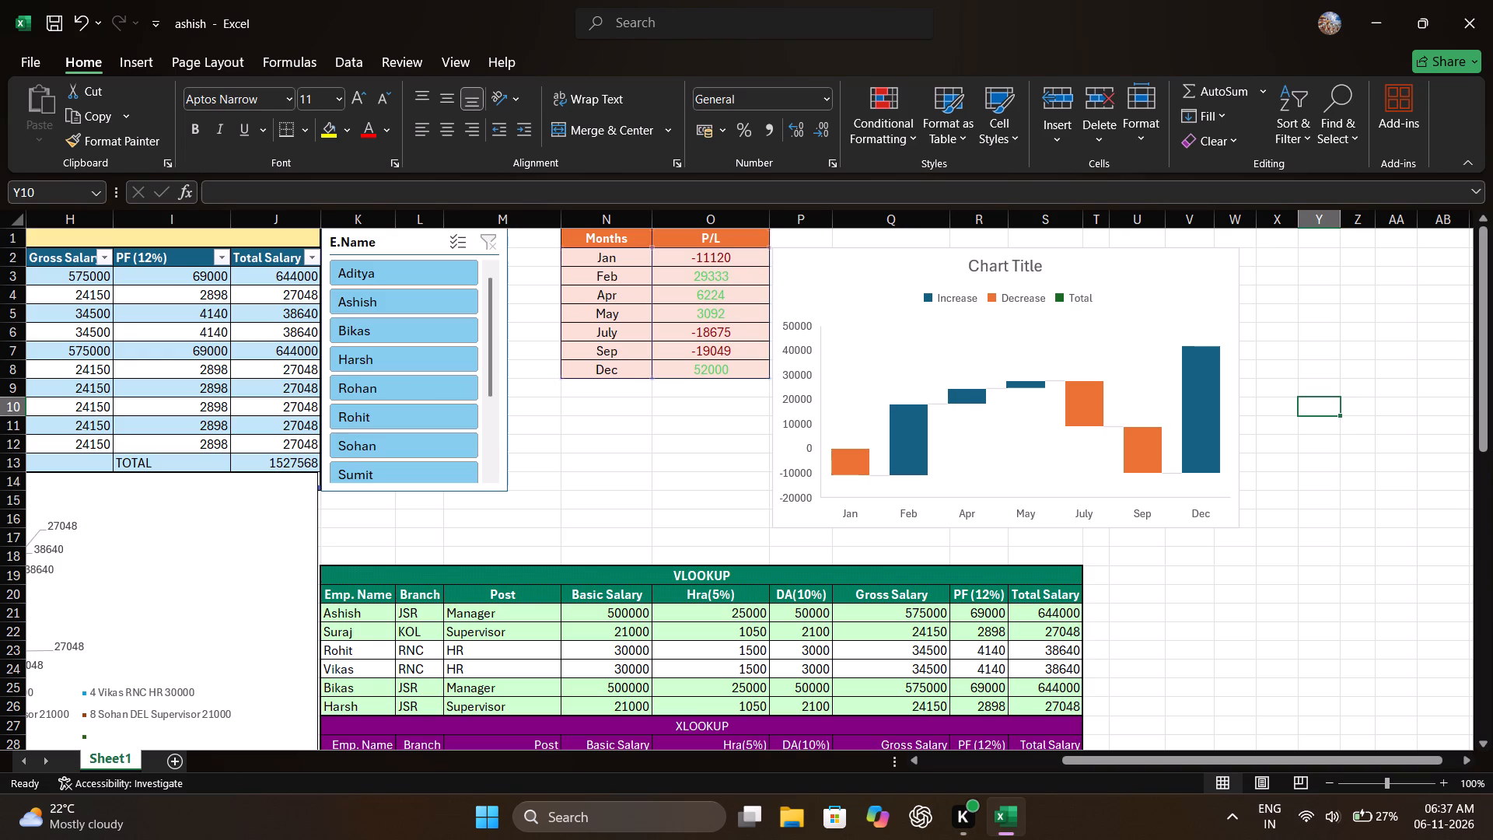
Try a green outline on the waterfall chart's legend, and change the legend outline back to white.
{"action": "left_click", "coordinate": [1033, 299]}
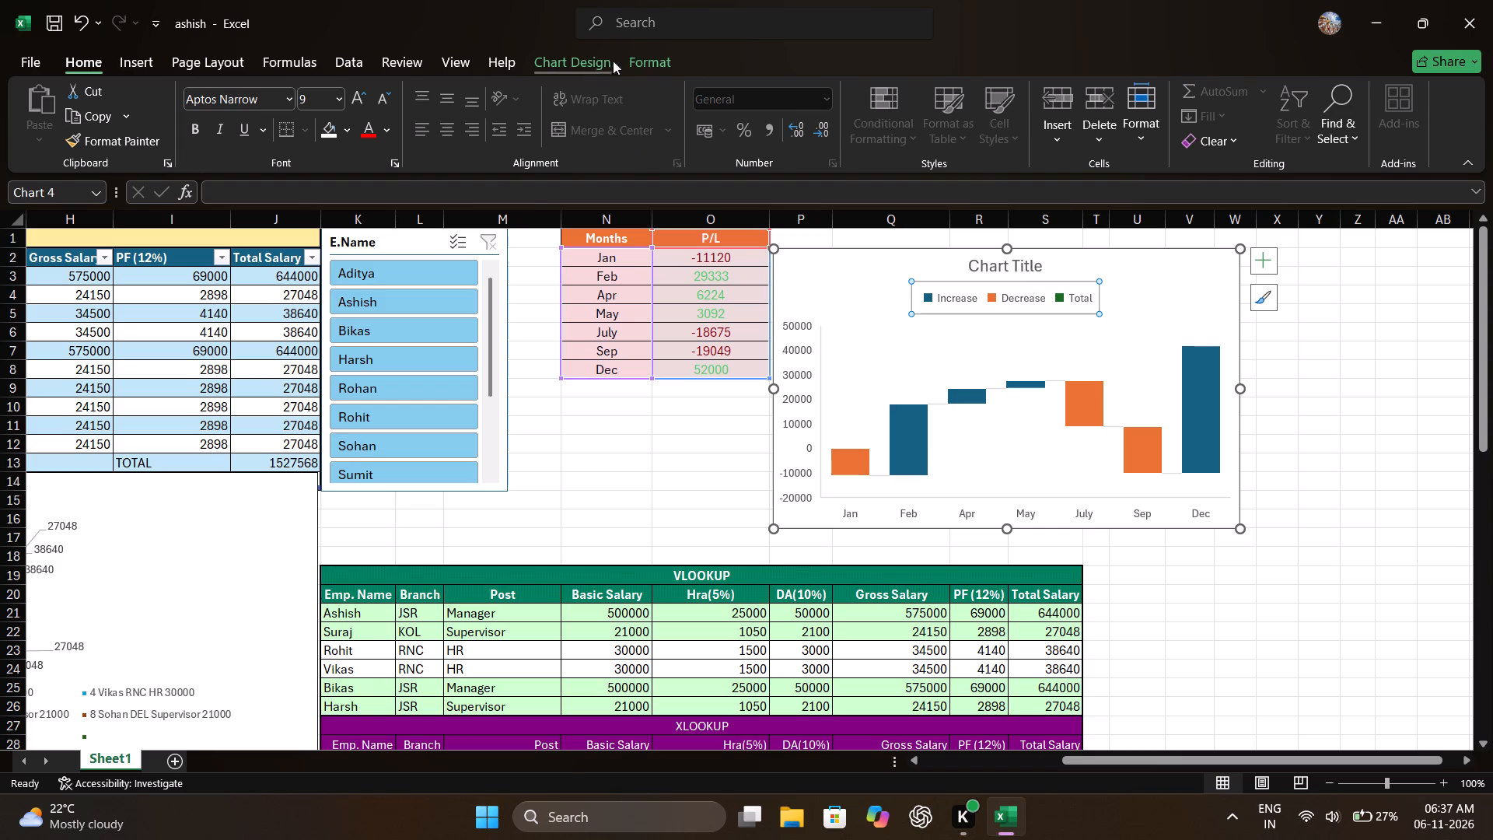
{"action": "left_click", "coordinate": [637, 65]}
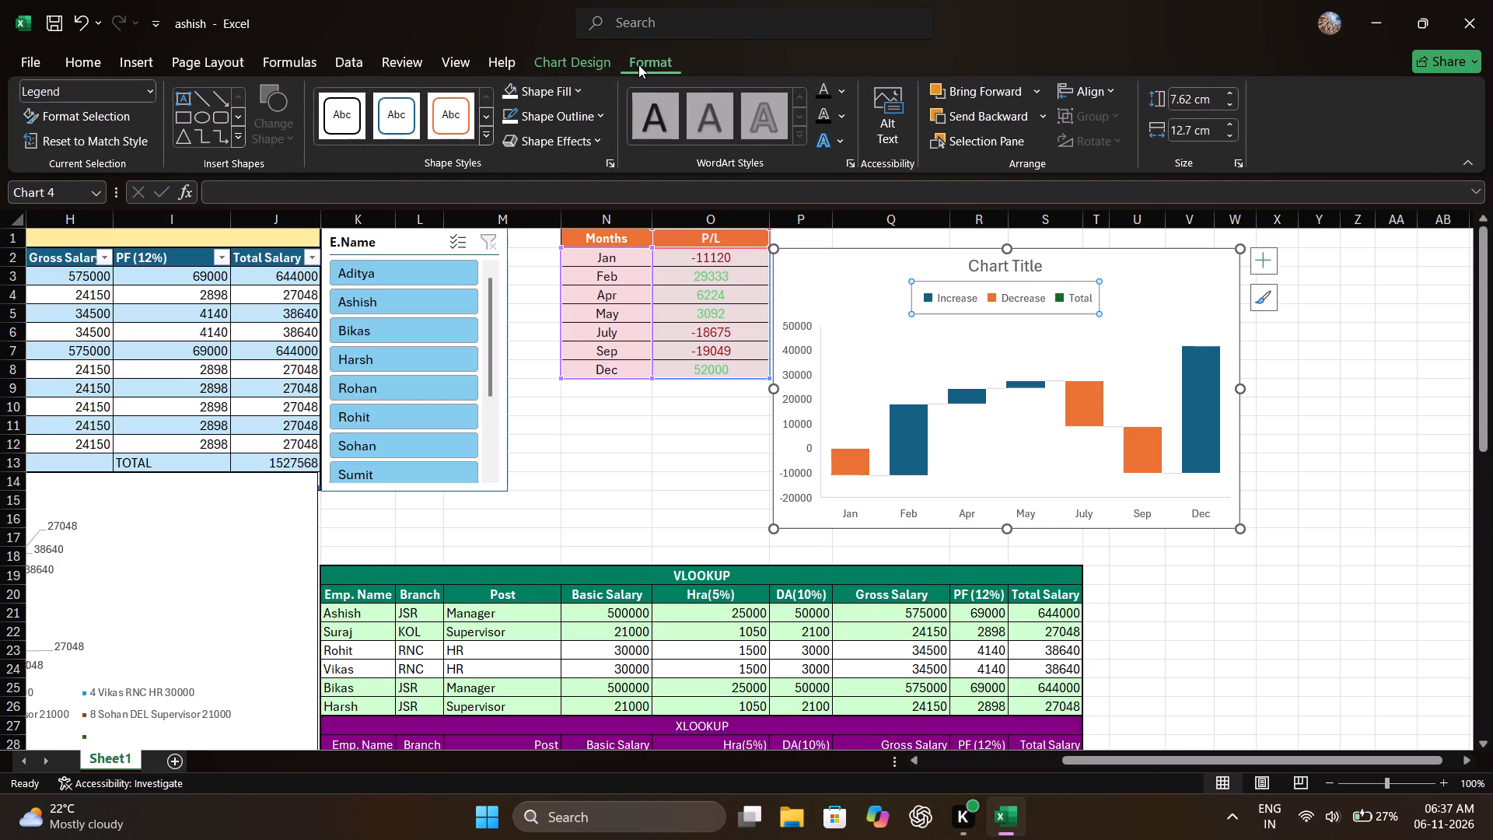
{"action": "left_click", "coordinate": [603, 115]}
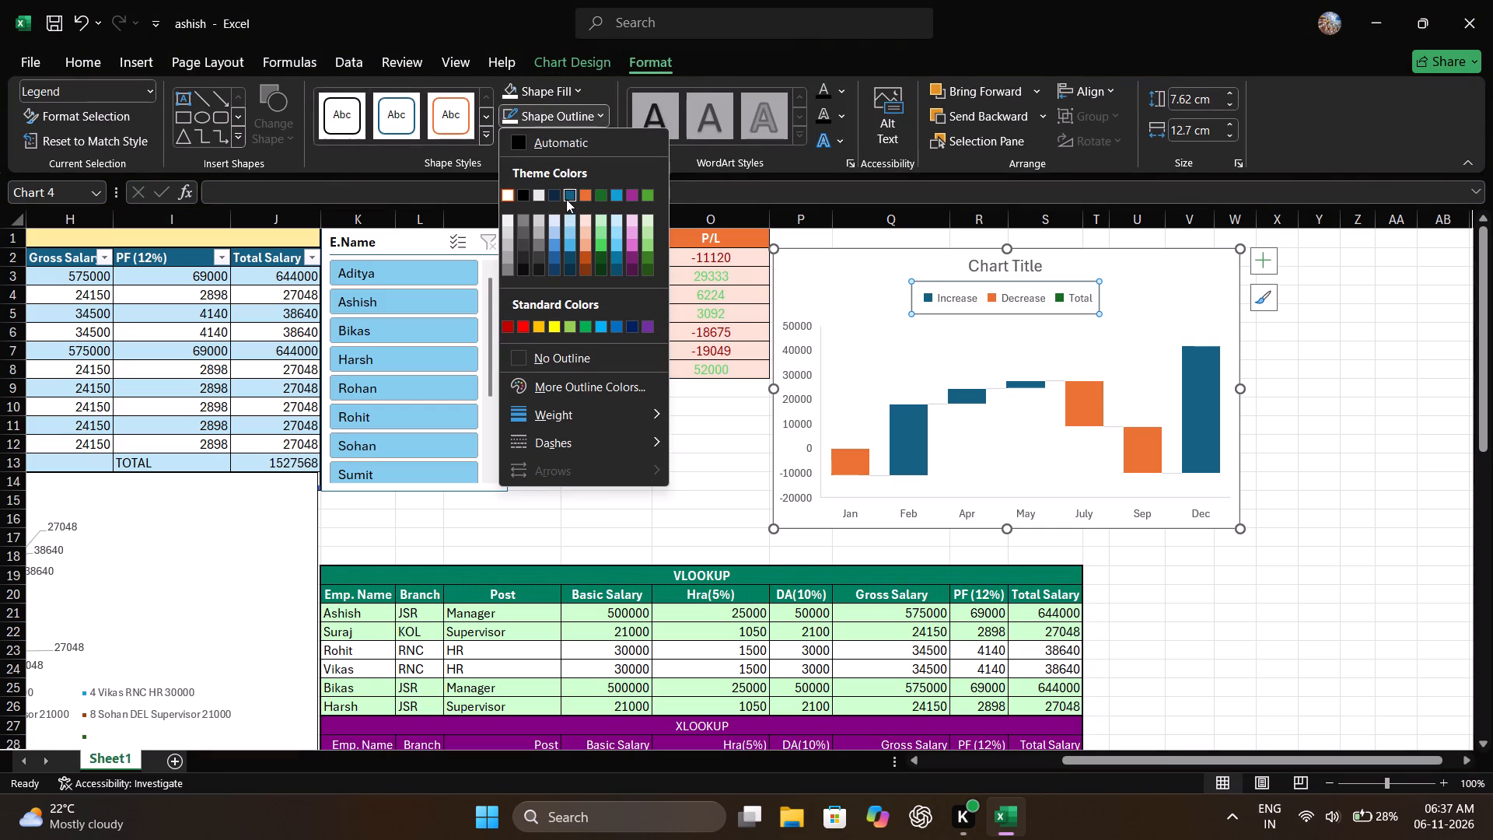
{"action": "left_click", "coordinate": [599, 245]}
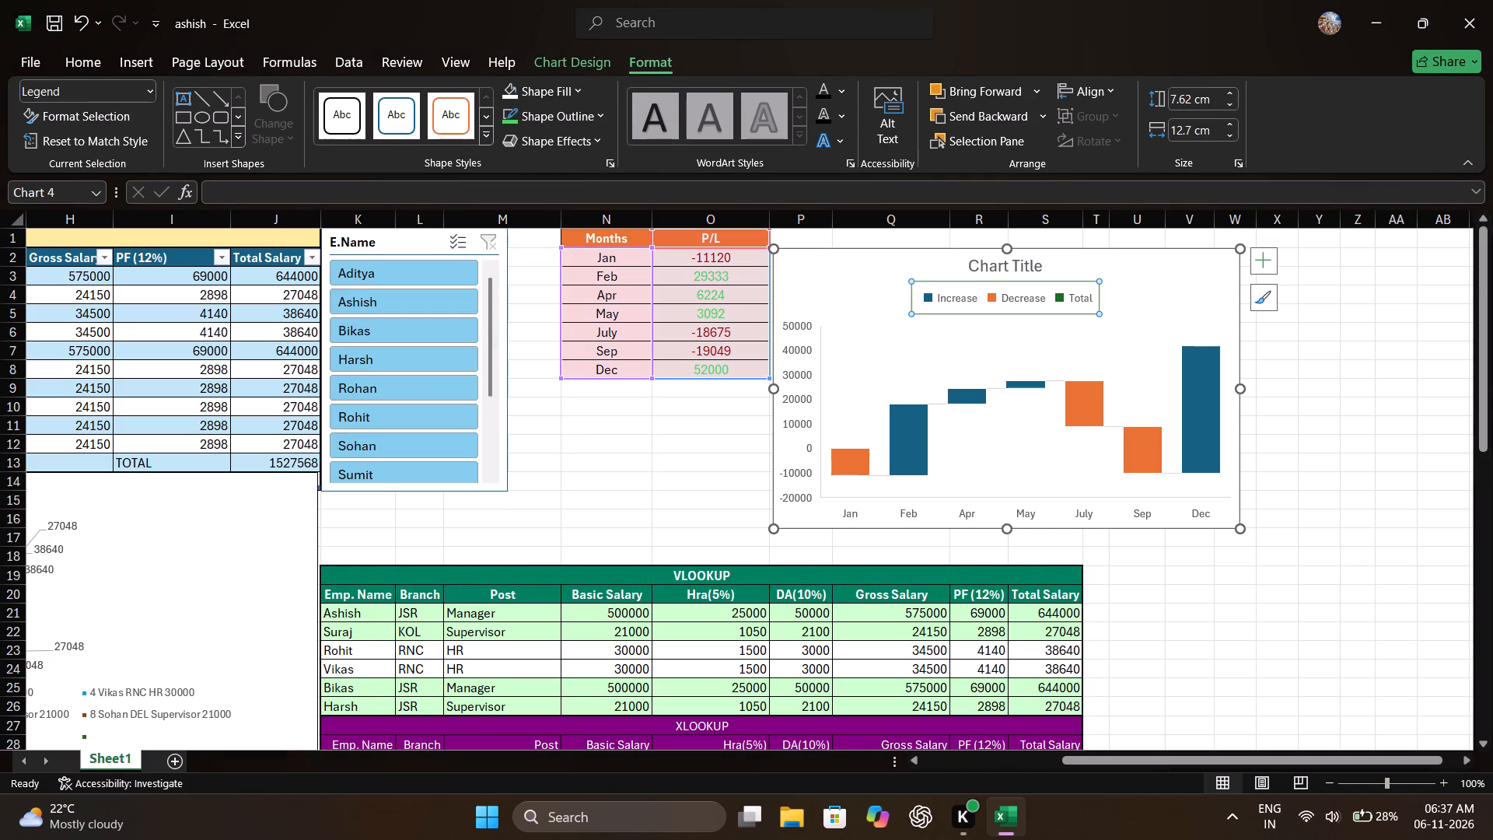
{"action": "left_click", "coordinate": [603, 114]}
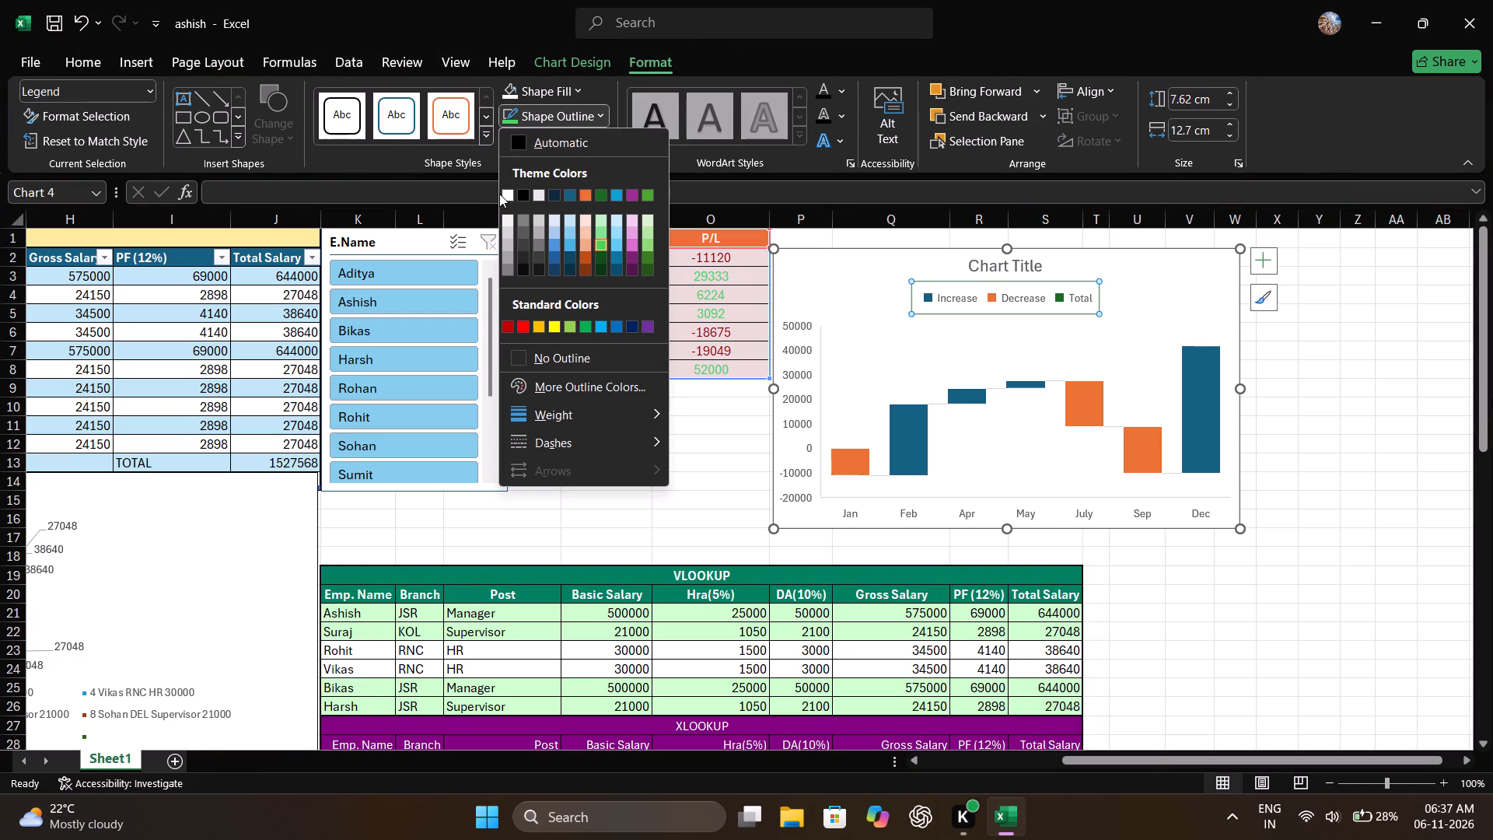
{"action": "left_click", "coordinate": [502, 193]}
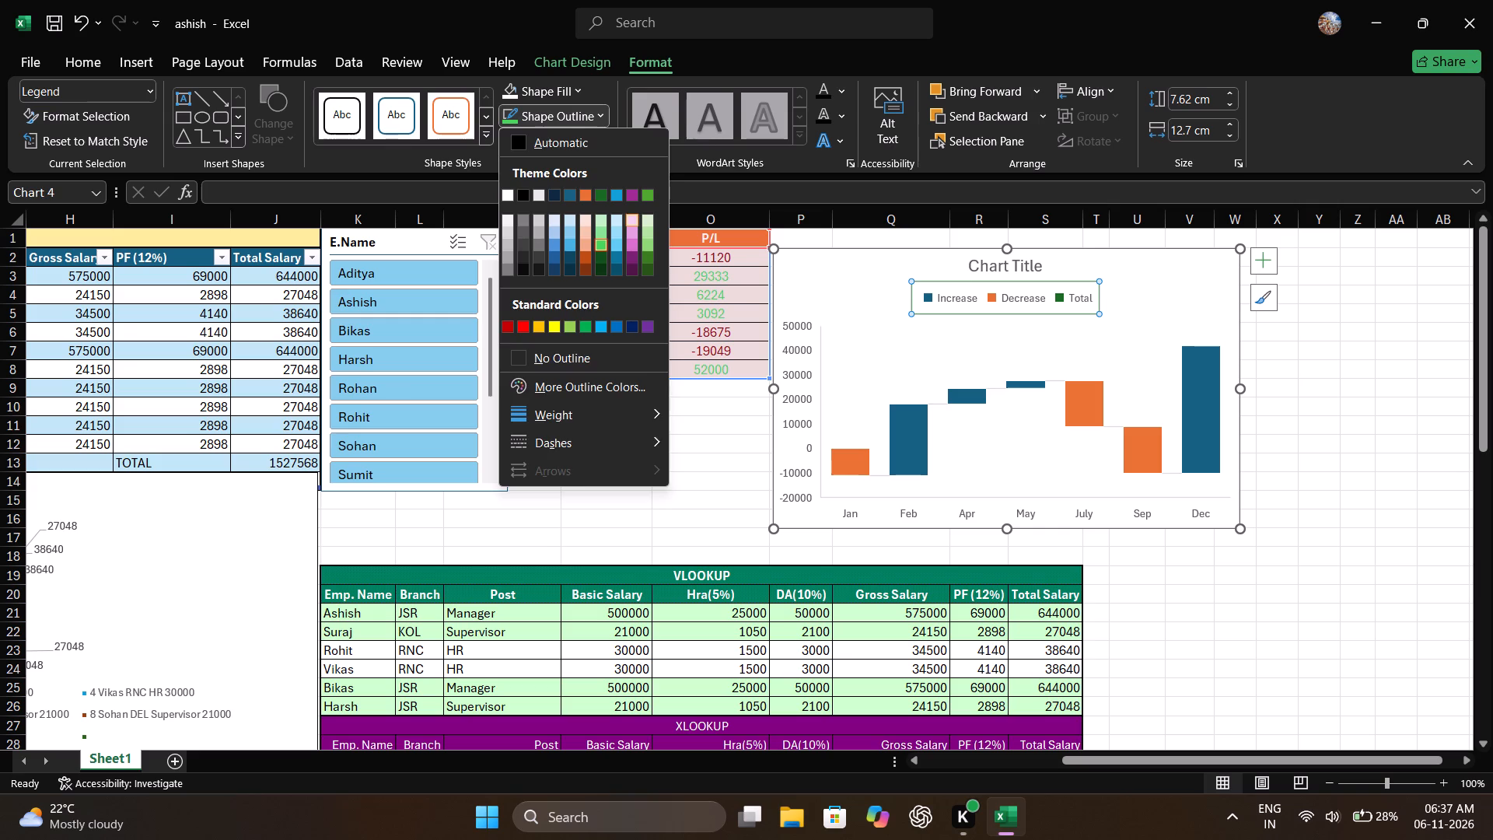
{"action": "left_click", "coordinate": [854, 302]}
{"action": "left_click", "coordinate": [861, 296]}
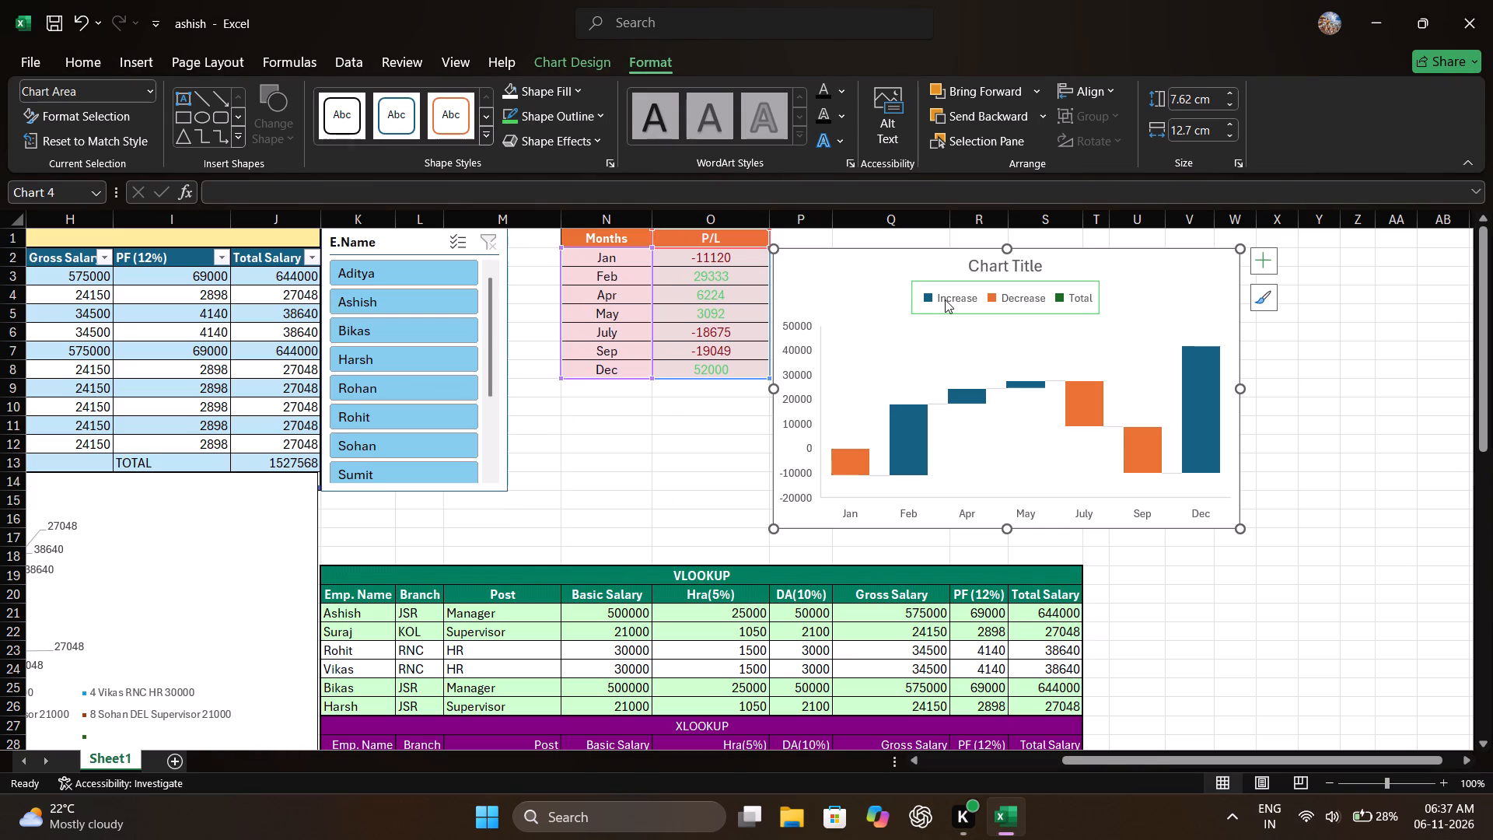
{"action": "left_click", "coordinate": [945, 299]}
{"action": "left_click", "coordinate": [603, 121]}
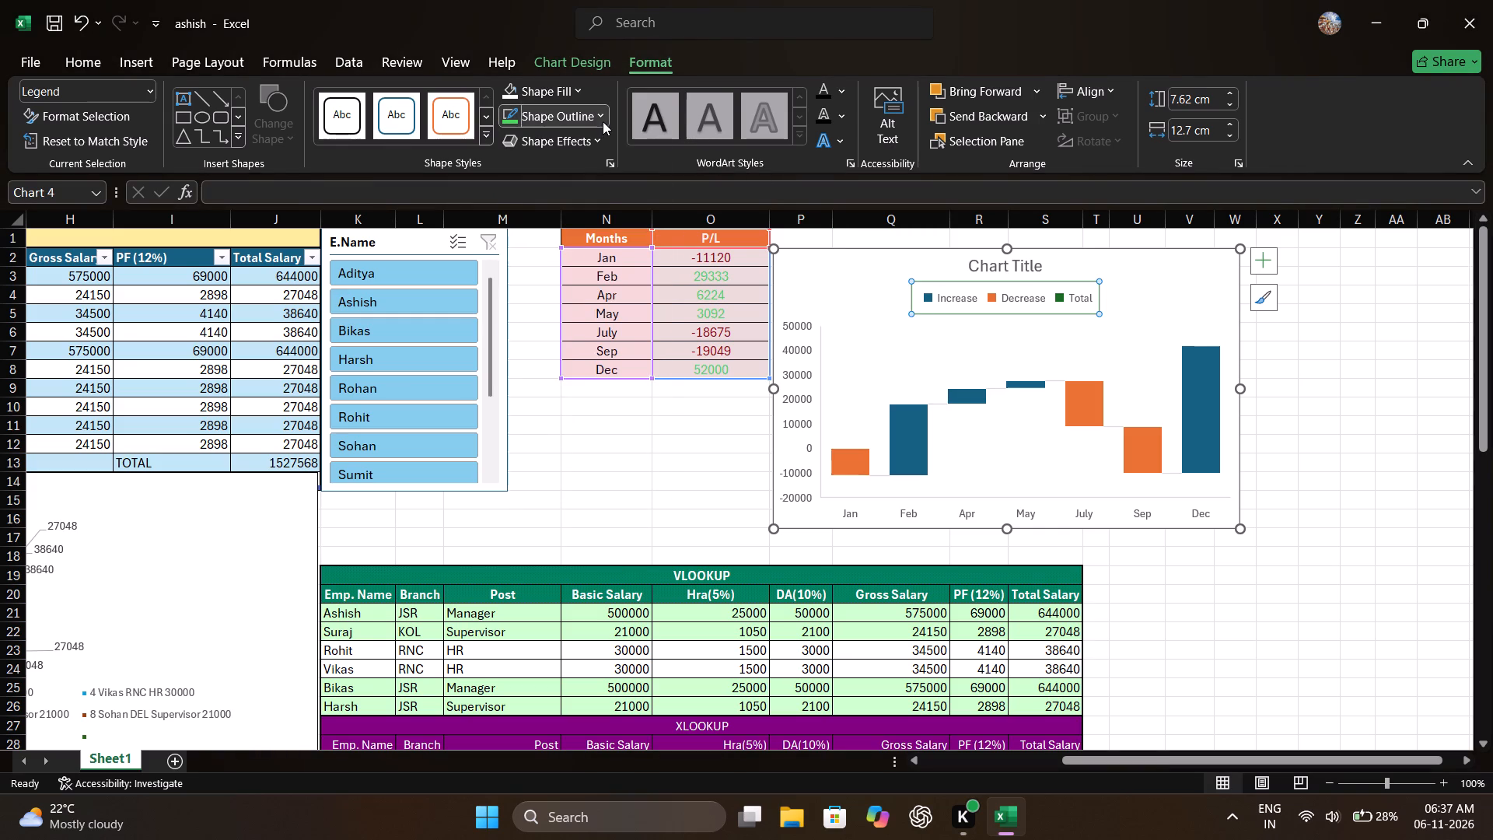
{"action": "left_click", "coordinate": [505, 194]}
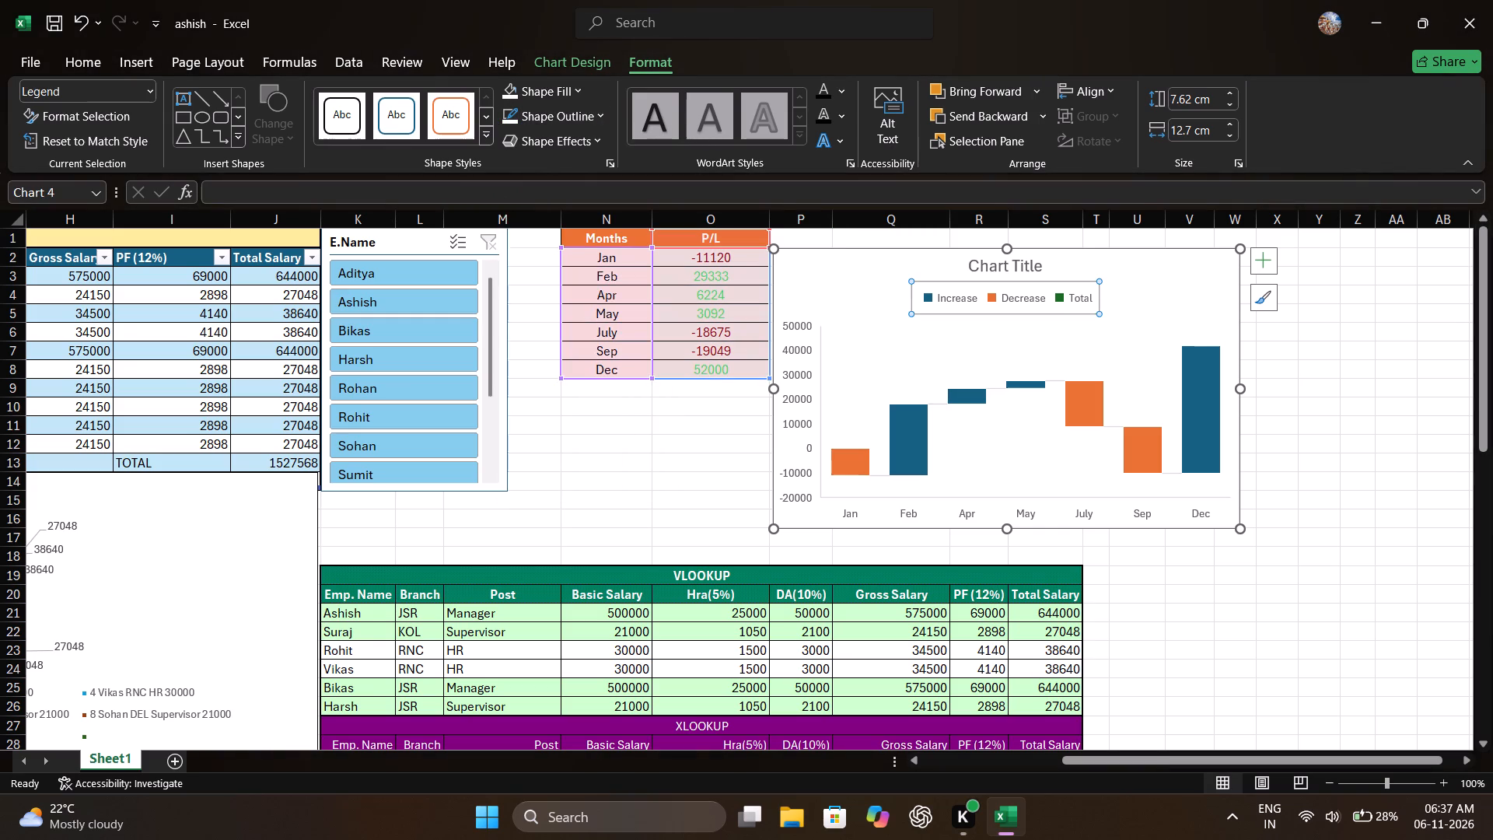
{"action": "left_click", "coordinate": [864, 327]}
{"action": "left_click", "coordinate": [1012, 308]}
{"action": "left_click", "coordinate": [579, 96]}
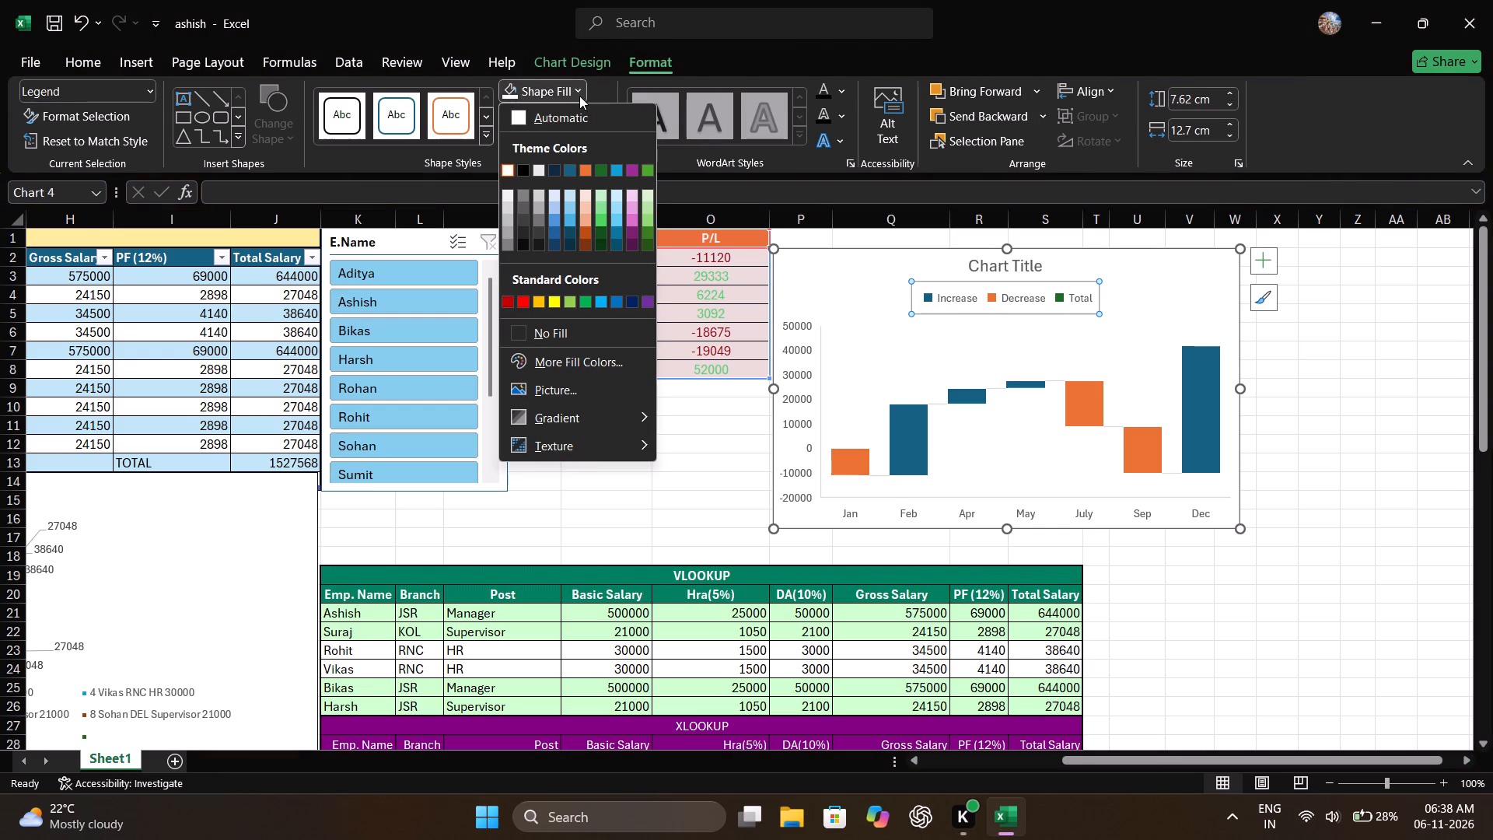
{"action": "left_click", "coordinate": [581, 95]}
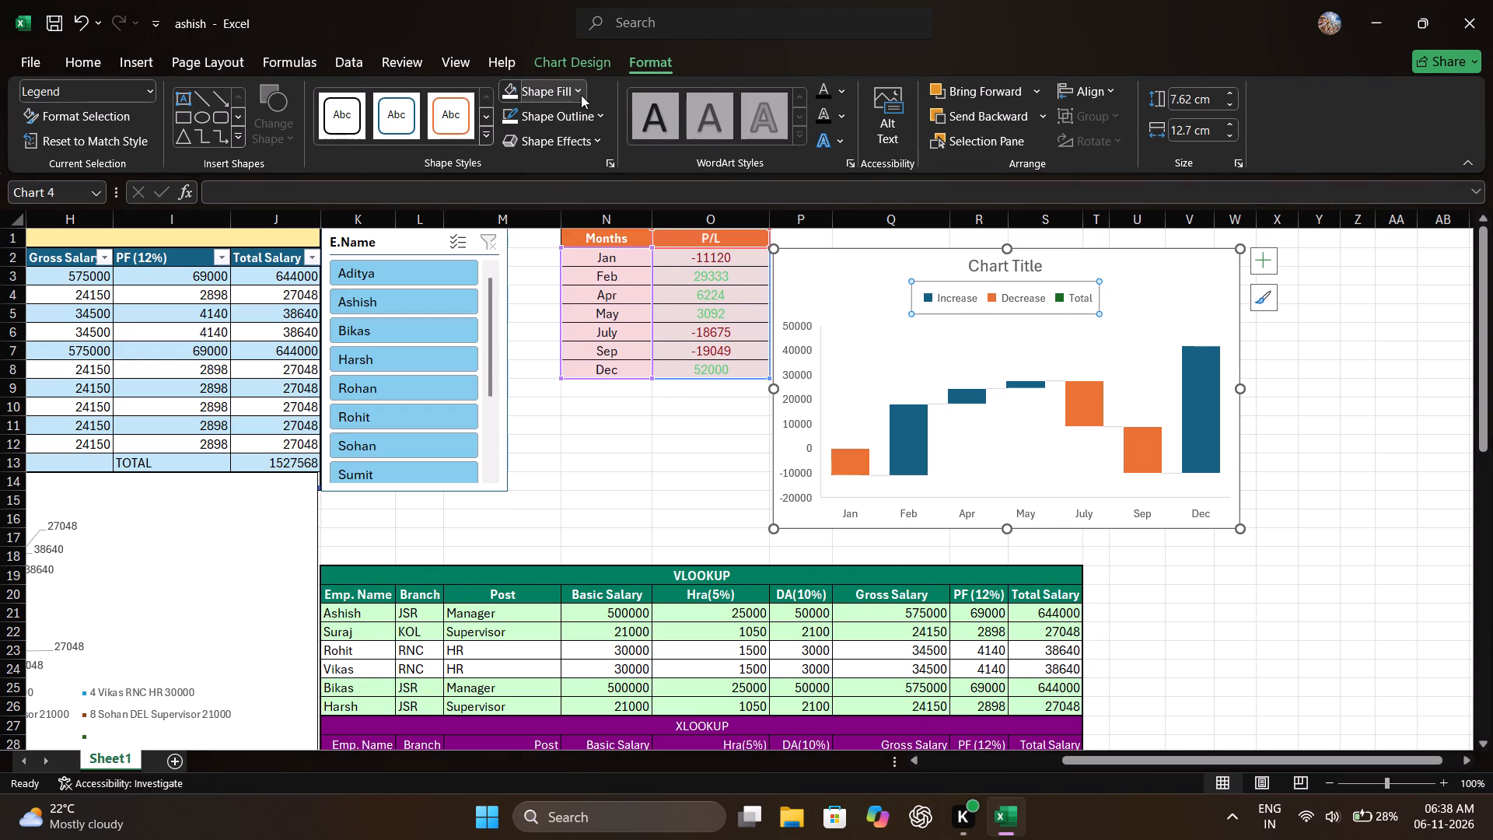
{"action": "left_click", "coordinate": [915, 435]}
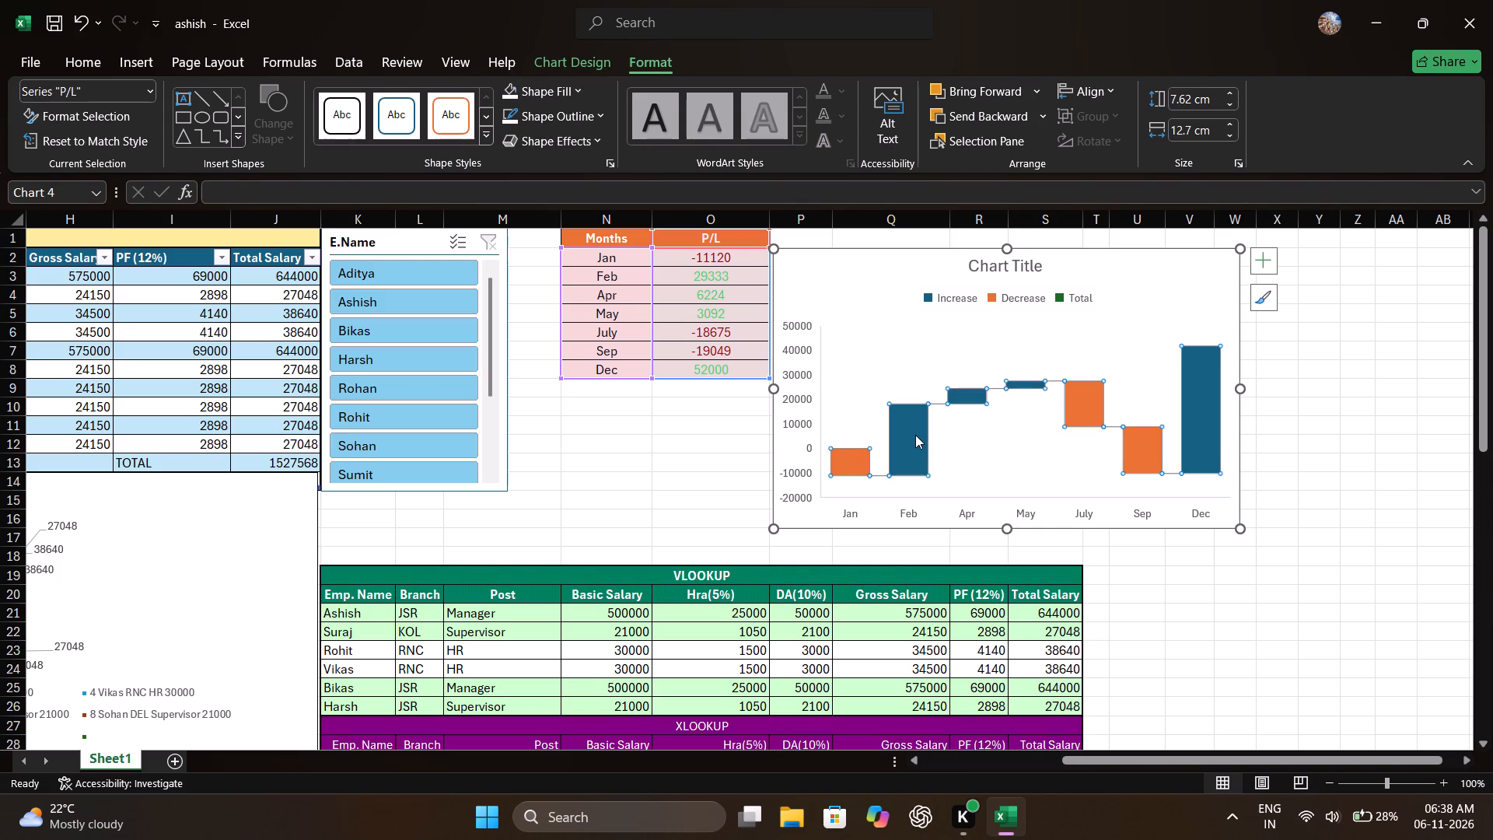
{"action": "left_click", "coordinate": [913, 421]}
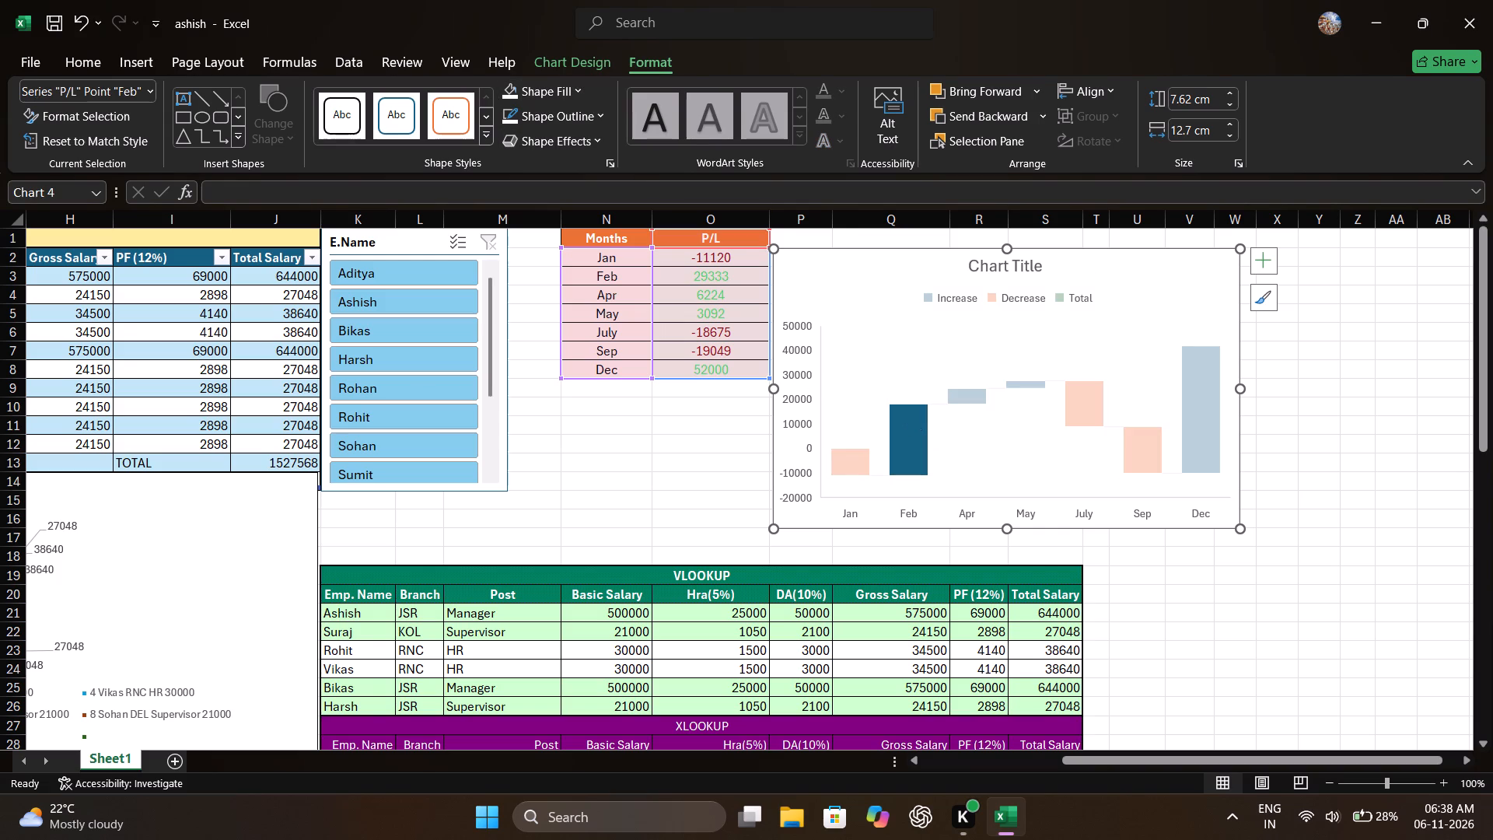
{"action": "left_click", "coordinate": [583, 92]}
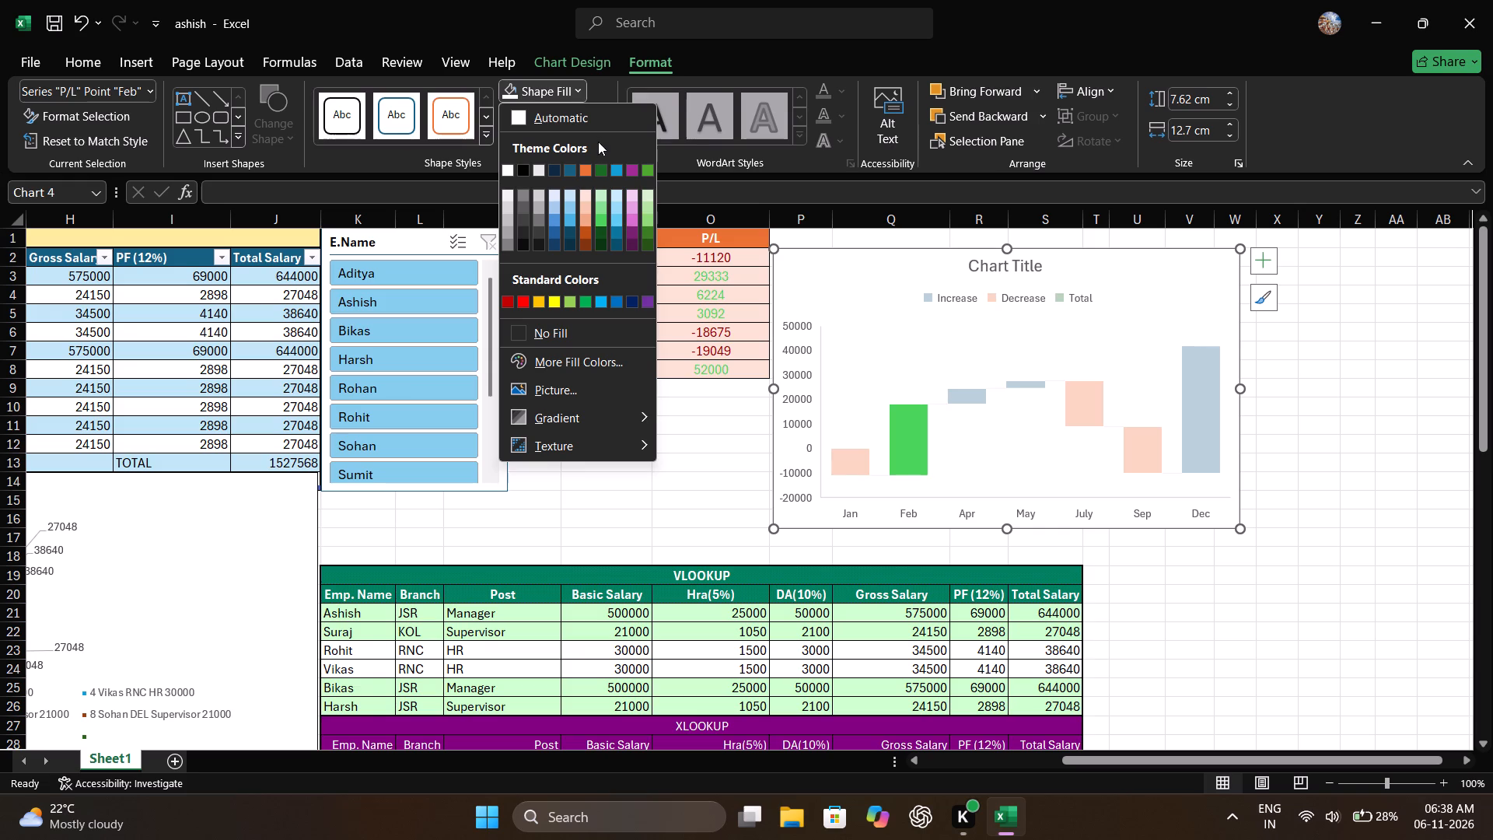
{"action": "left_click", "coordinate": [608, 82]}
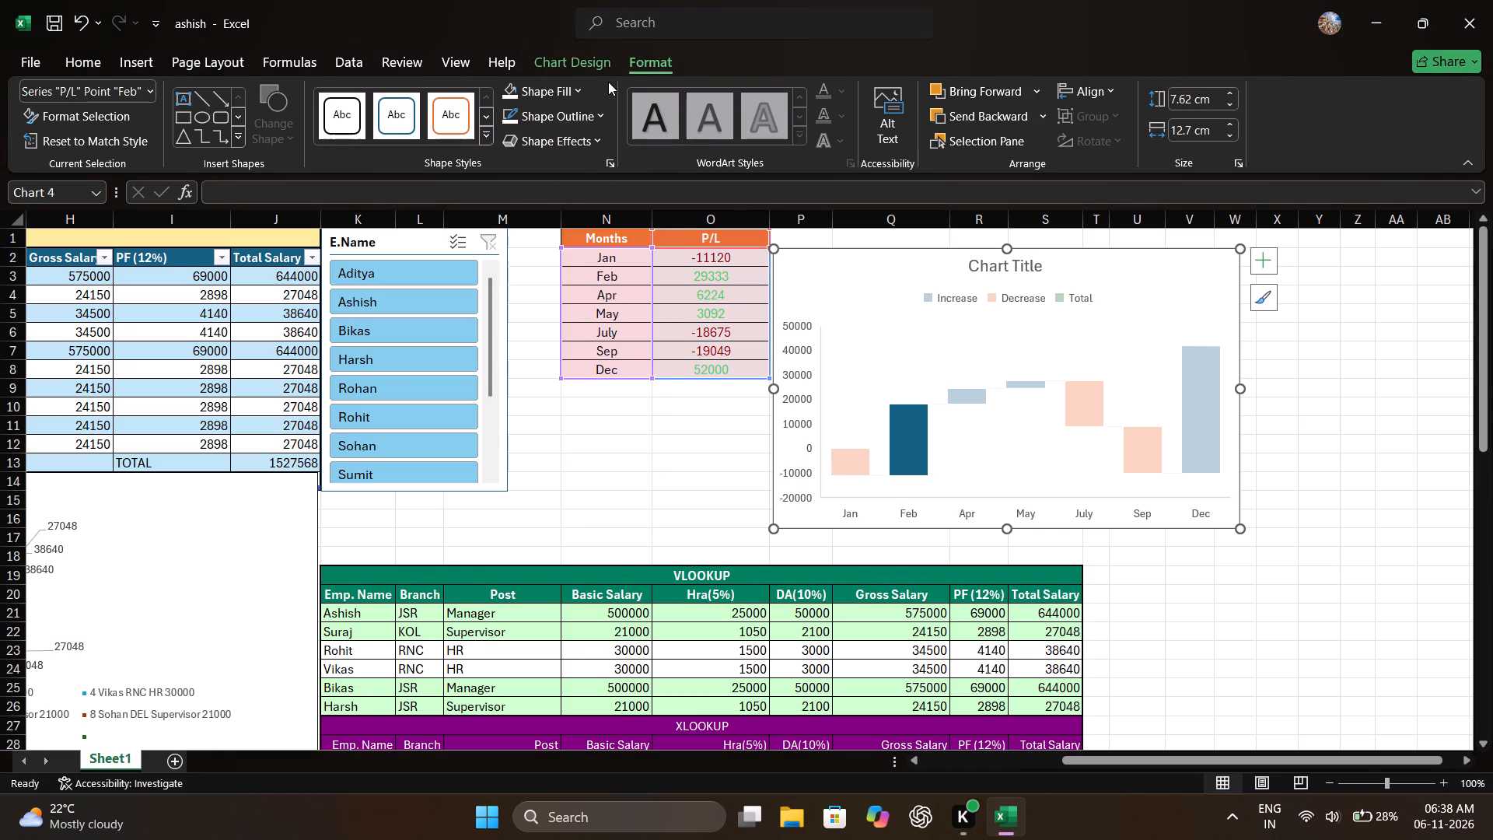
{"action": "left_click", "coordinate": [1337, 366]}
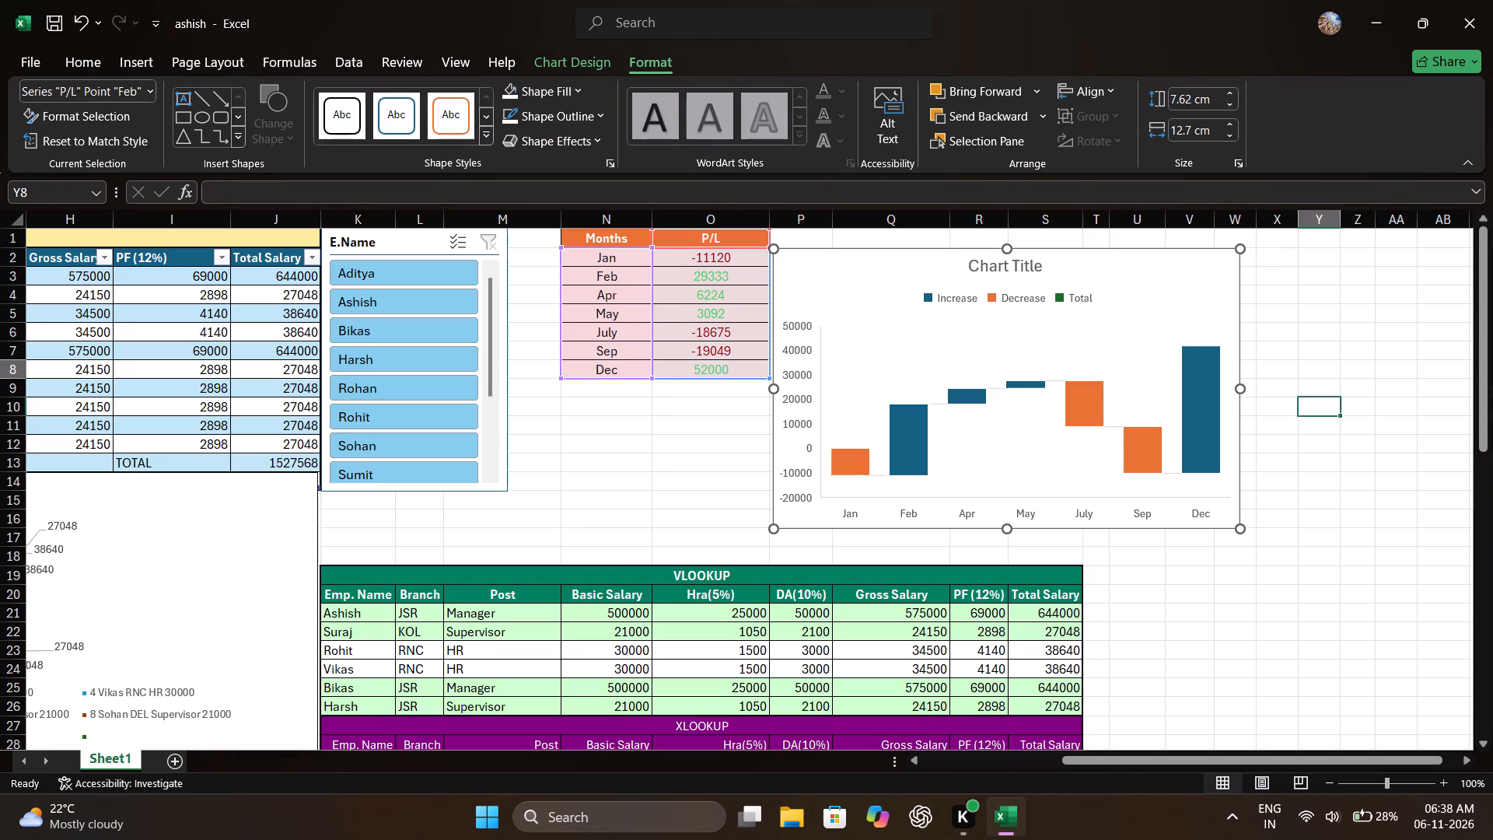
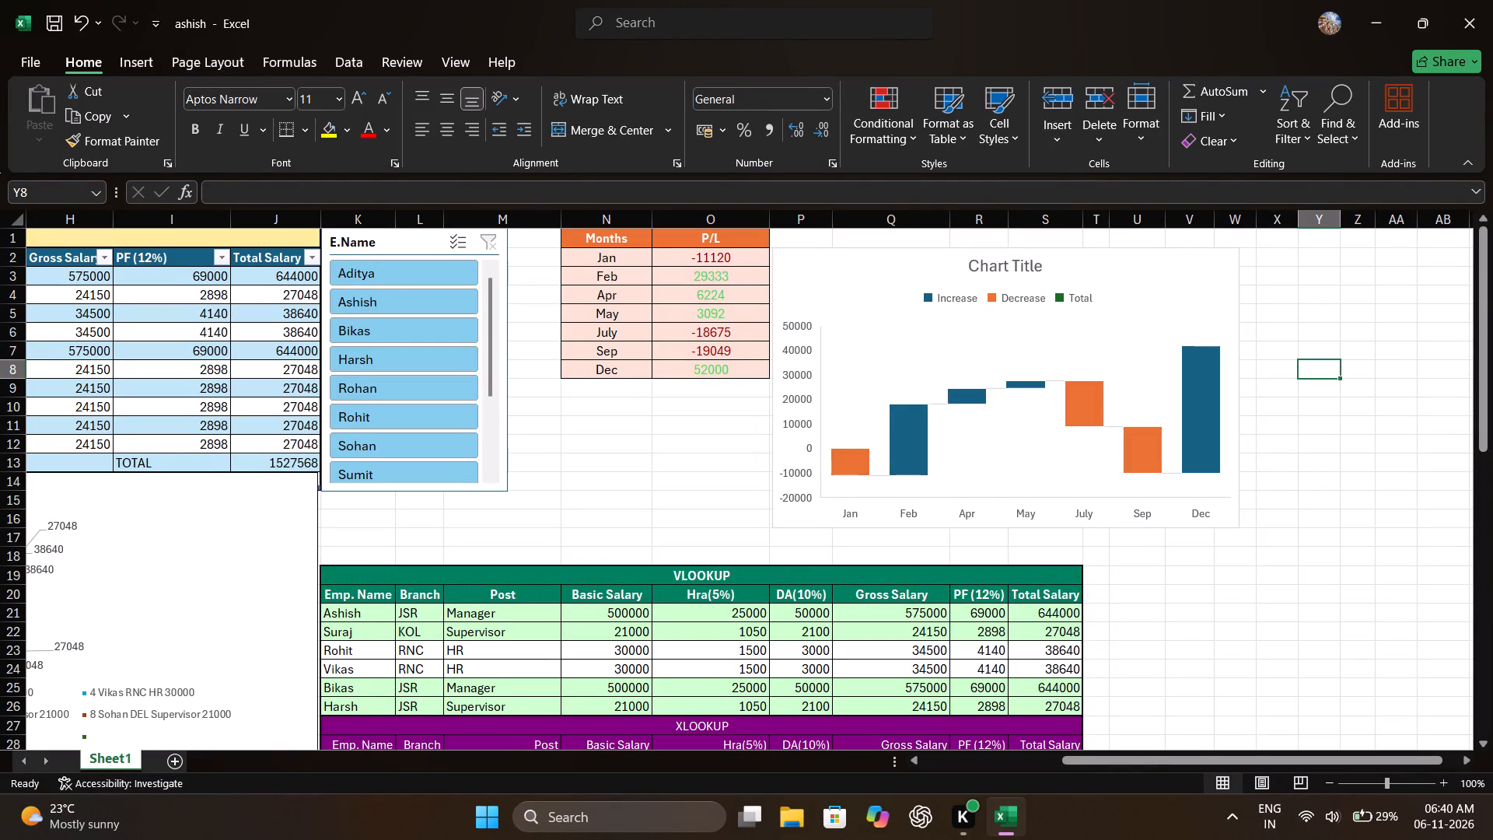
Open the full set of chart types for the Months and P/L table in N1:O8.
{"action": "left_click_drag", "start_coordinate": [617, 247], "coordinate": [670, 376]}
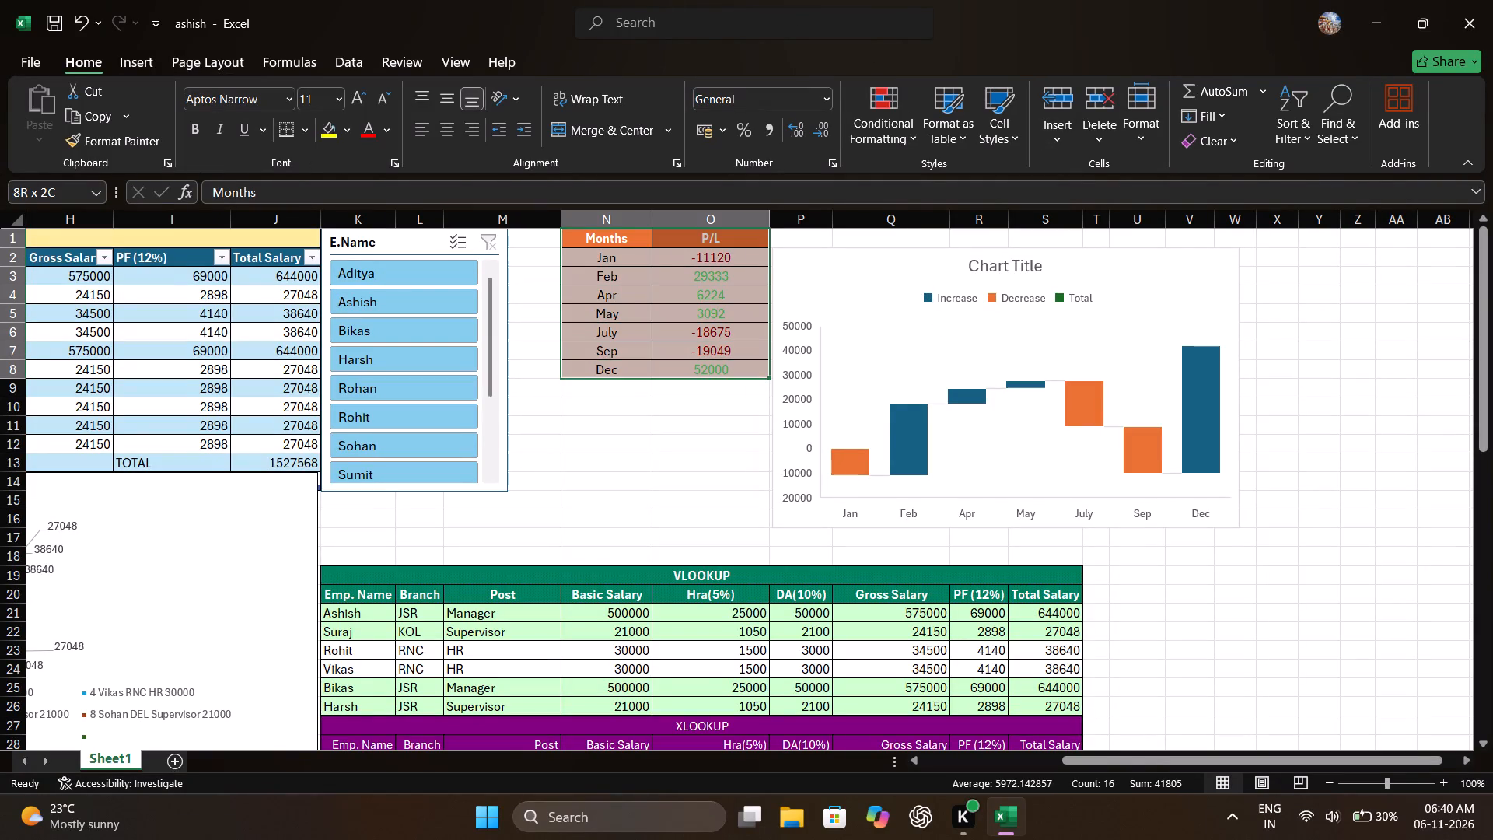
{"action": "left_click_drag", "start_coordinate": [670, 376], "coordinate": [671, 376]}
{"action": "left_click", "coordinate": [147, 59]}
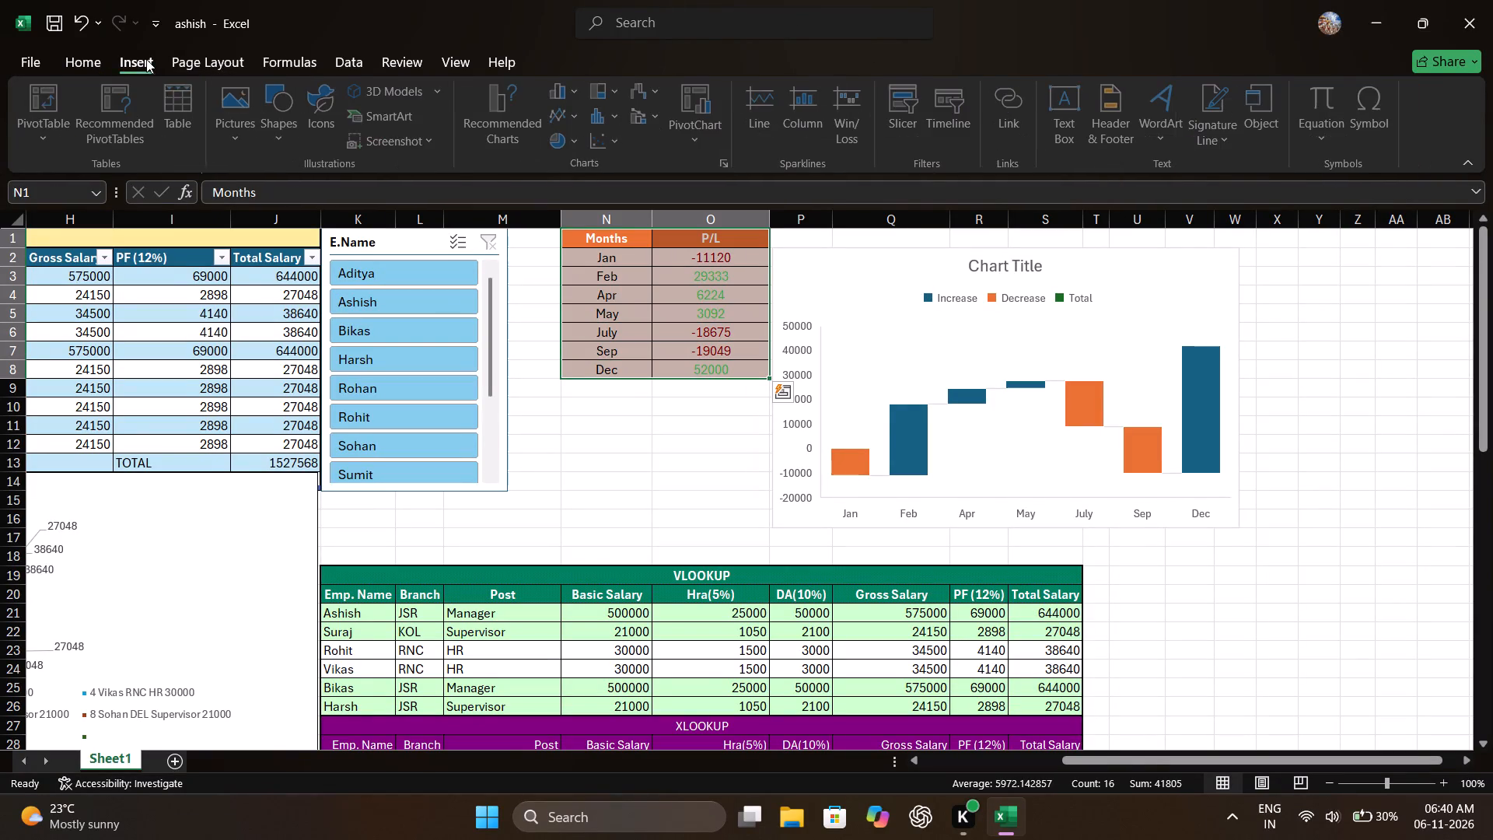
{"action": "left_click", "coordinate": [651, 96]}
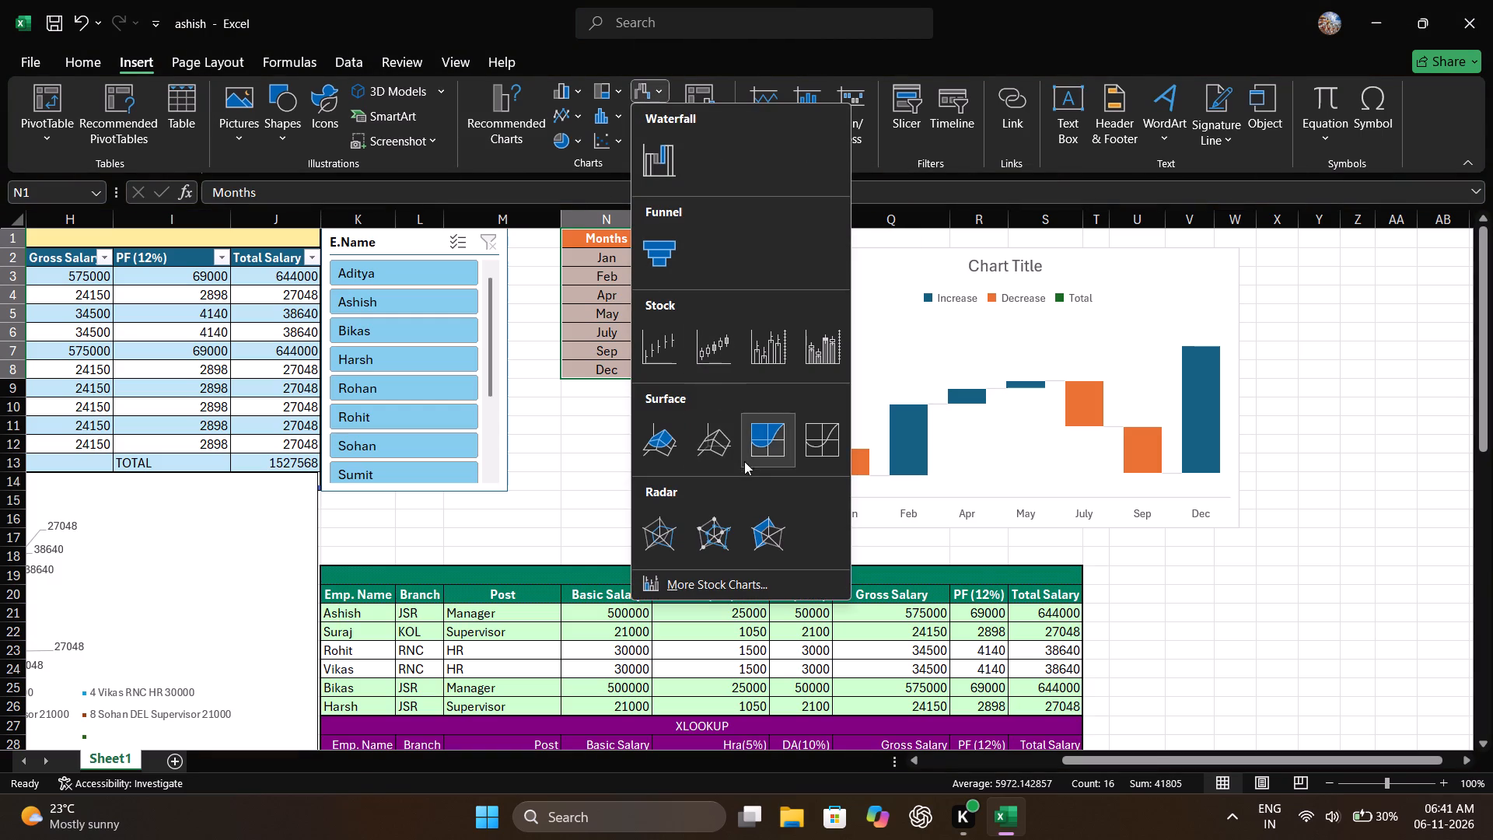
{"action": "scroll", "coordinate": [744, 468], "scroll_direction": "down", "scroll_amount": 3}
{"action": "left_click", "coordinate": [564, 470]}
{"action": "left_click", "coordinate": [537, 125]}
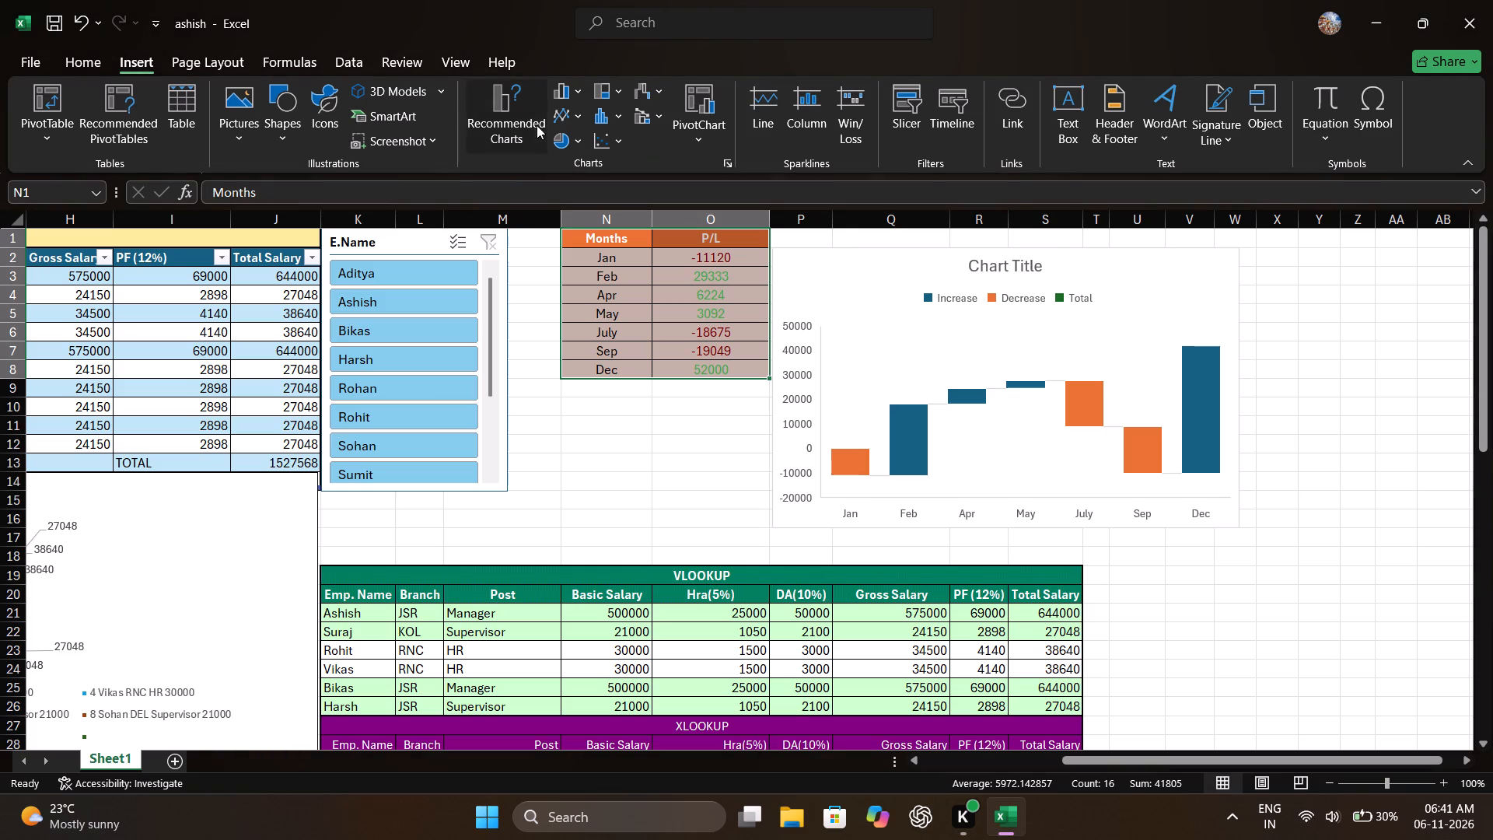
{"action": "left_click", "coordinate": [582, 156]}
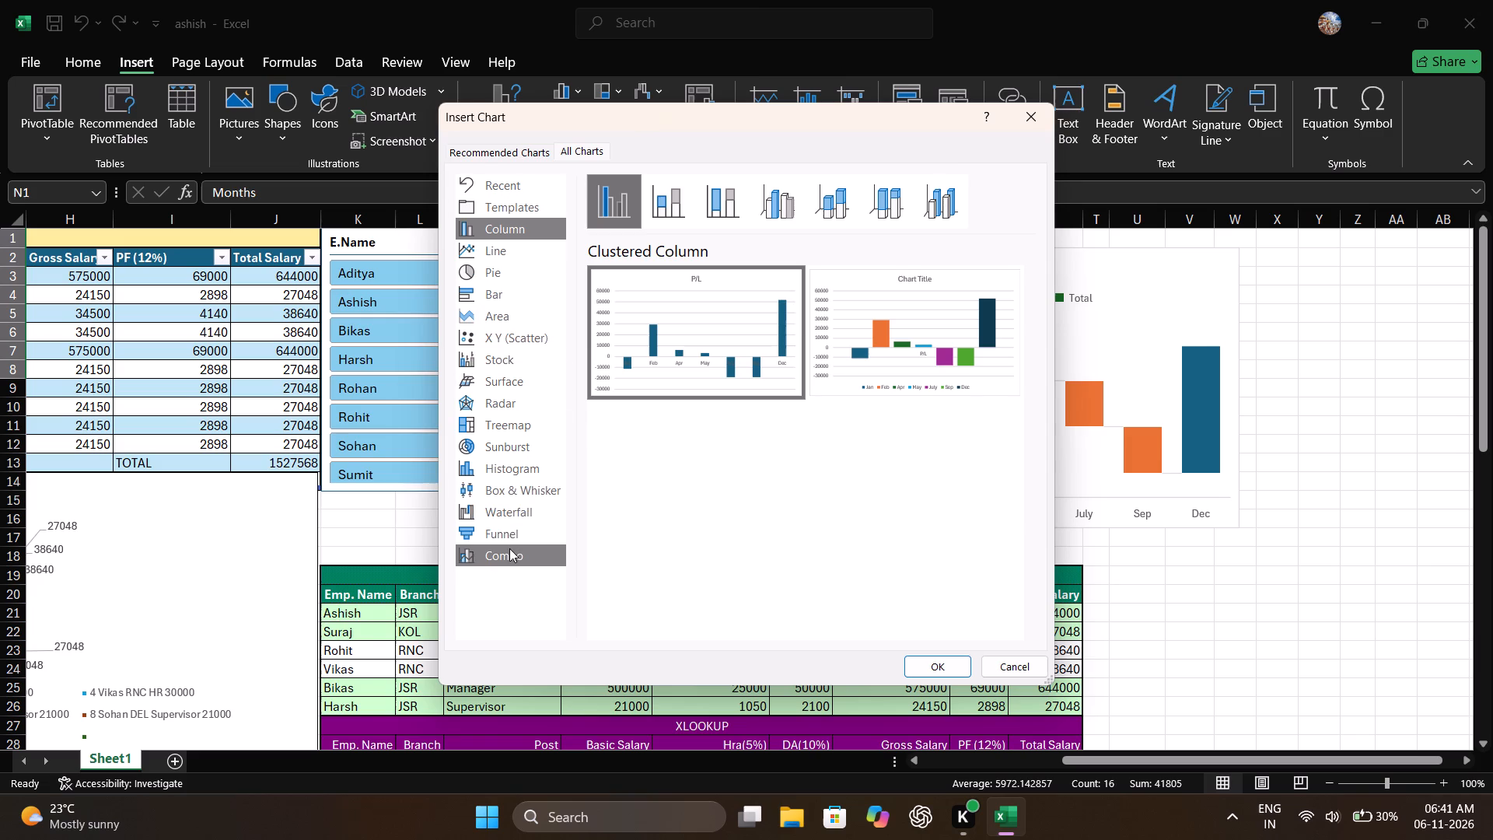
Compare the column chart subtypes for the P/L data, from Clustered and Stacked Column through to 3-D Column.
{"action": "left_click", "coordinate": [496, 236]}
{"action": "left_click", "coordinate": [692, 217]}
{"action": "left_click", "coordinate": [746, 202]}
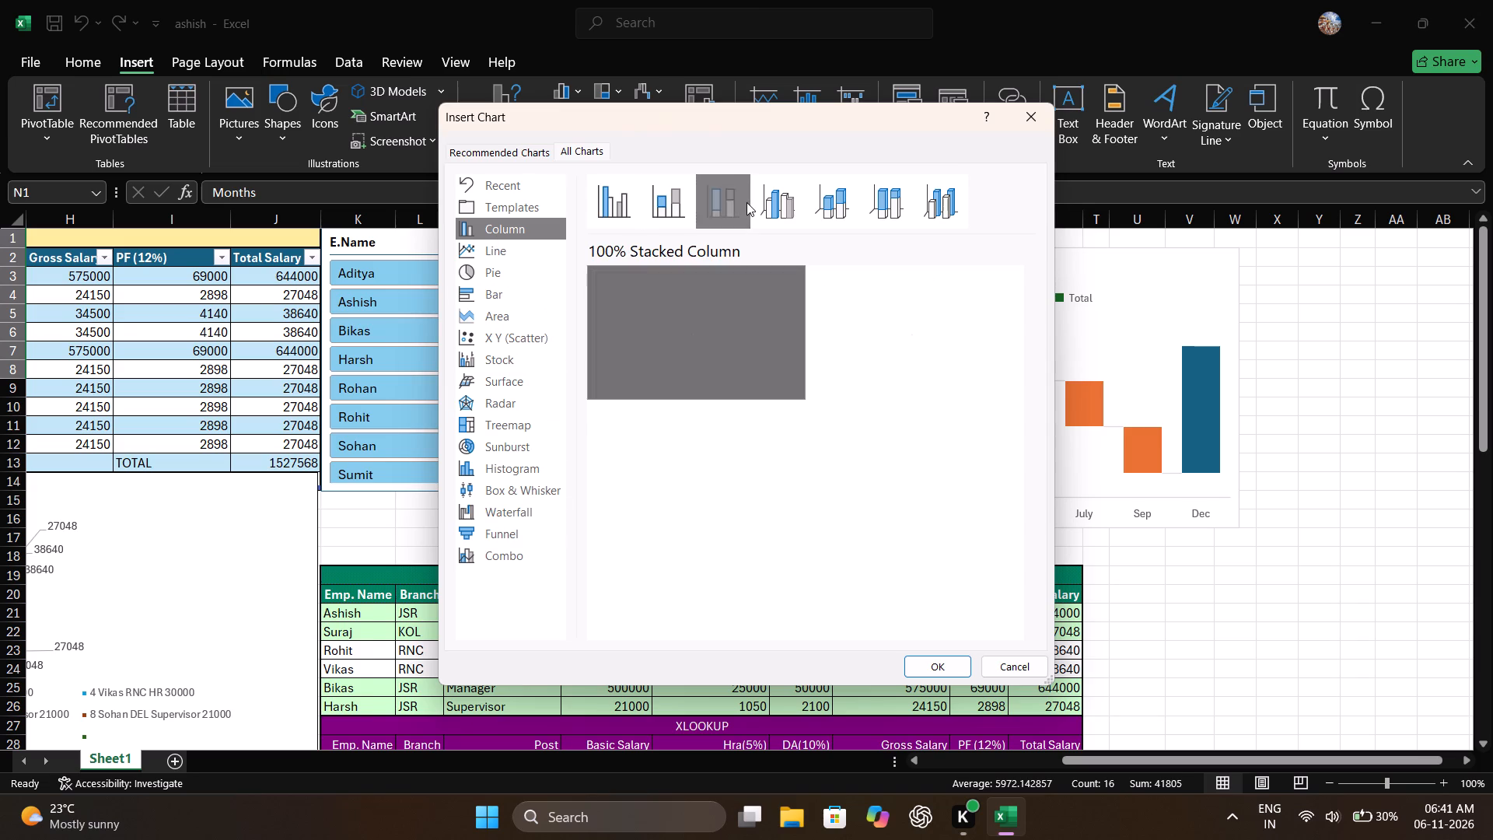
{"action": "left_click", "coordinate": [809, 191]}
{"action": "left_click", "coordinate": [876, 191]}
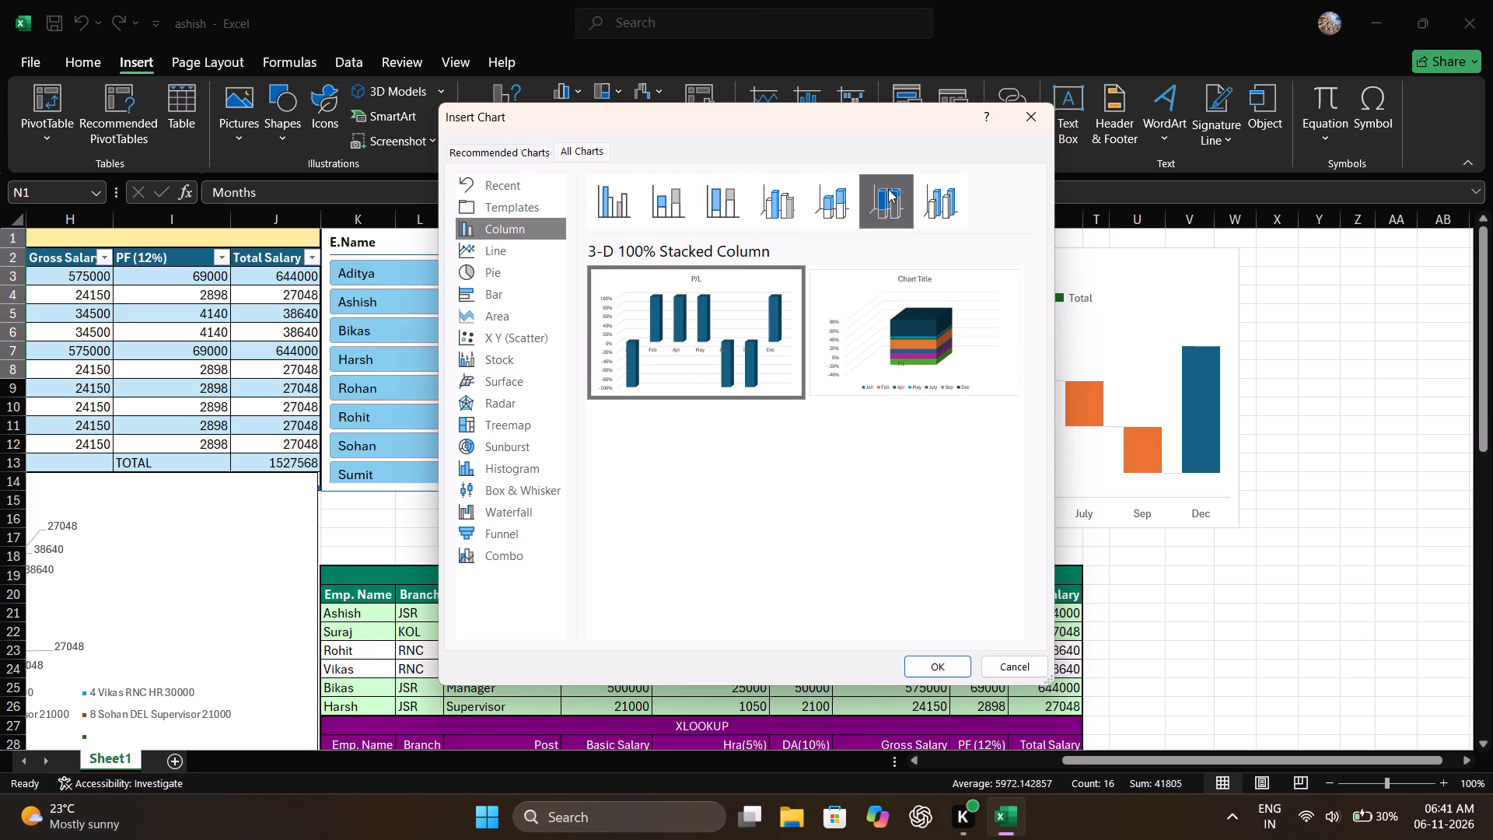
{"action": "left_click", "coordinate": [938, 193]}
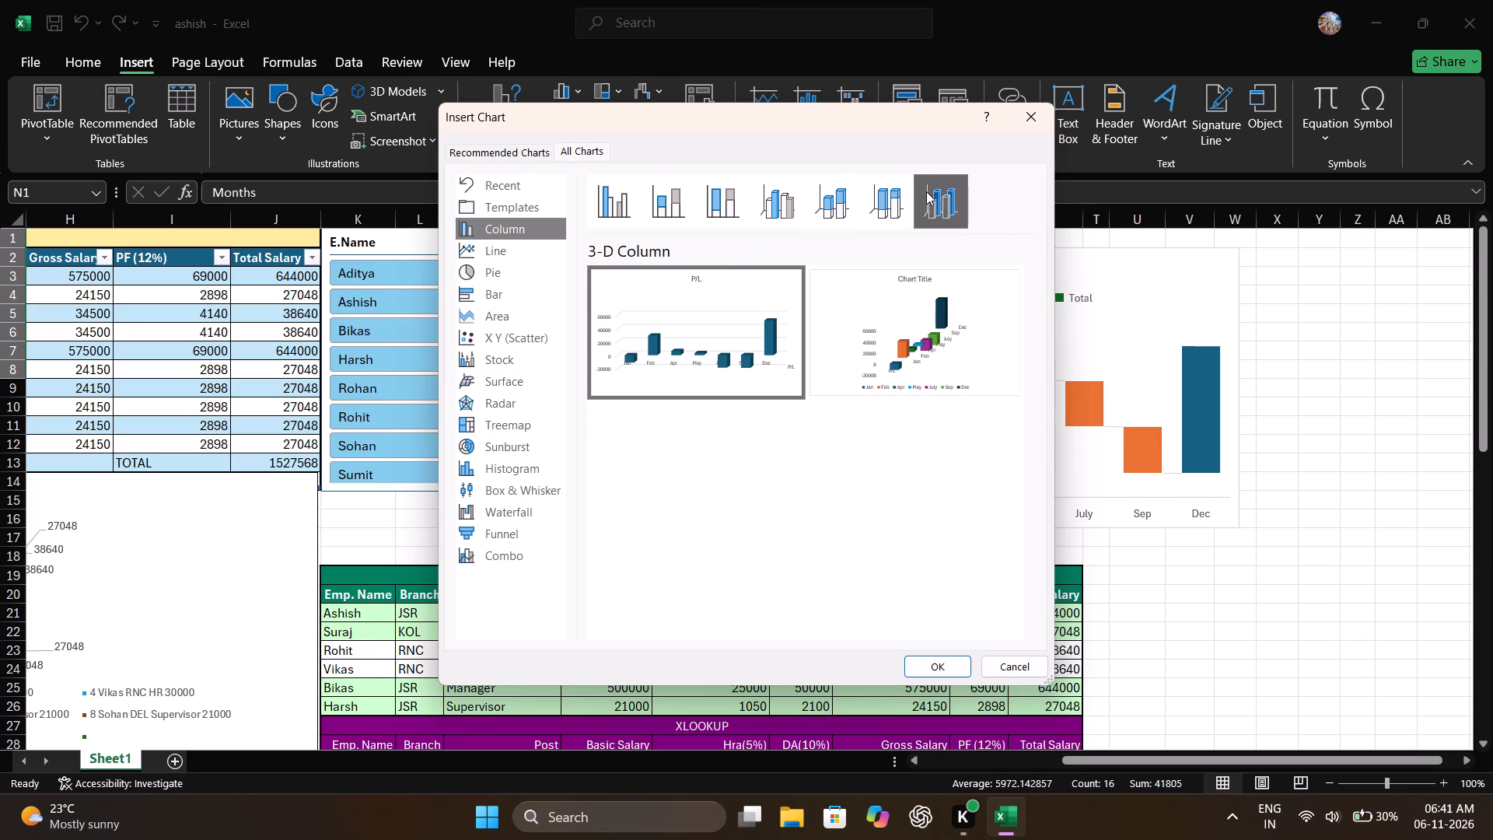
{"action": "left_click", "coordinate": [890, 184]}
{"action": "left_click", "coordinate": [823, 191]}
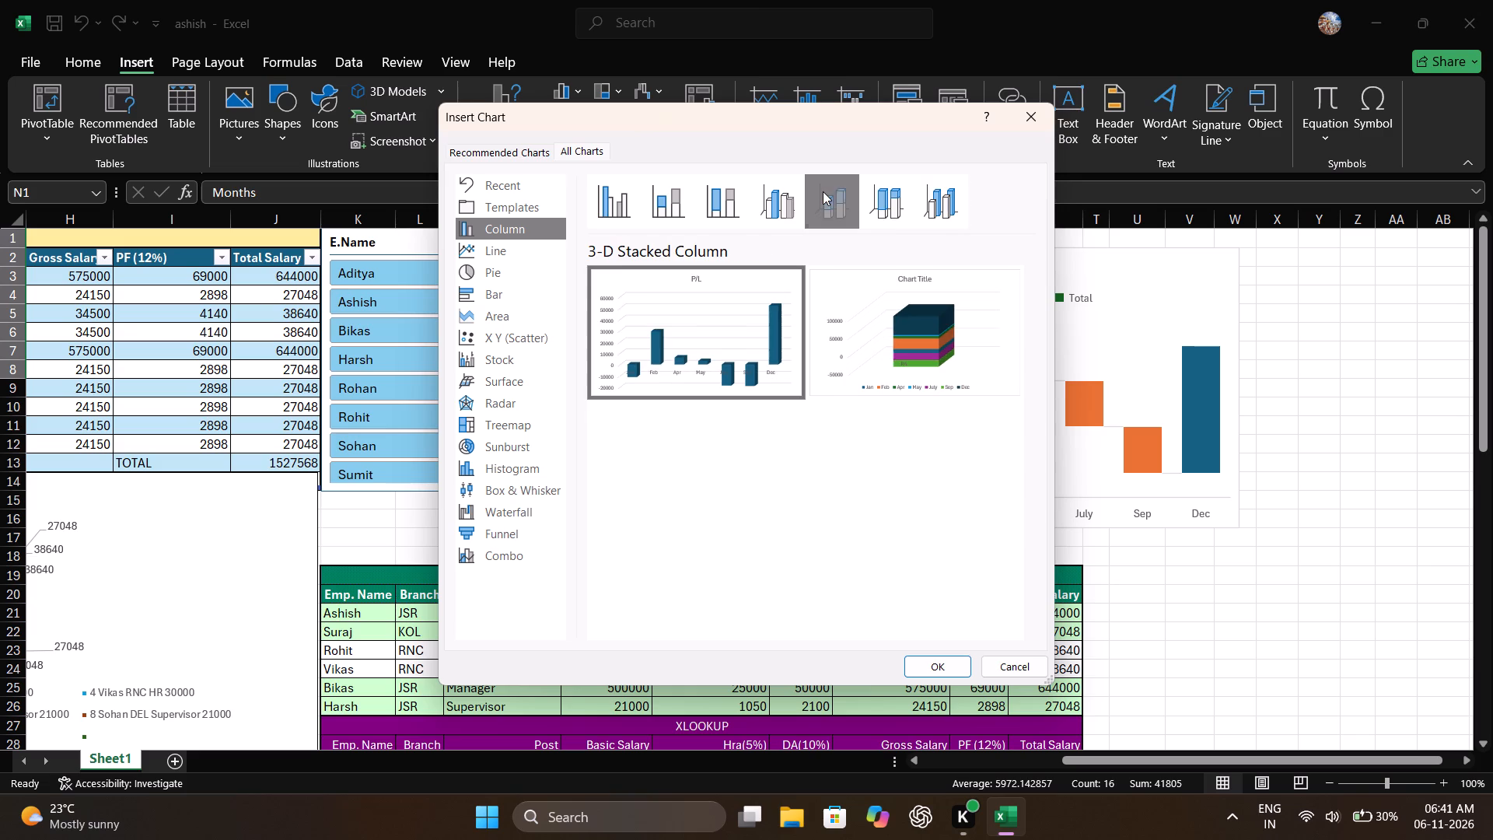
{"action": "left_click", "coordinate": [753, 202]}
{"action": "left_click", "coordinate": [713, 207]}
{"action": "left_click", "coordinate": [679, 207]}
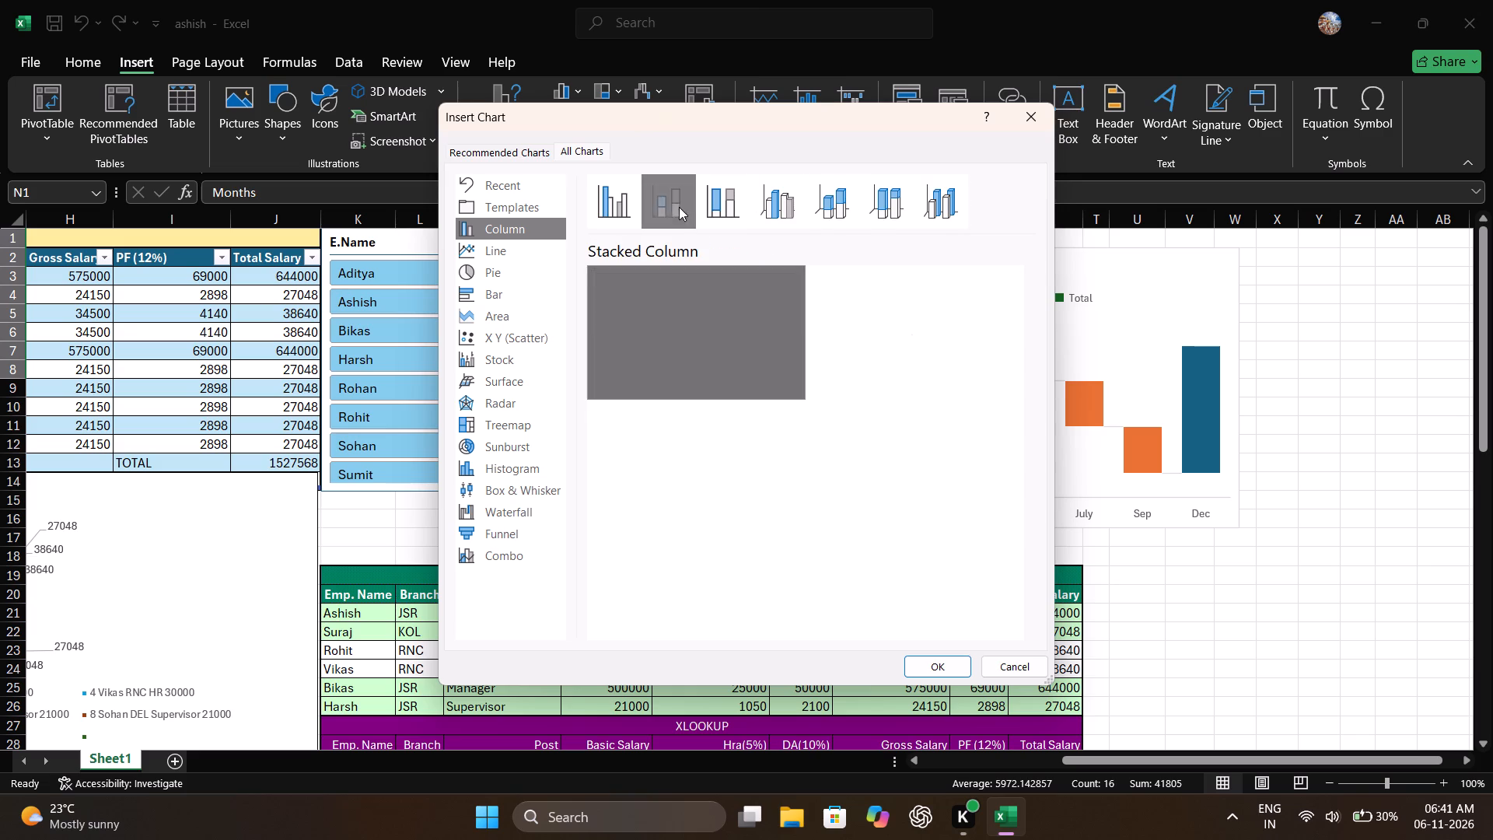
{"action": "left_click", "coordinate": [631, 210]}
Insert a Stacked Column chart of the P/L values by month, using the single-series layout.
{"action": "left_click", "coordinate": [666, 206]}
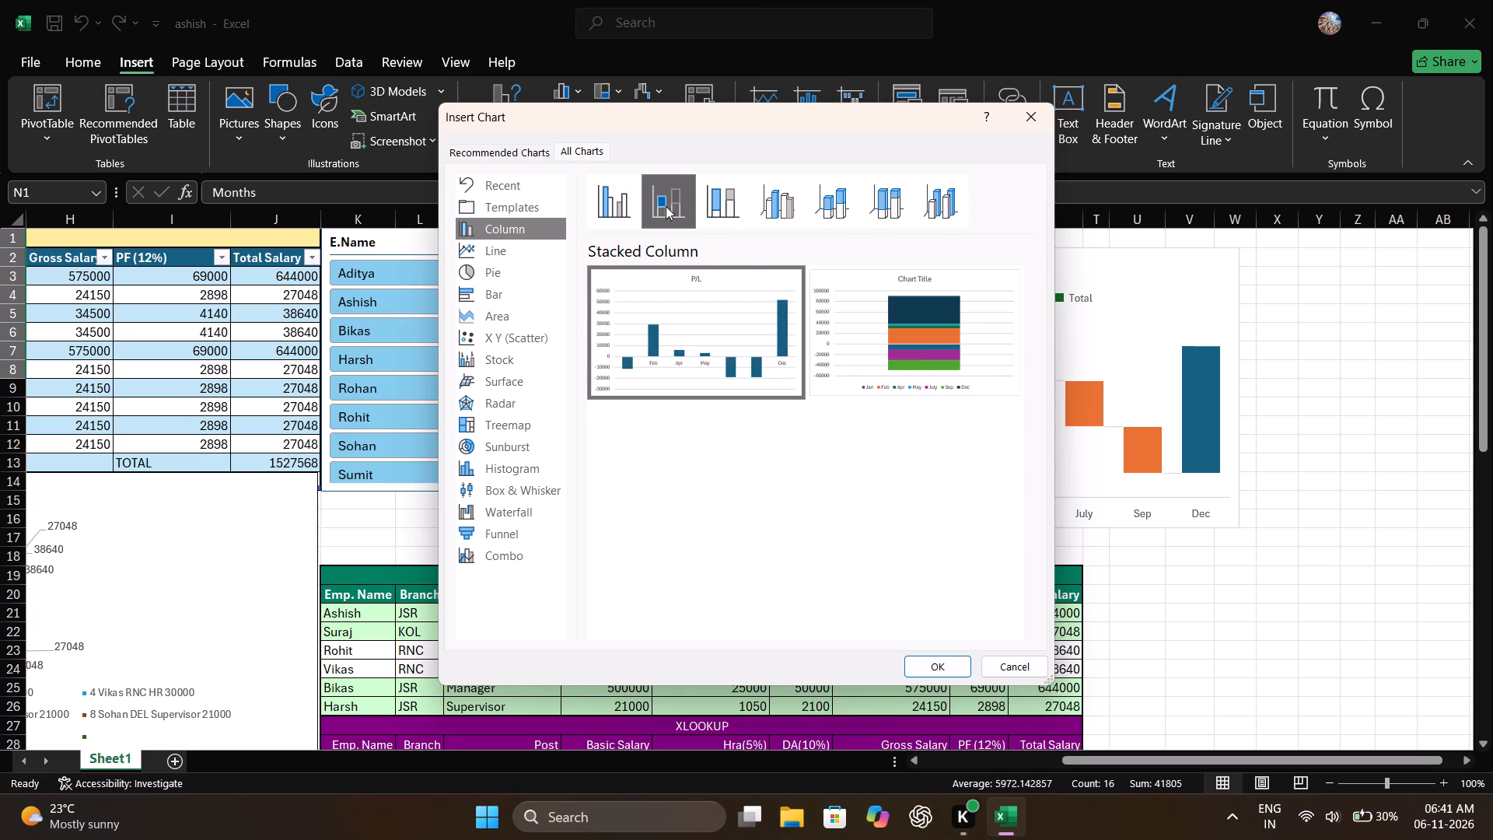
{"action": "left_click", "coordinate": [702, 322]}
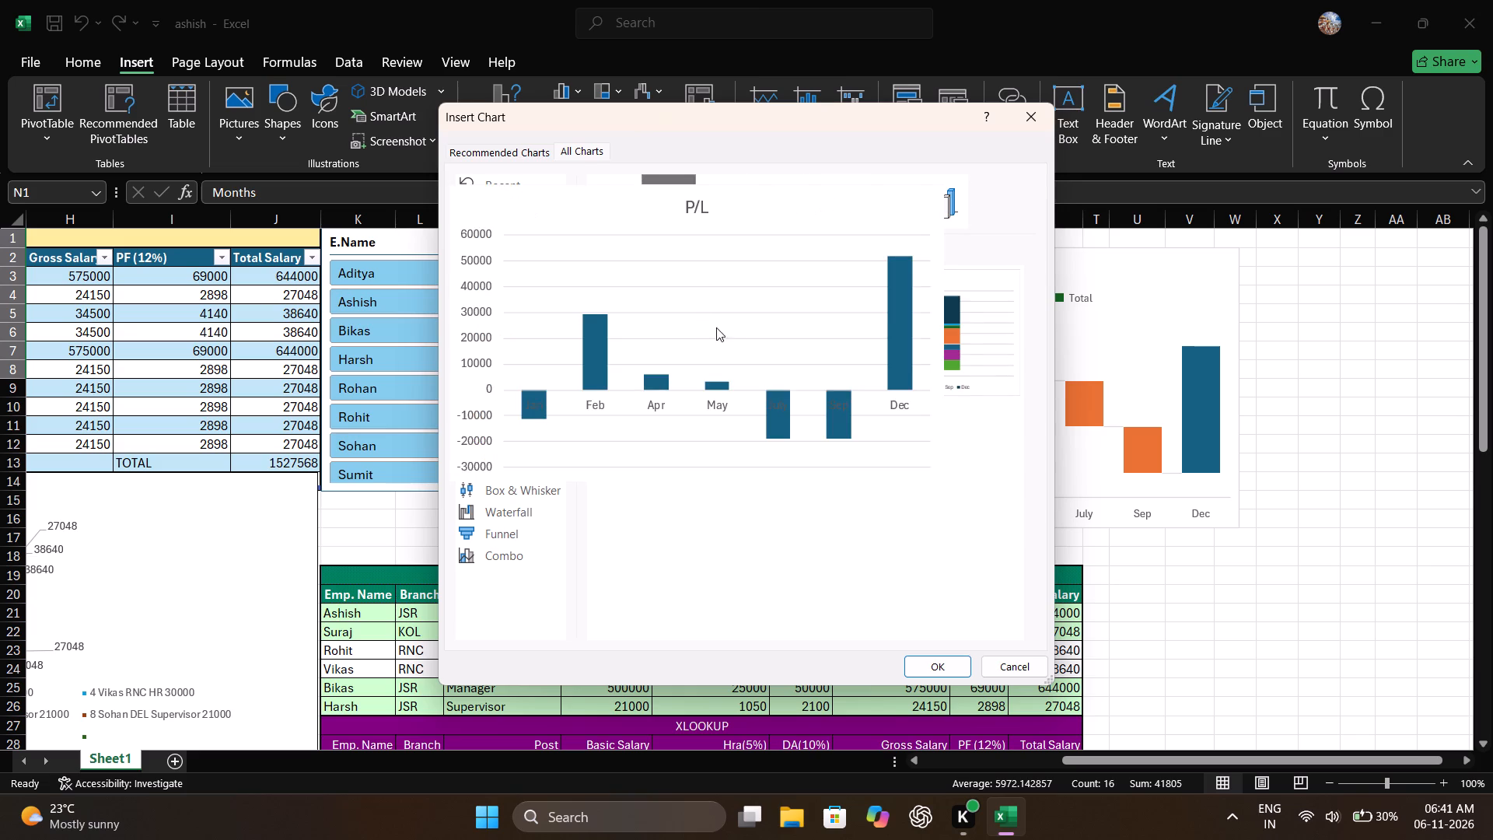
{"action": "left_click", "coordinate": [943, 670]}
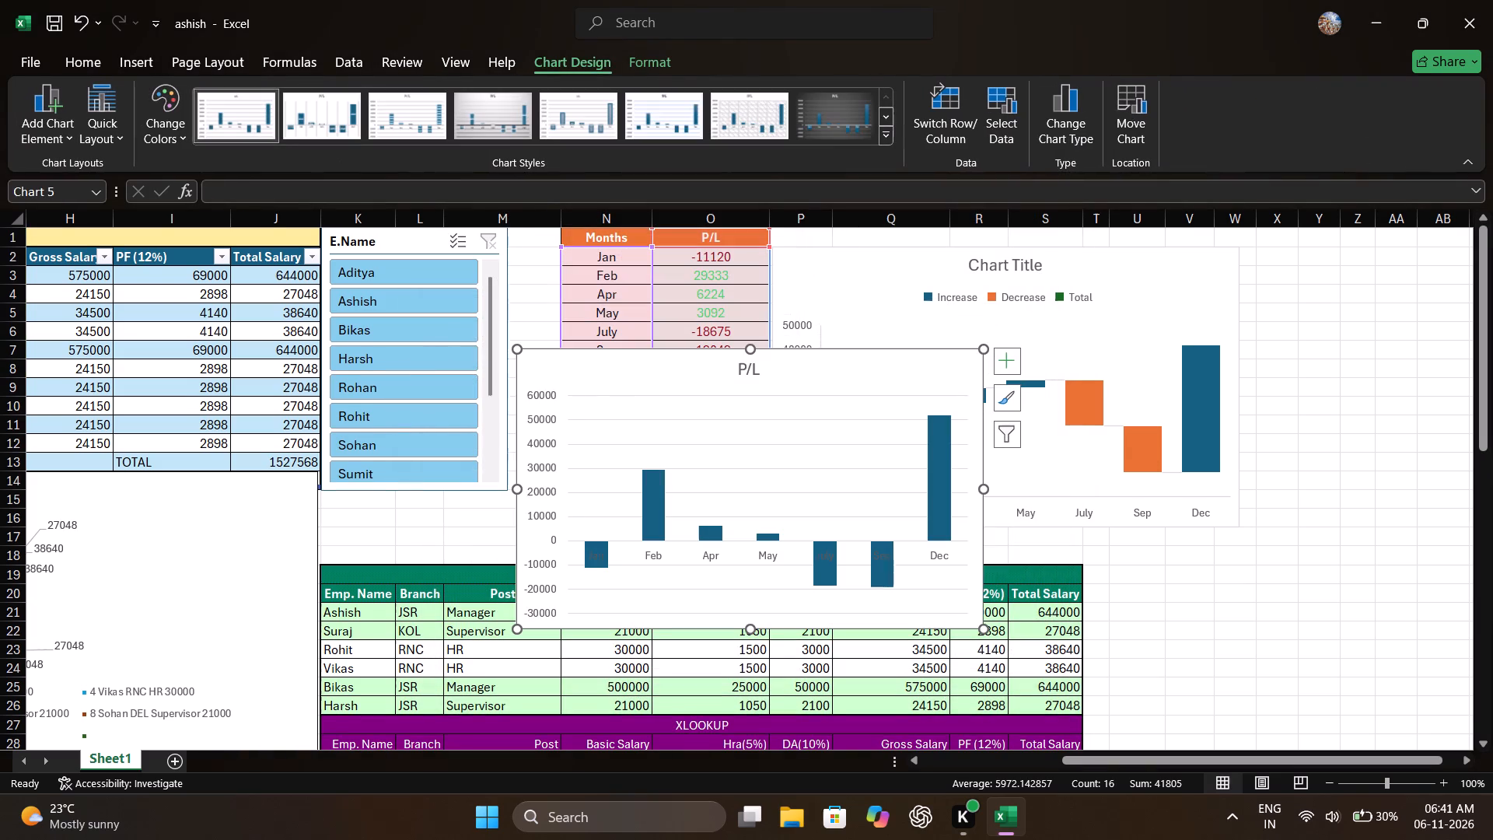
Move the new P/L column chart to about columns R to AA, partly over the waterfall chart.
{"action": "left_click_drag", "start_coordinate": [851, 375], "coordinate": [1205, 344]}
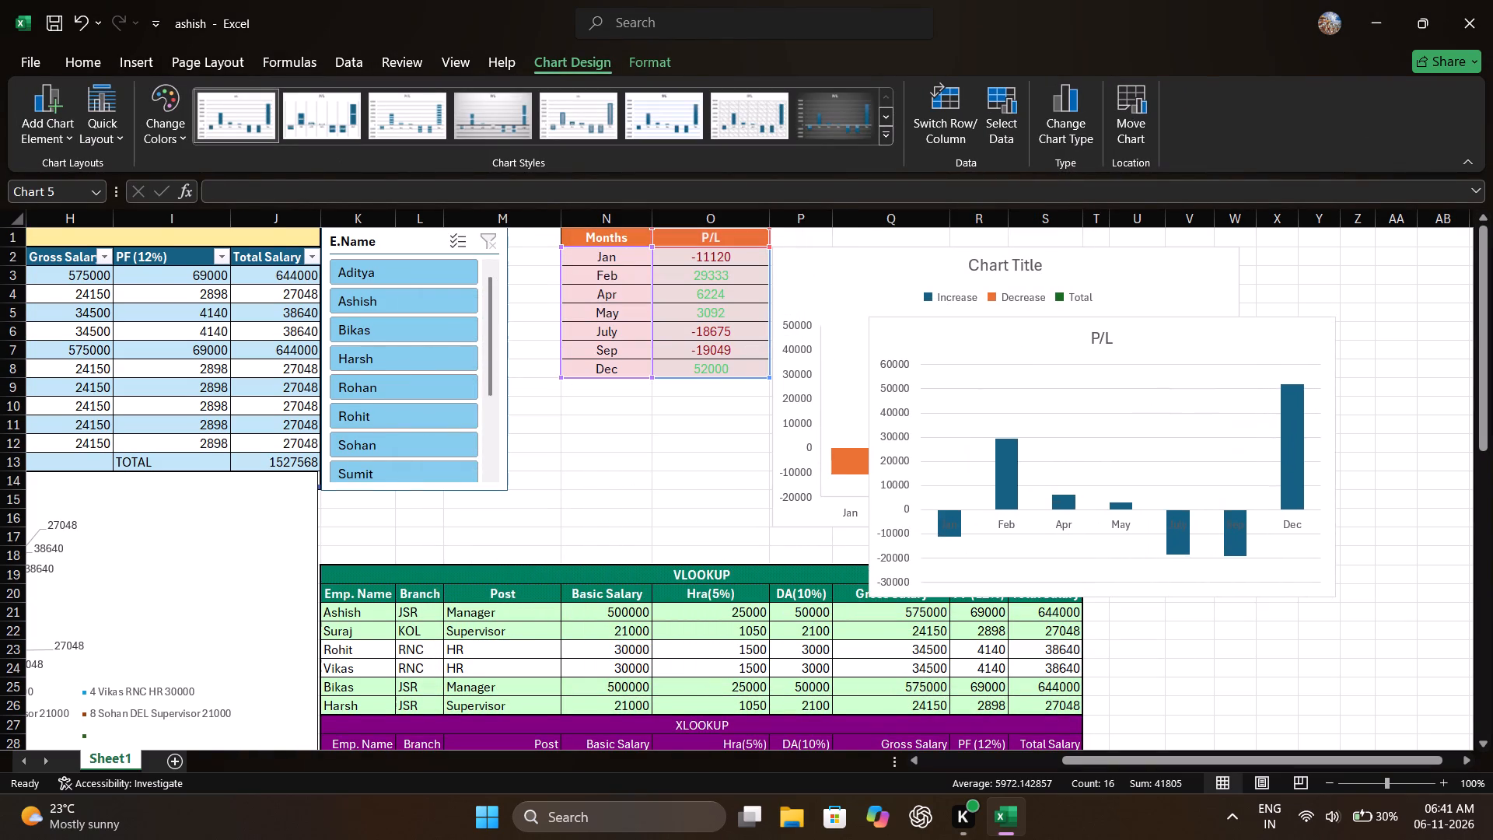
{"action": "left_click_drag", "start_coordinate": [1205, 344], "coordinate": [1263, 336]}
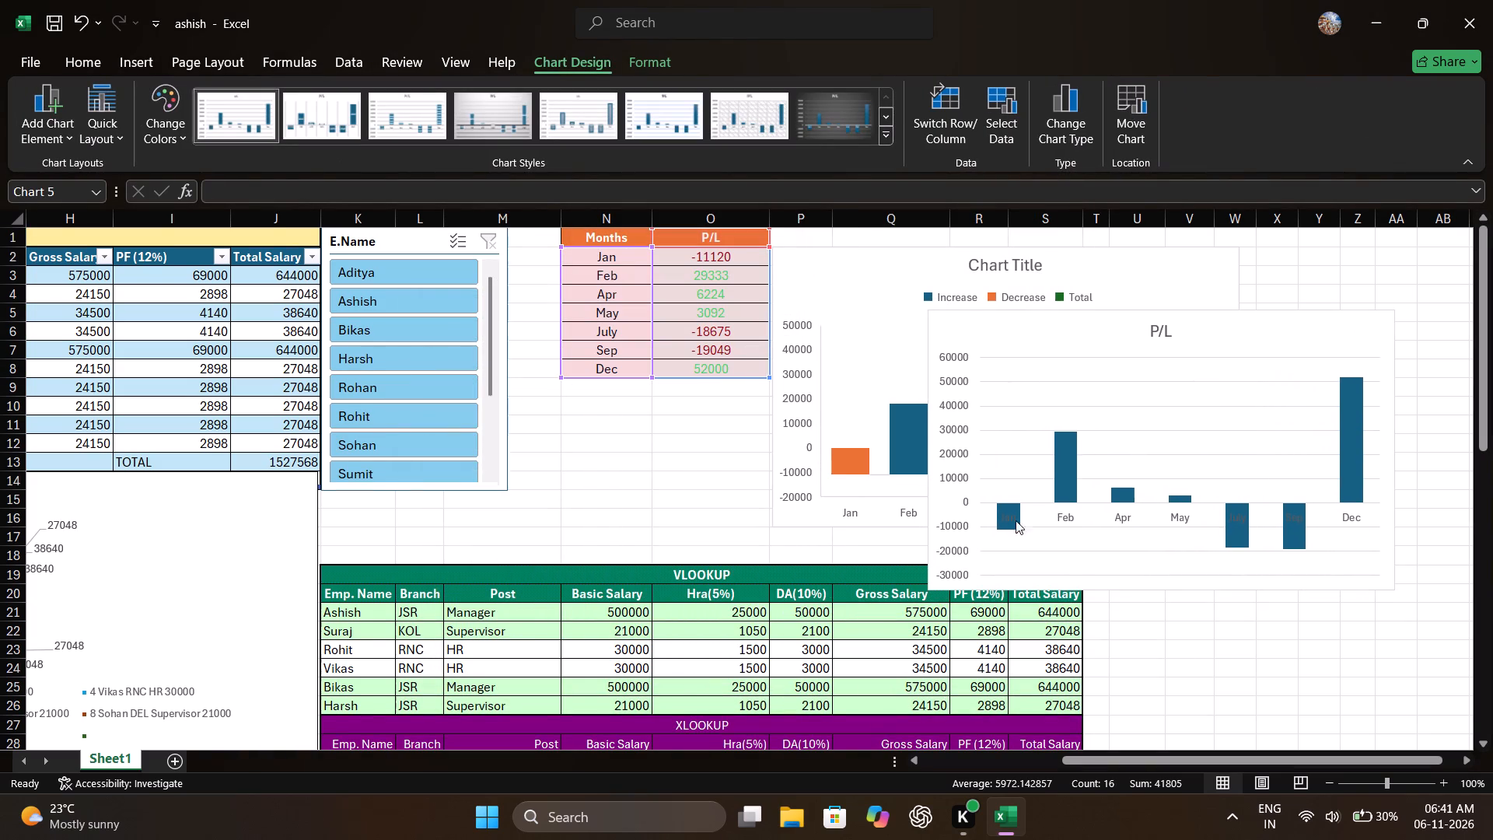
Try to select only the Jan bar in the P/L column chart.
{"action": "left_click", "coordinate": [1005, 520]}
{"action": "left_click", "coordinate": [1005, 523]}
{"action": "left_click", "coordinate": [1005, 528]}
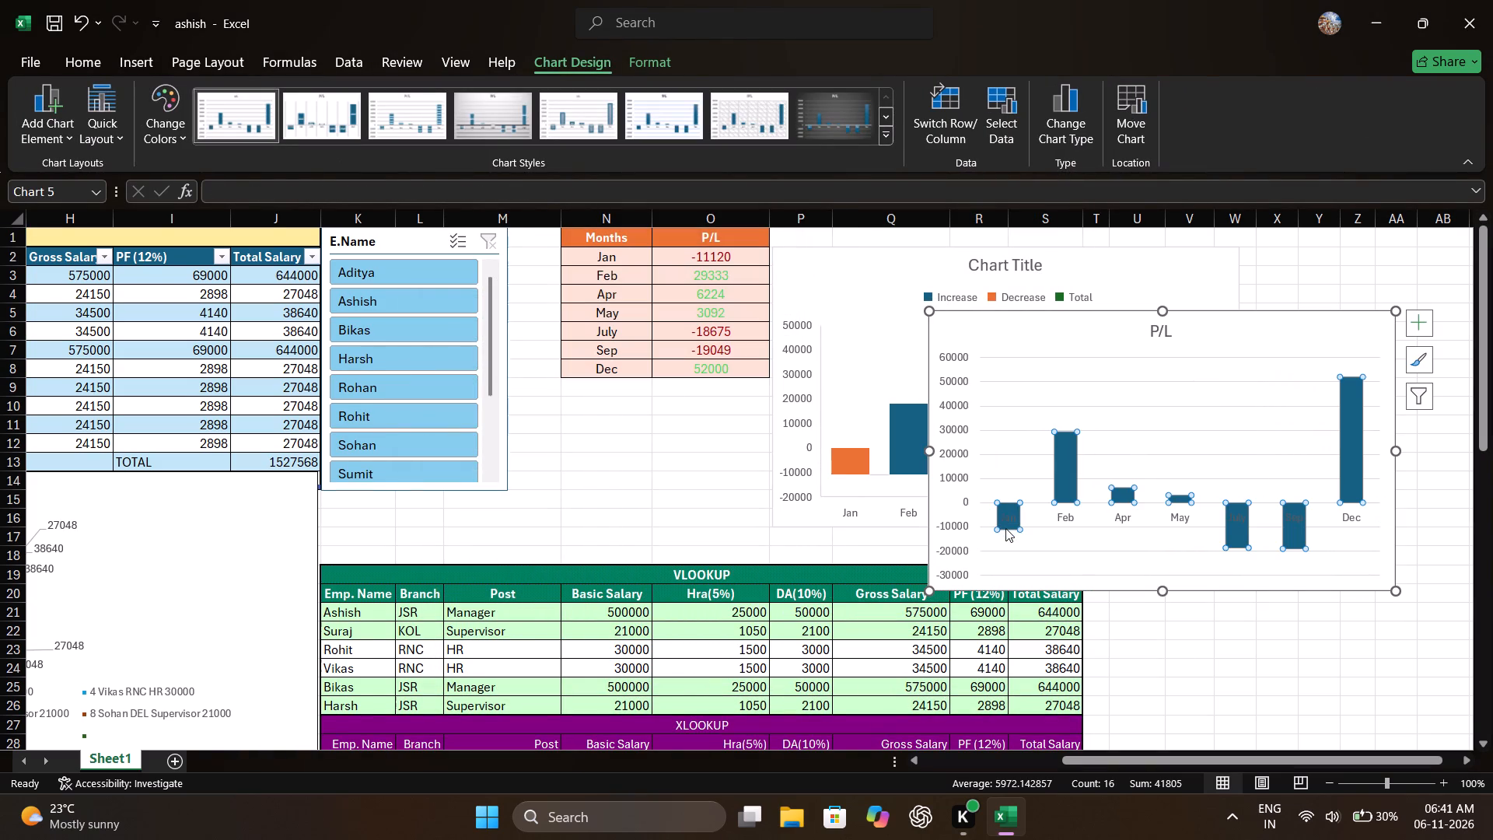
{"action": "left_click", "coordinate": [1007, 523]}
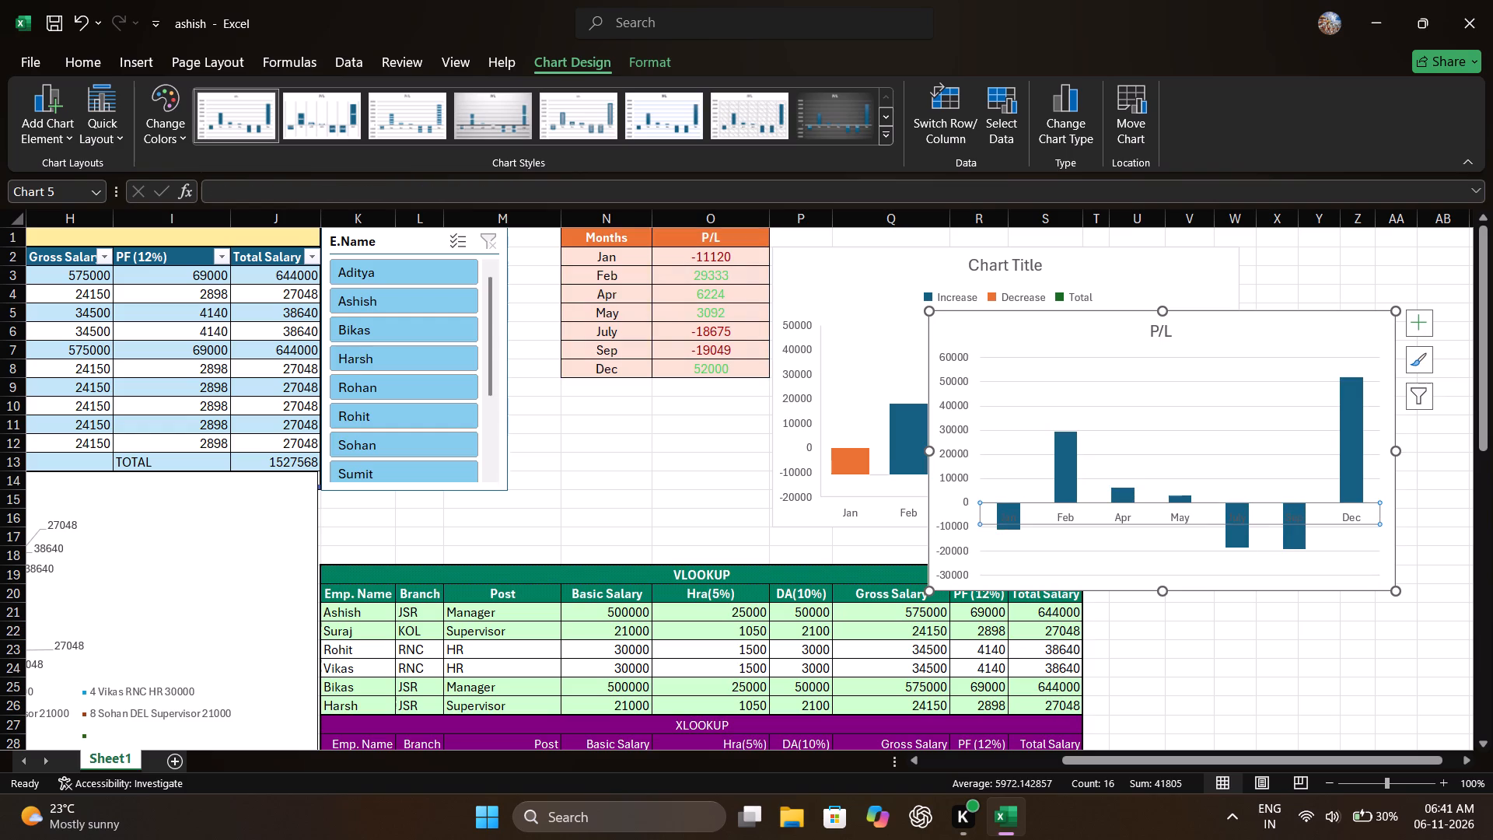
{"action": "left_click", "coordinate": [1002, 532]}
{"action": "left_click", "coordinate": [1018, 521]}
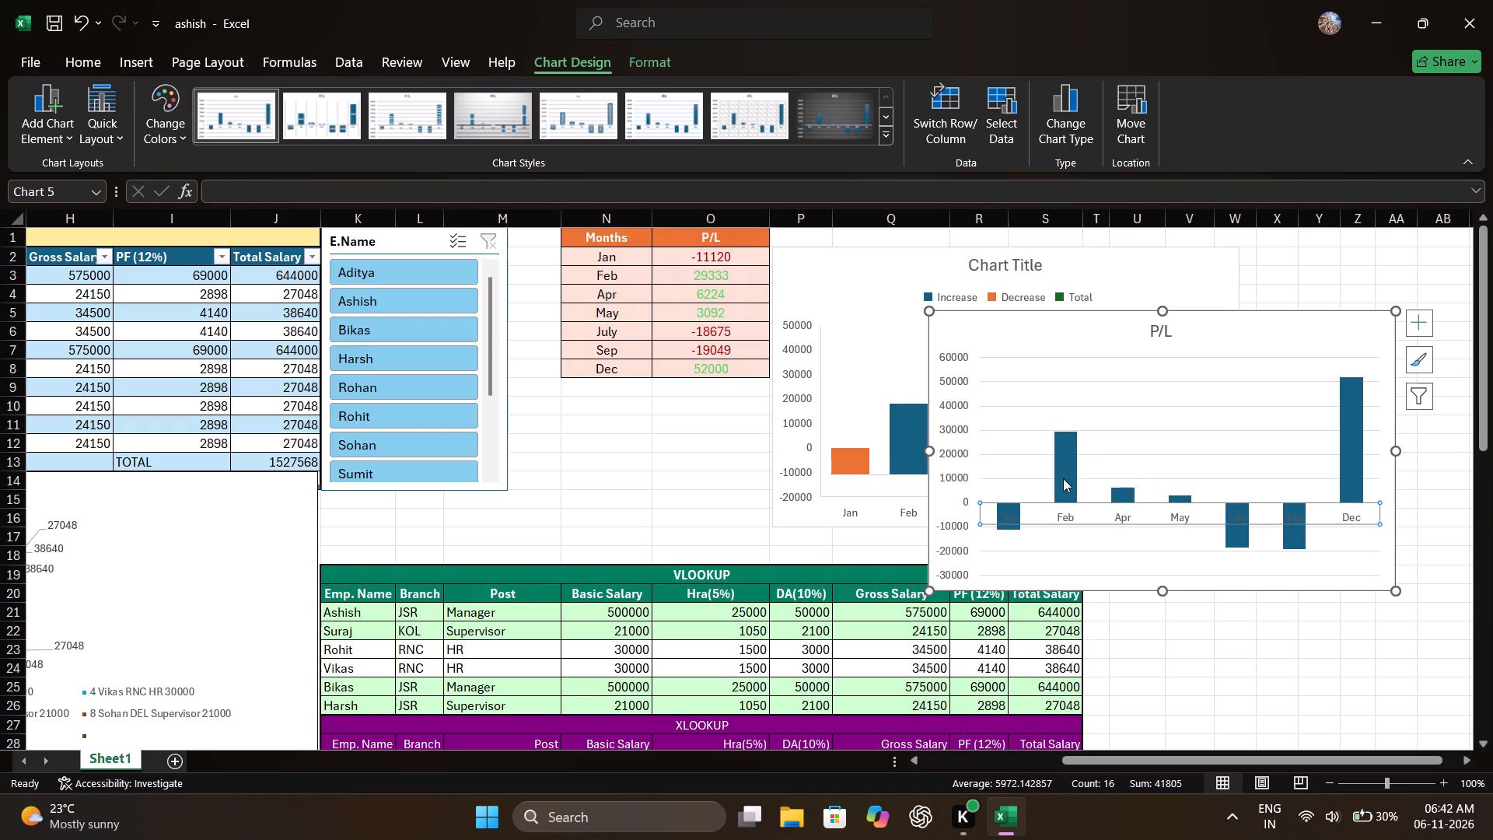
Open the fill options for the Feb bar alone in the P/L column chart.
{"action": "left_click", "coordinate": [1070, 468]}
{"action": "left_click", "coordinate": [1070, 468]}
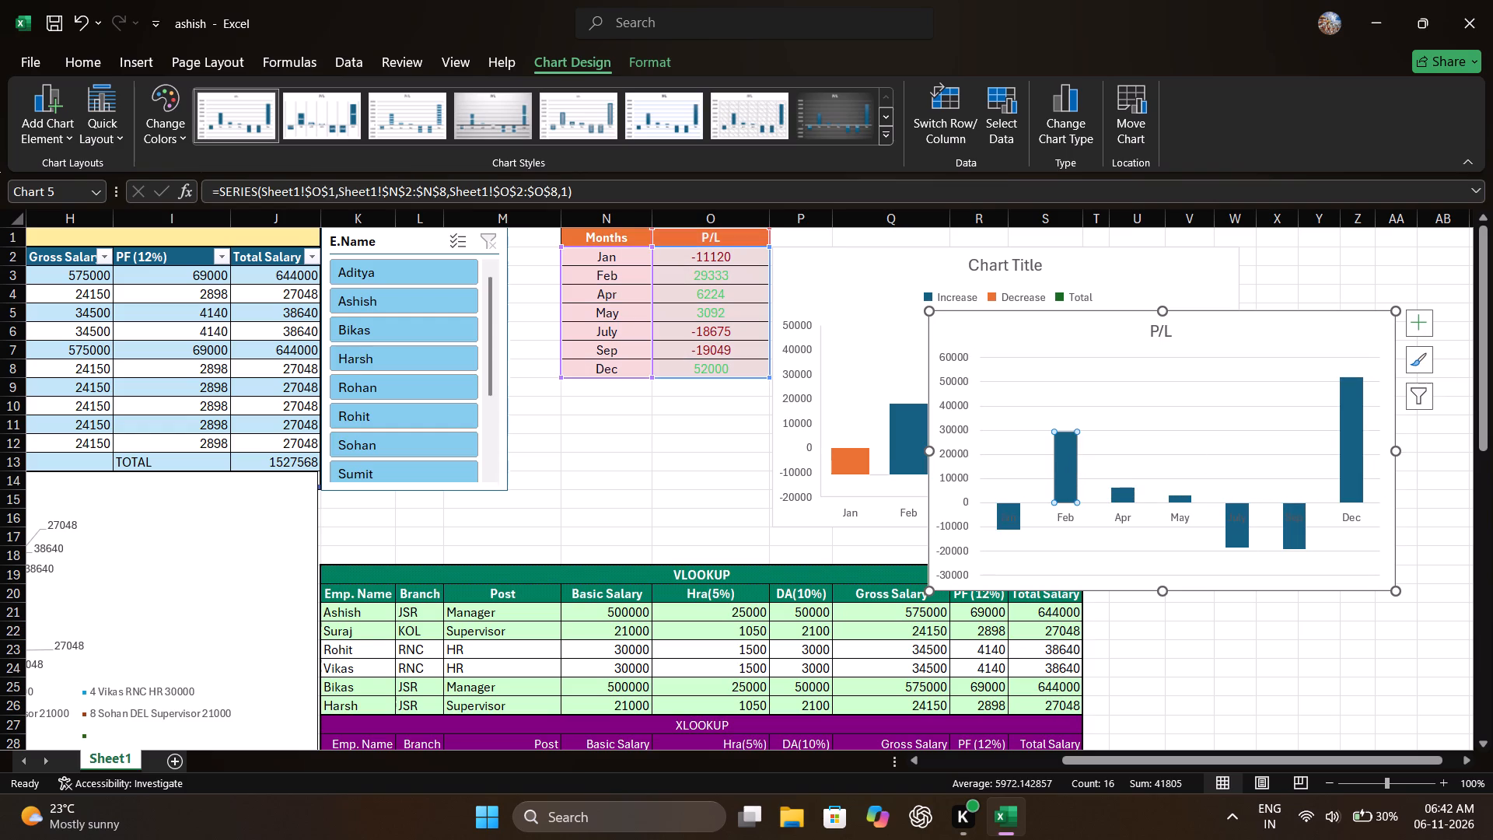
{"action": "double_click", "coordinate": [1062, 475]}
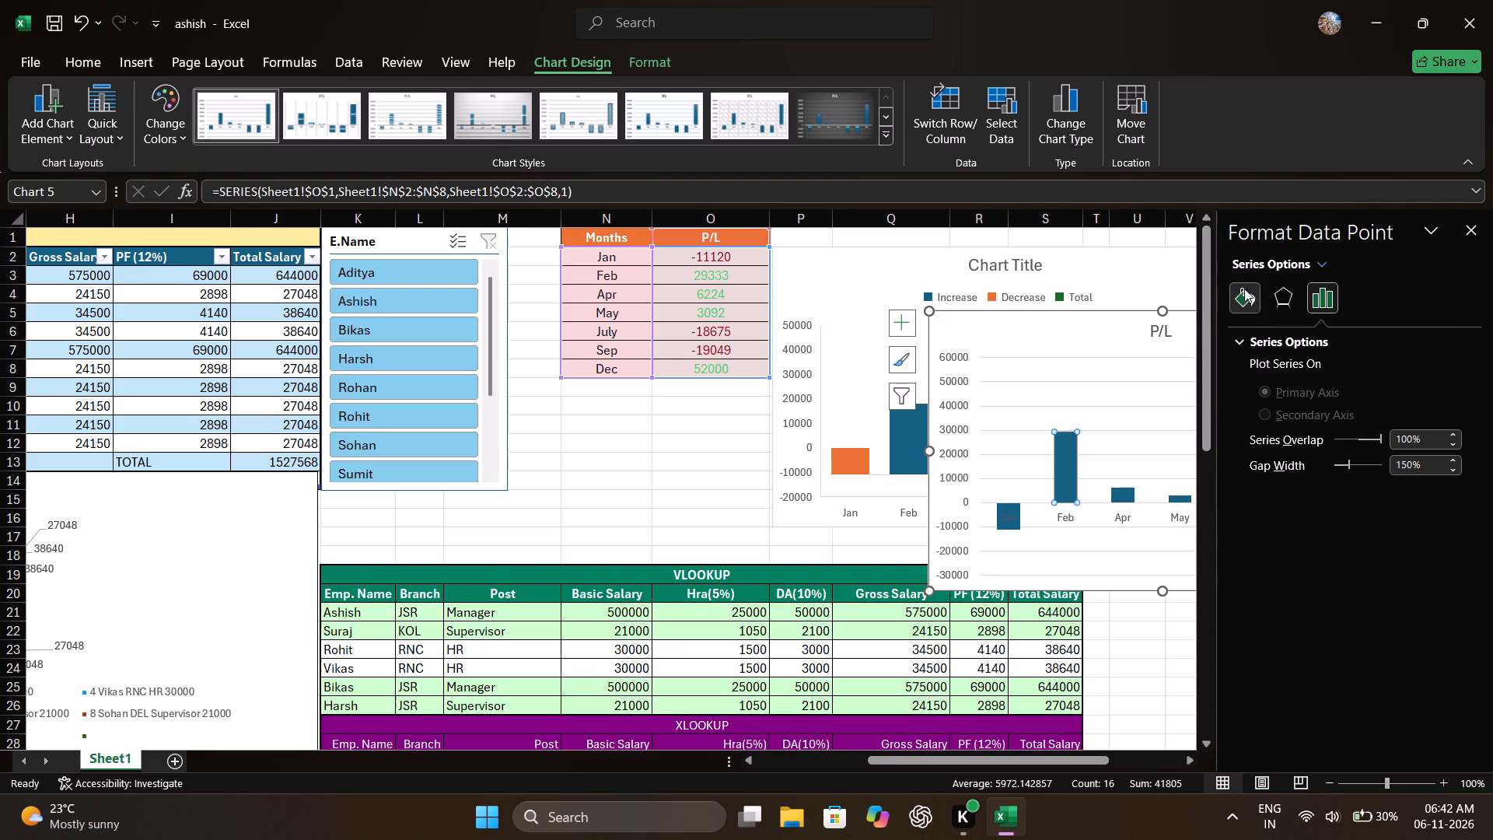
{"action": "left_click", "coordinate": [1244, 289]}
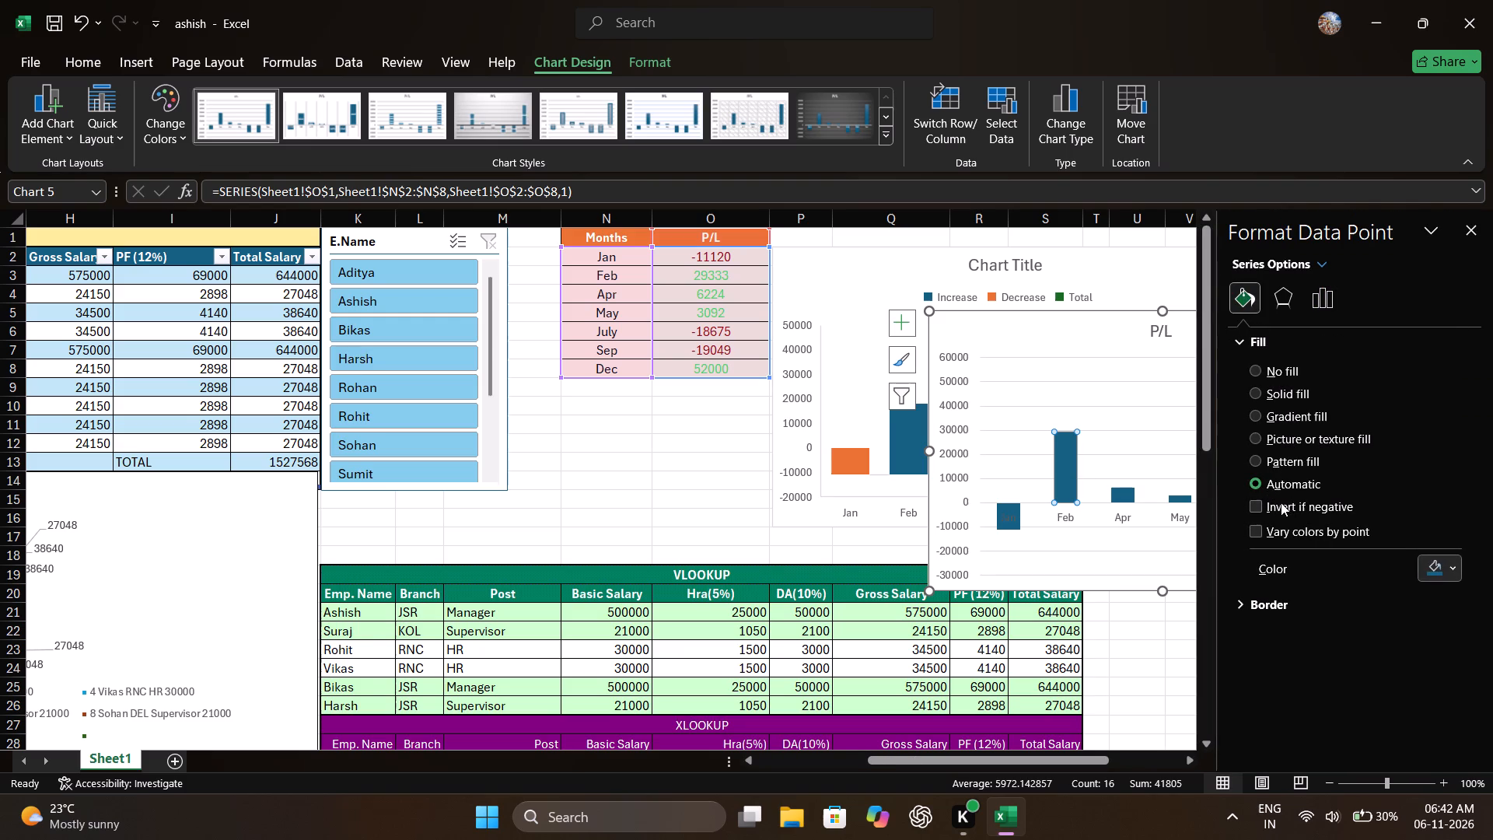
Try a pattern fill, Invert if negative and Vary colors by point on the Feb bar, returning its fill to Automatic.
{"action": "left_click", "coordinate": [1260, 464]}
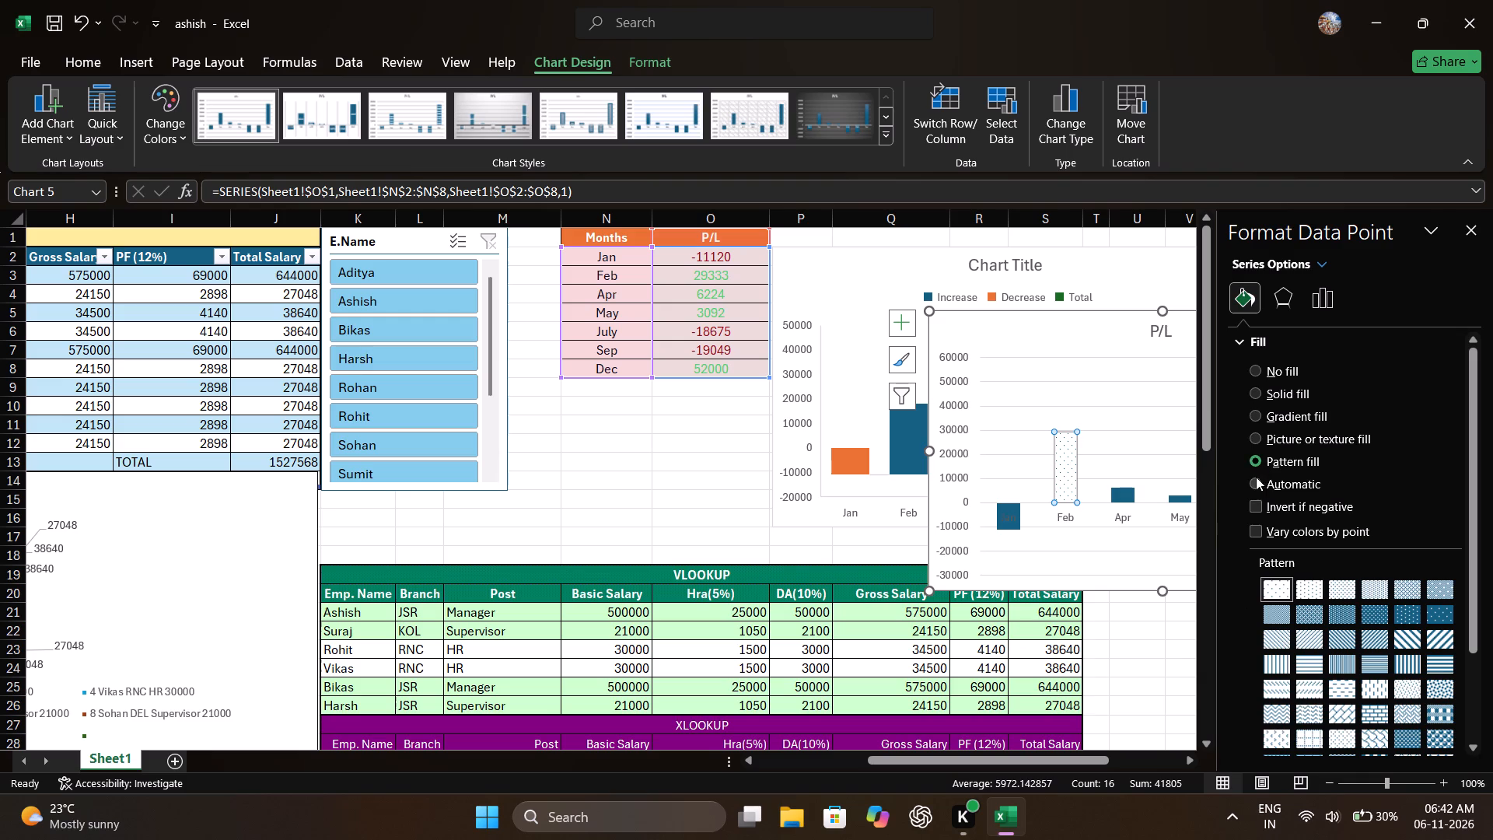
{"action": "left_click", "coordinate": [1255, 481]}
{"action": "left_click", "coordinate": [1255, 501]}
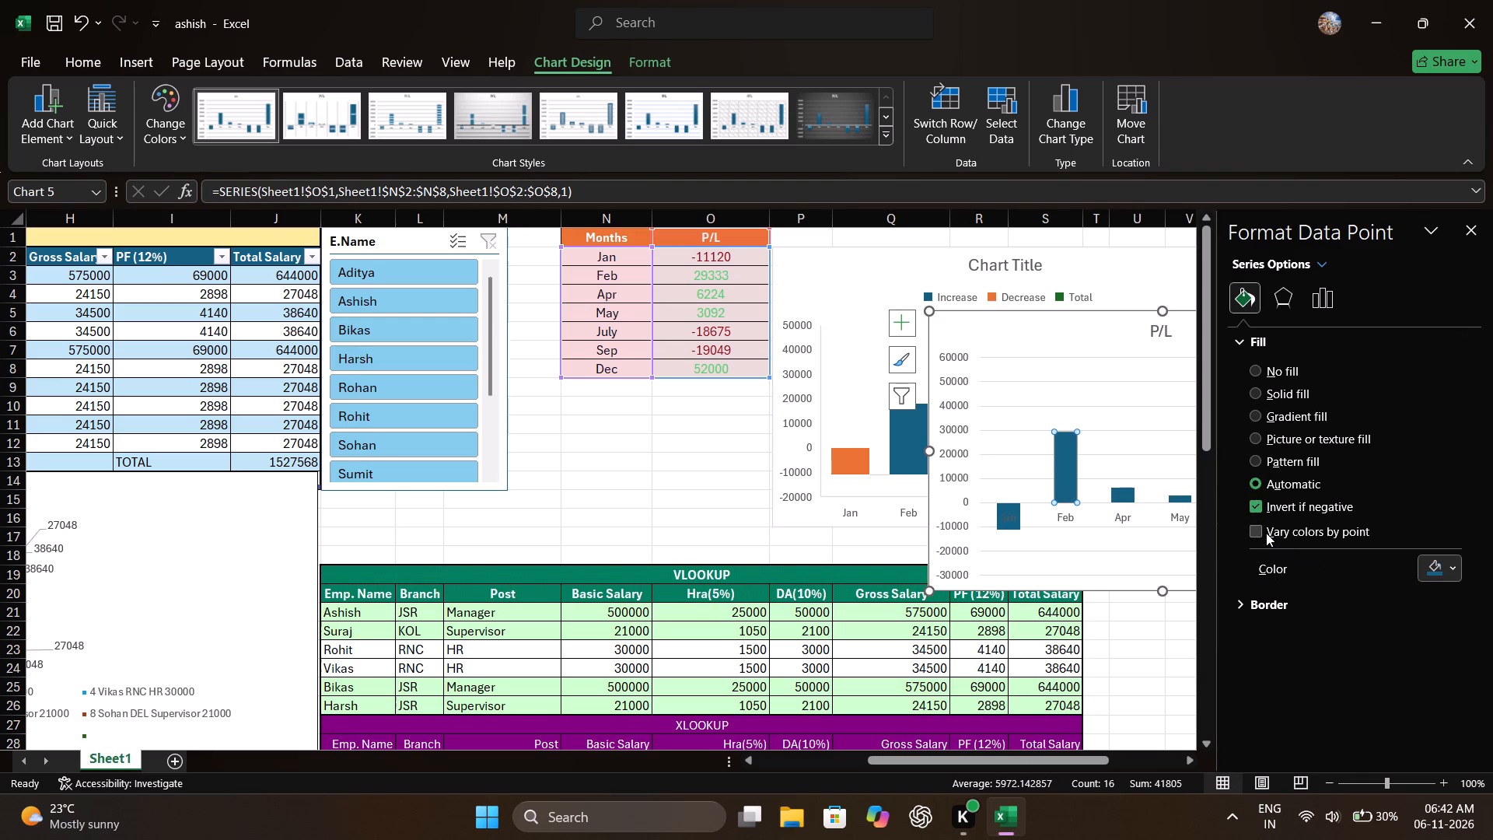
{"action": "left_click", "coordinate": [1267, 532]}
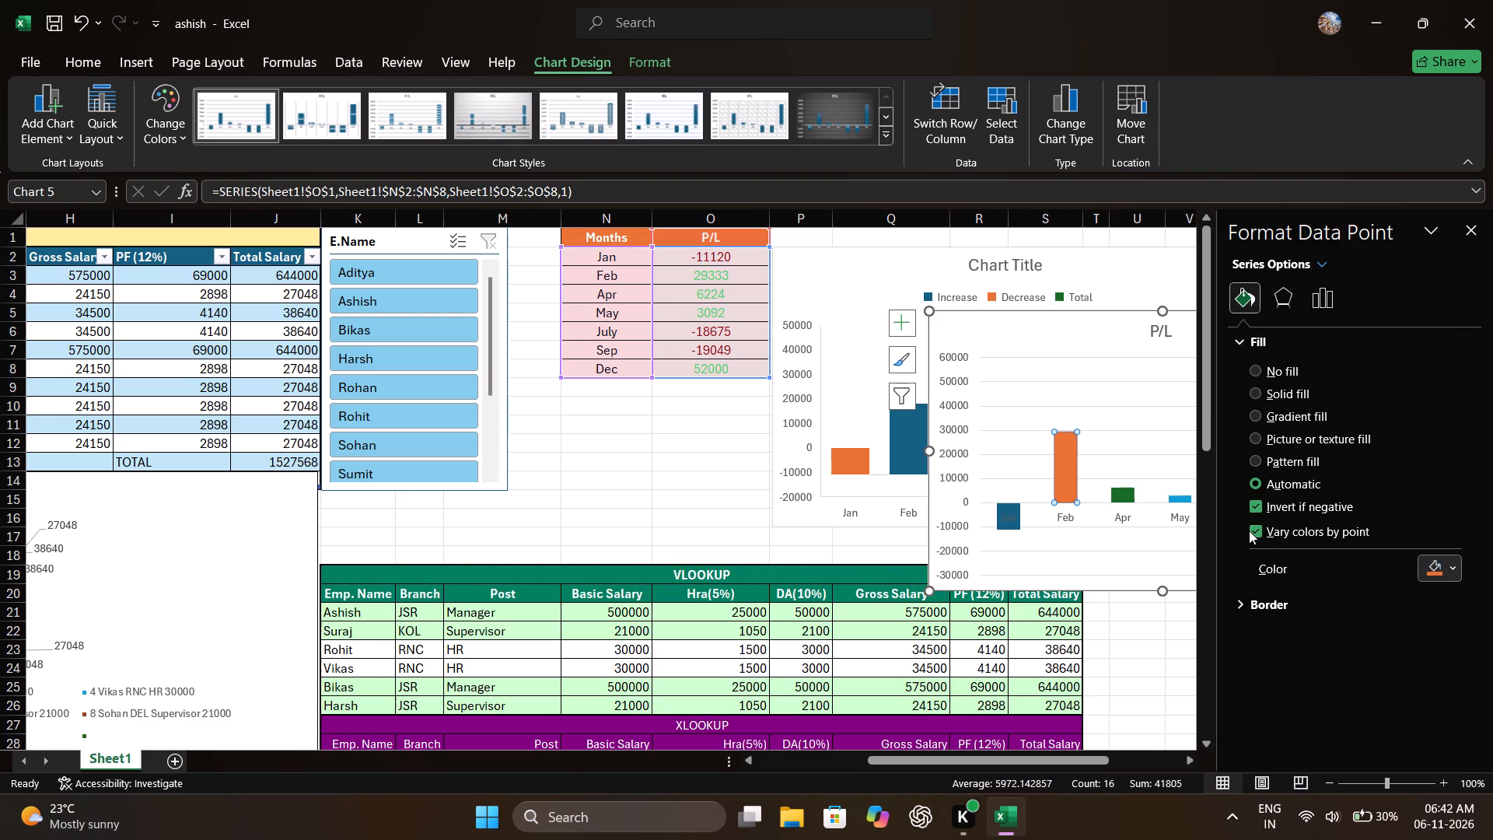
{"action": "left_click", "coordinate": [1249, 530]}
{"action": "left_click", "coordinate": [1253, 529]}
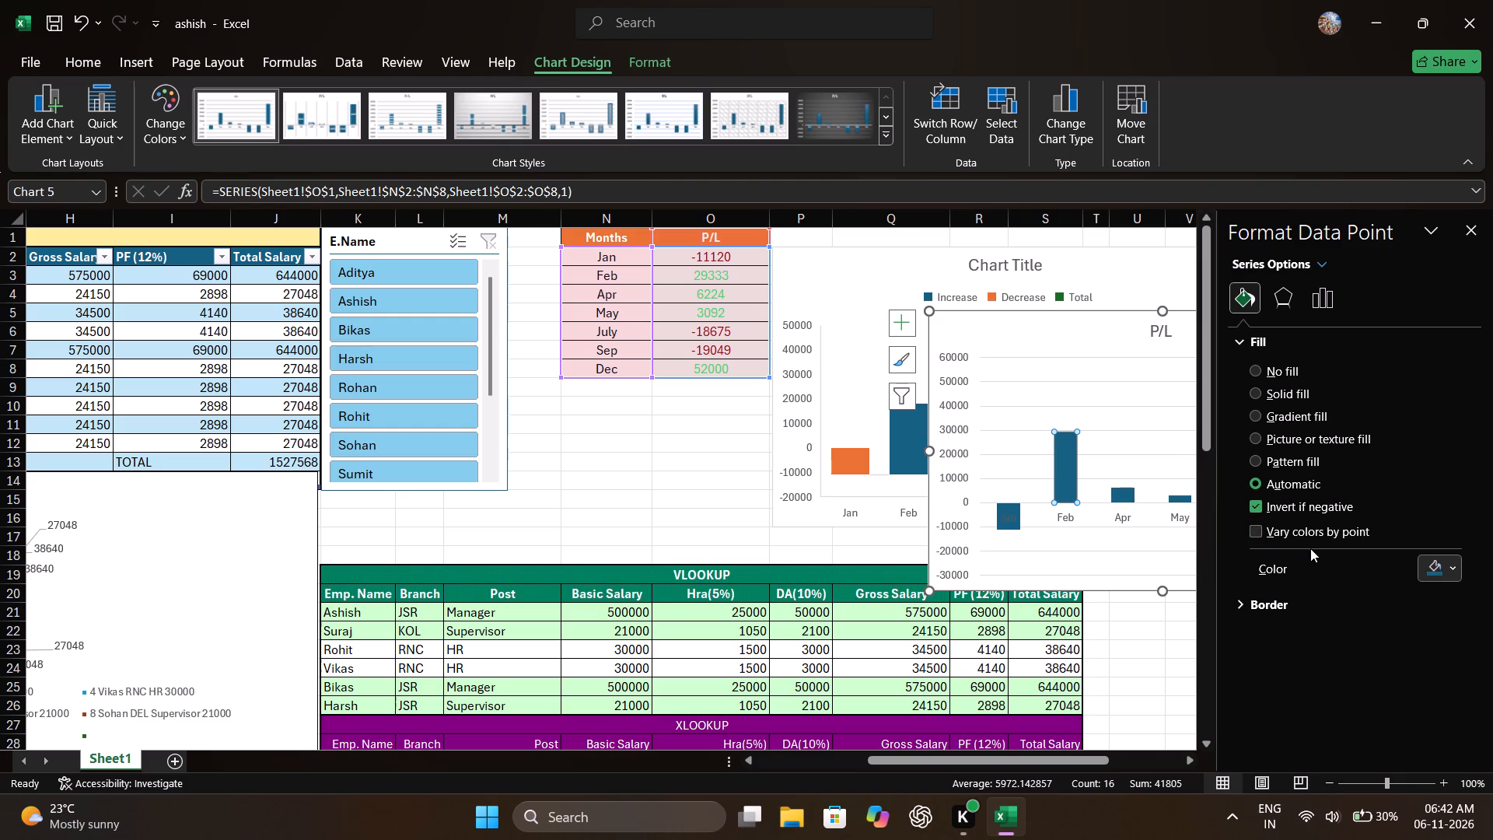
Fill the Feb bar with solid bright green from the theme colours and turn off Invert if negative.
{"action": "left_click", "coordinate": [1454, 567]}
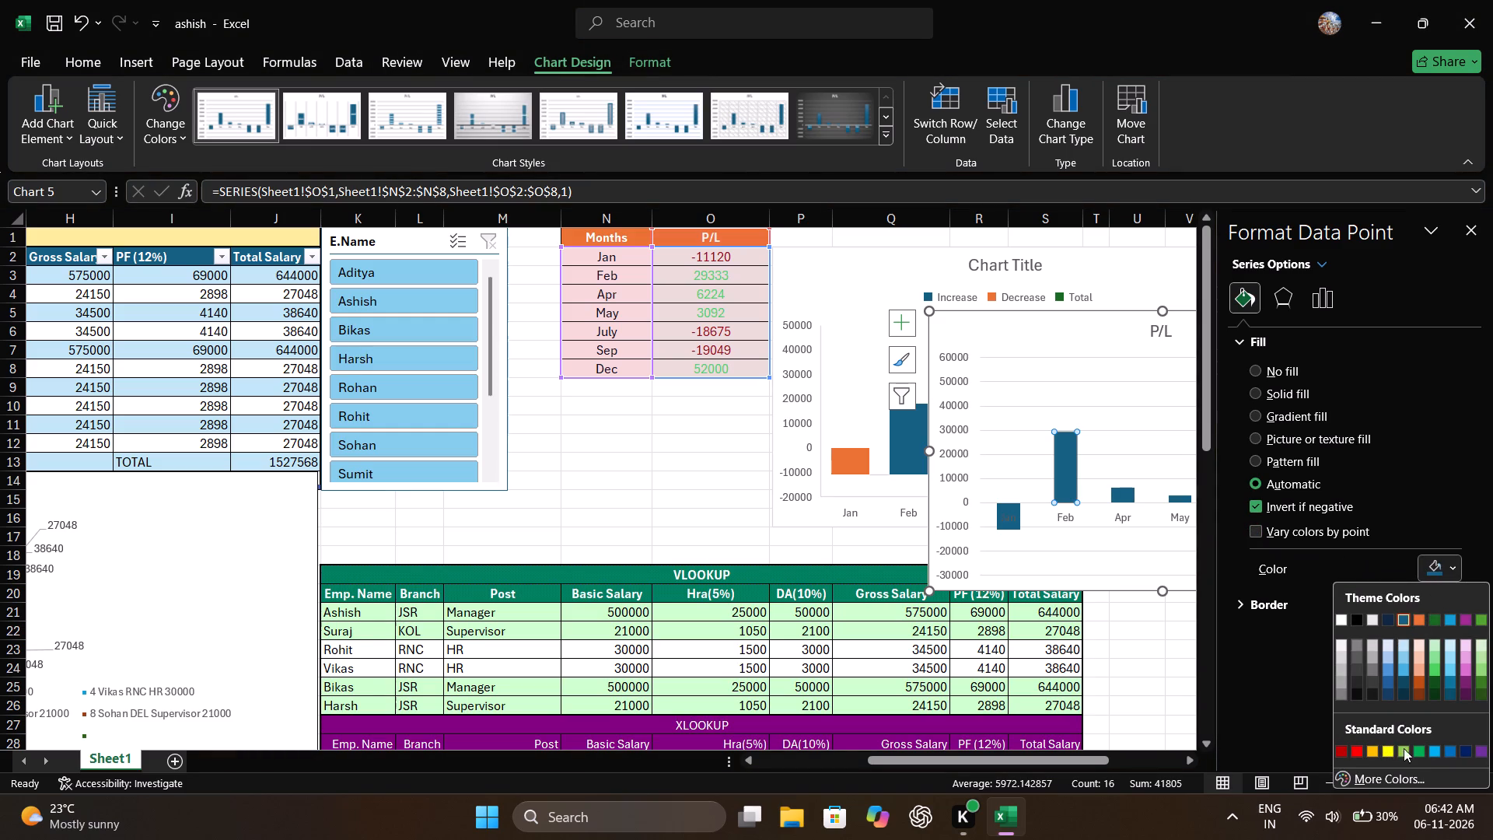
{"action": "left_click", "coordinate": [1430, 668]}
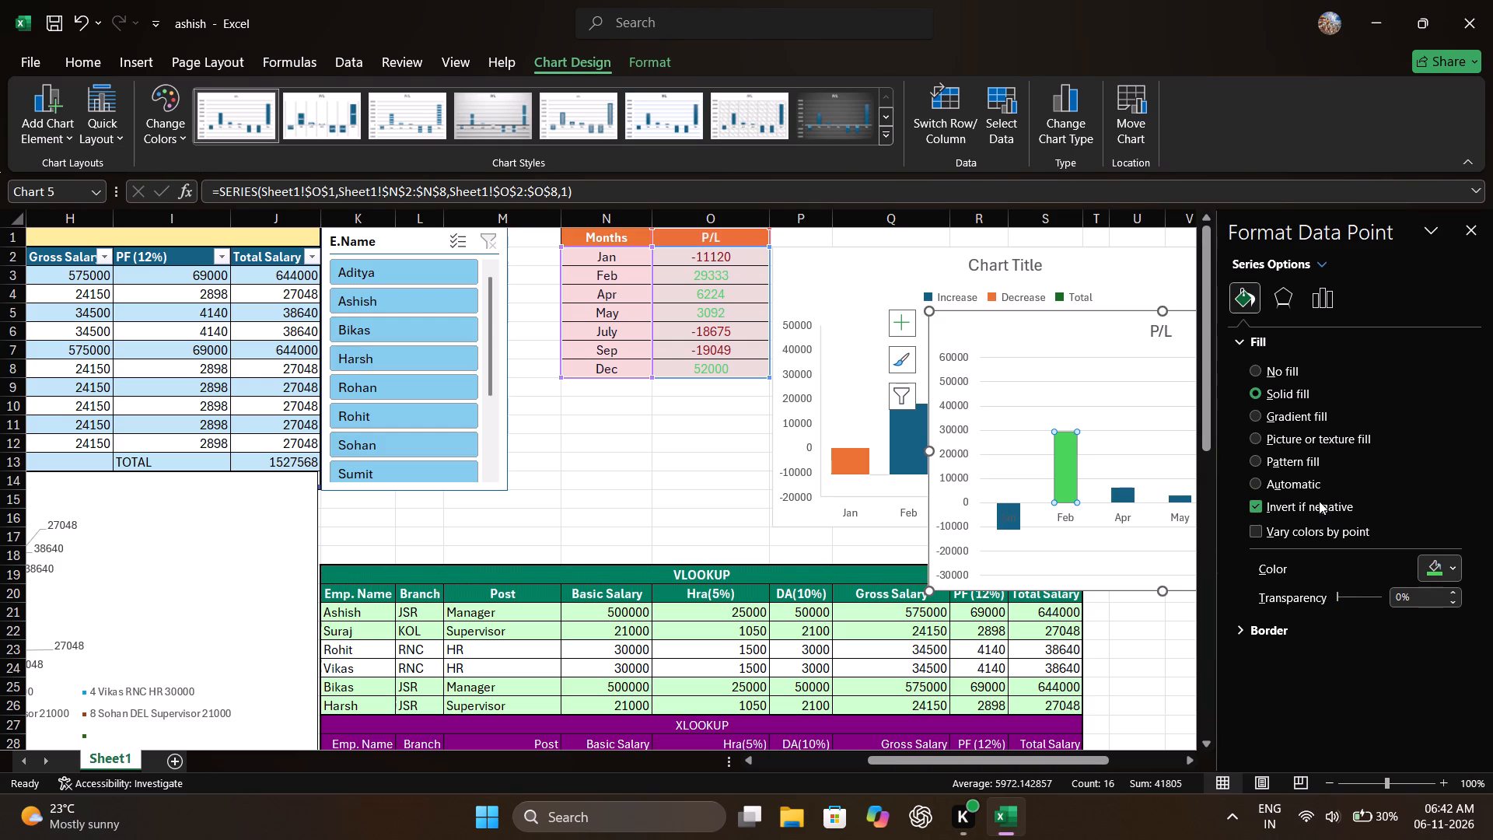
{"action": "left_click", "coordinate": [1274, 485]}
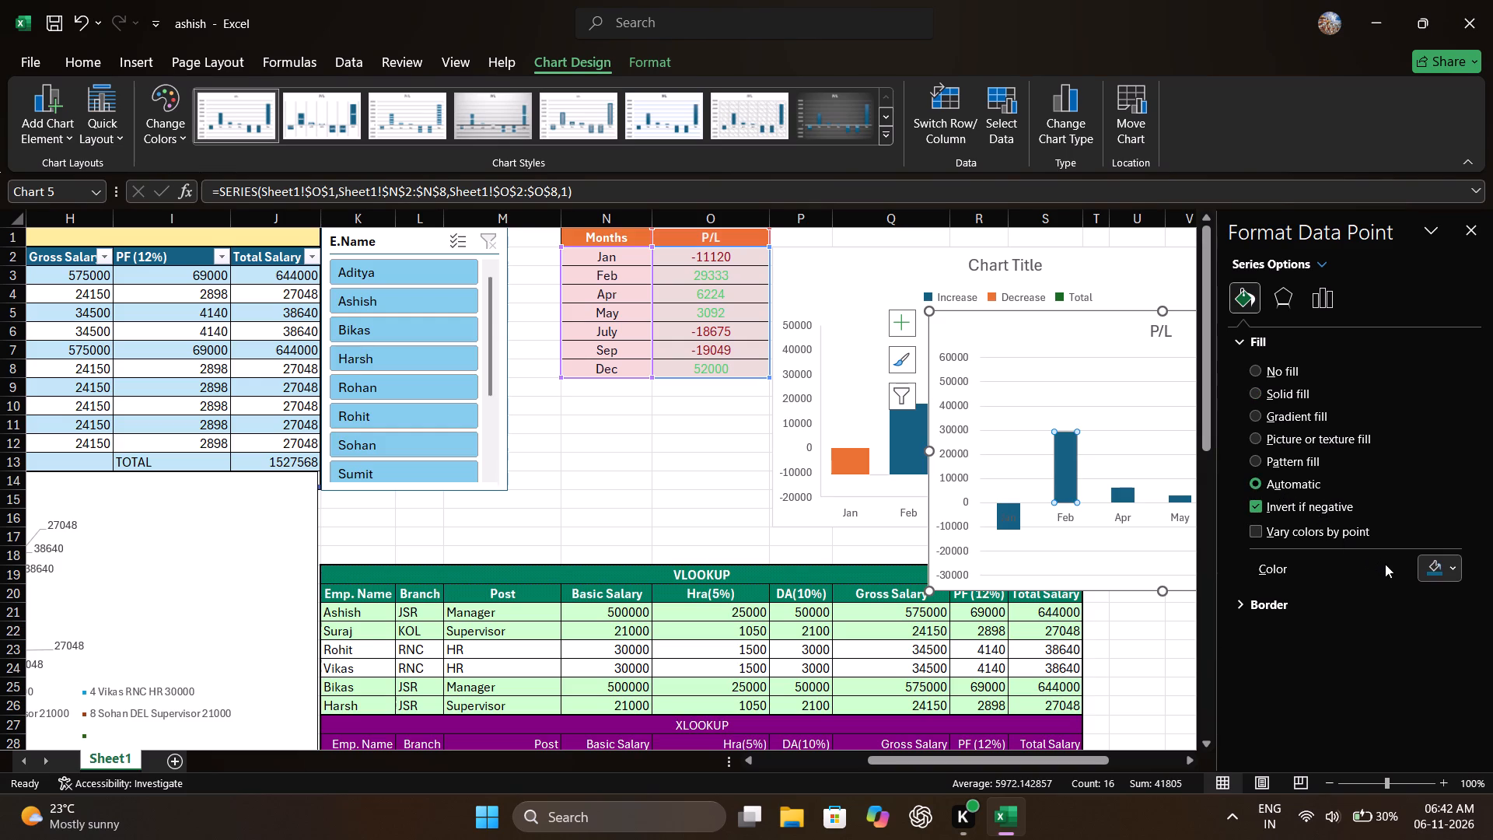
{"action": "left_click", "coordinate": [1456, 572]}
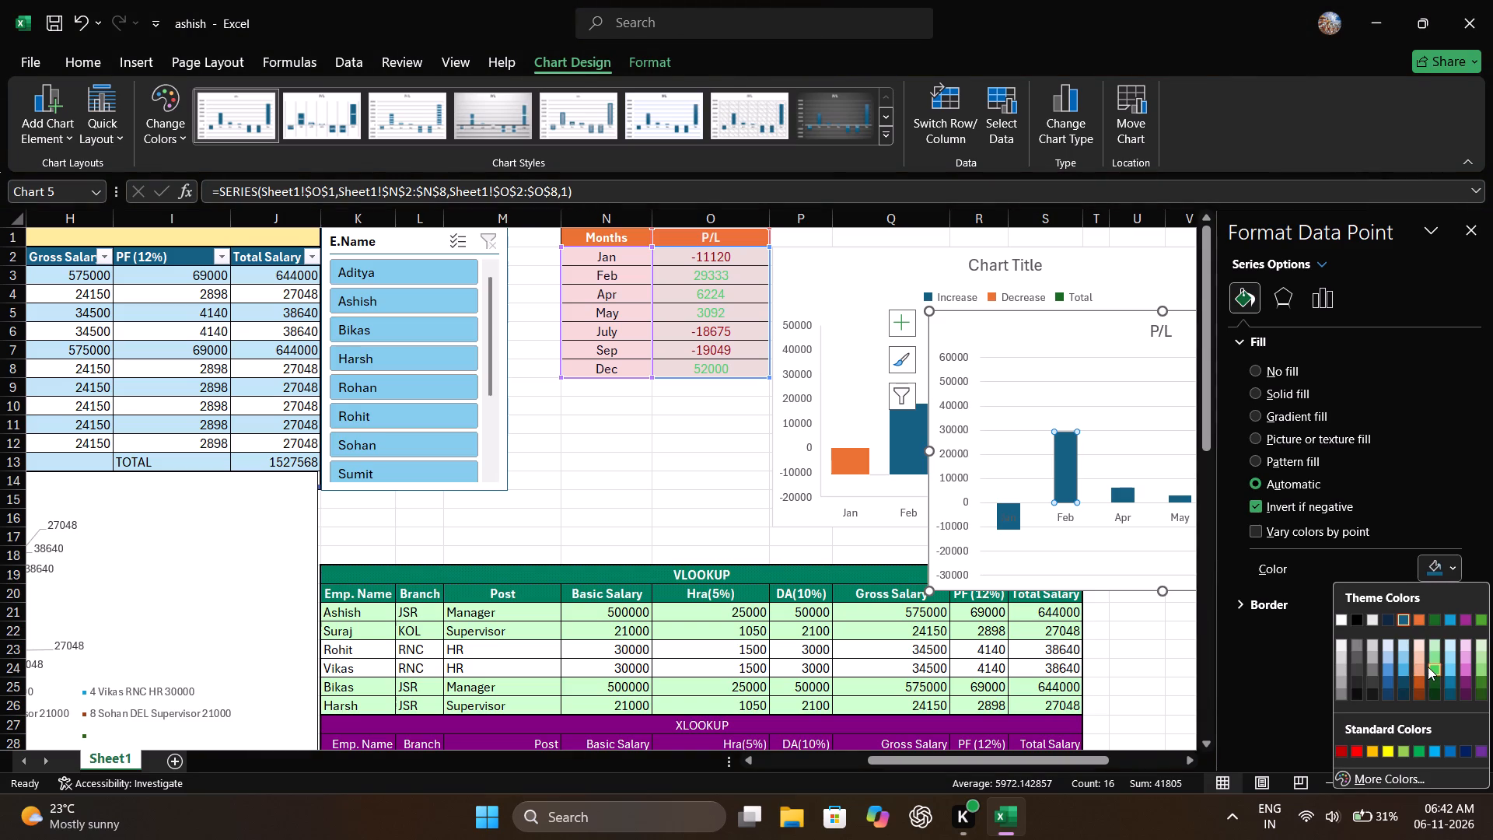
{"action": "left_click", "coordinate": [1429, 666]}
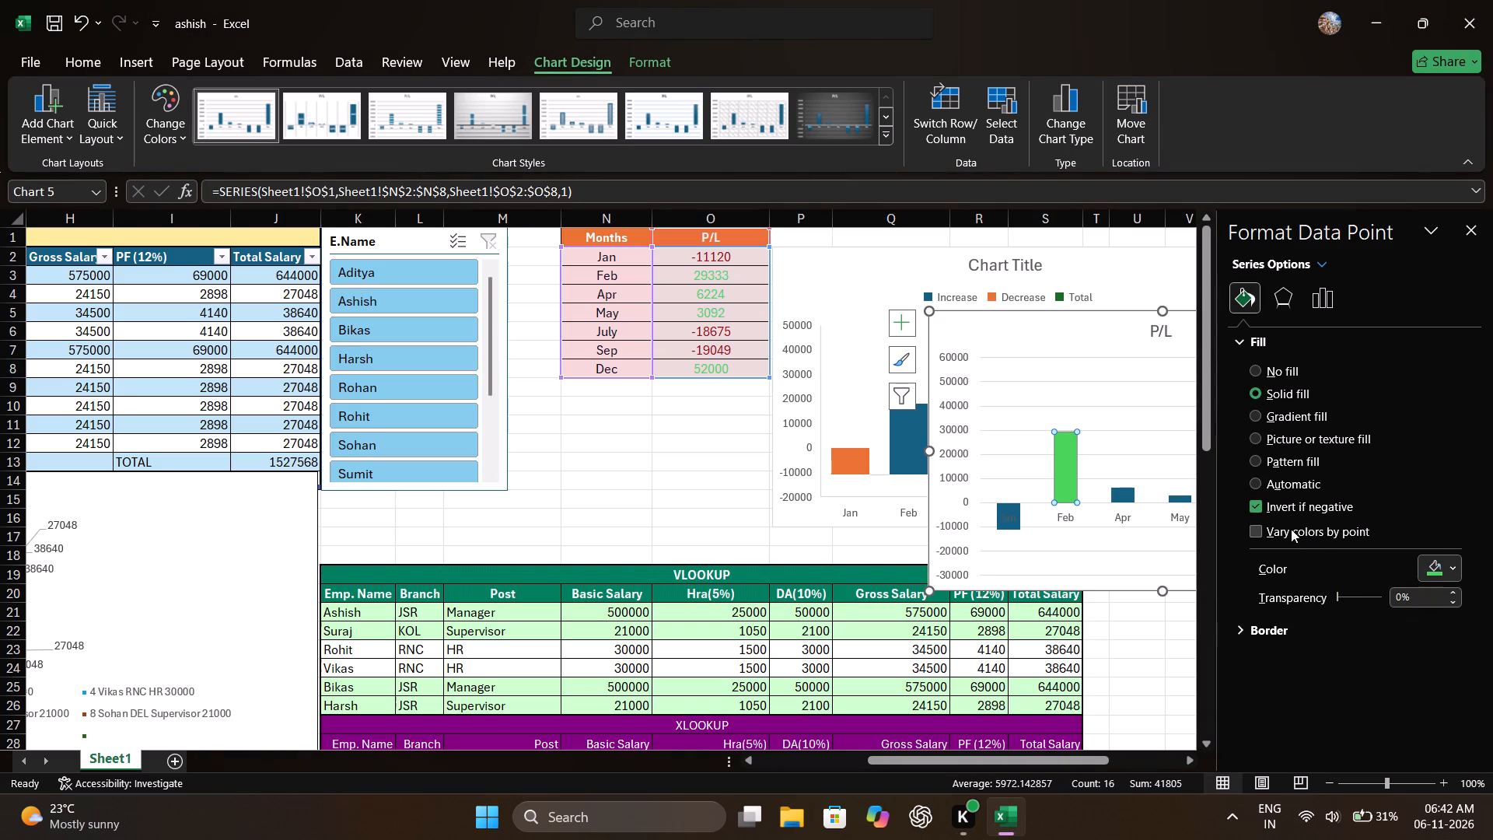
{"action": "left_click", "coordinate": [1252, 505]}
{"action": "left_click", "coordinate": [1467, 236]}
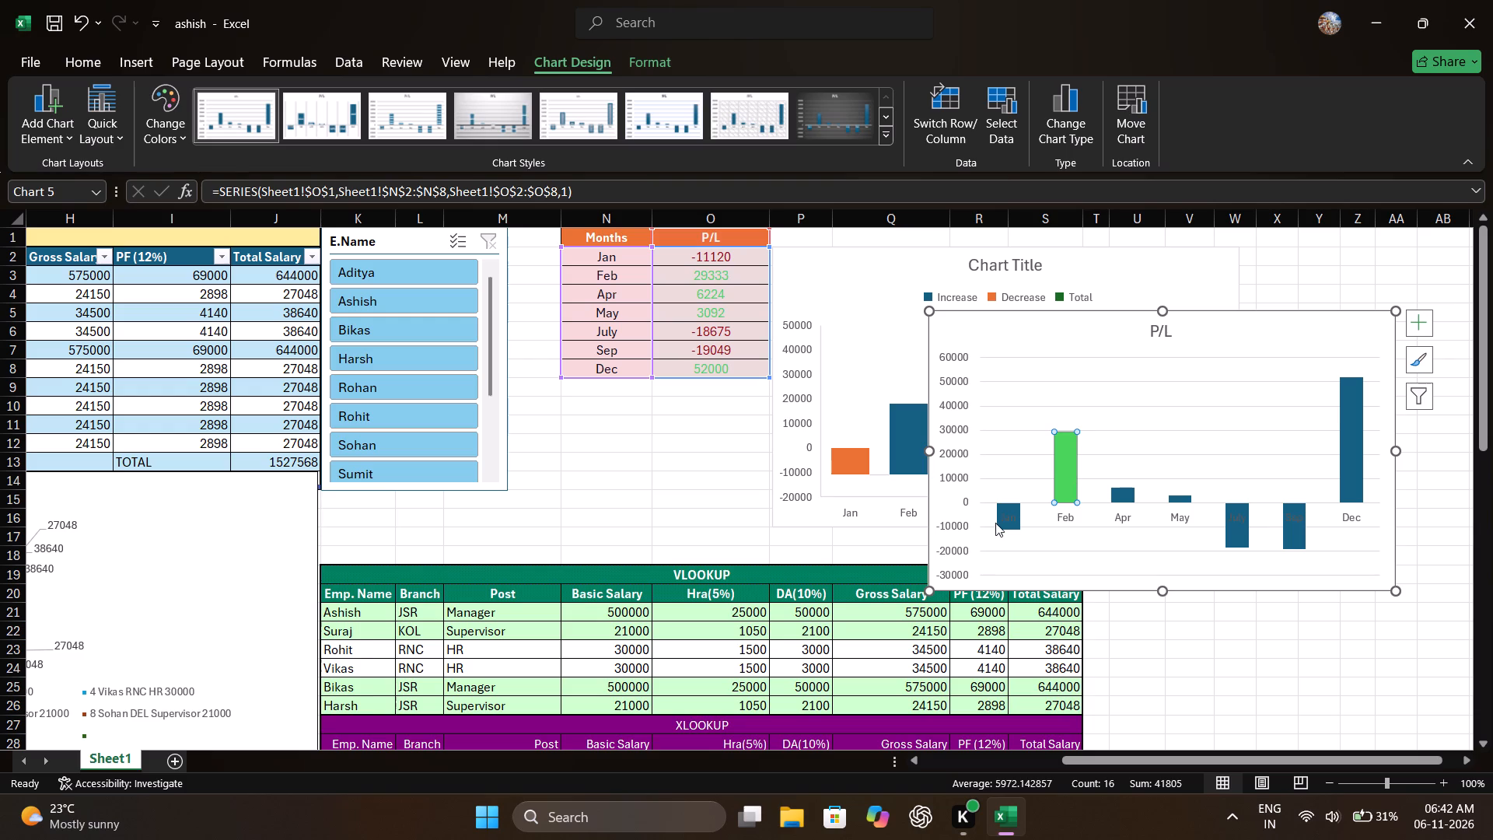
Turn on Invert if negative for the whole P/L series and set its positive fill to bright green.
{"action": "left_click", "coordinate": [995, 523]}
{"action": "double_click", "coordinate": [1059, 455]}
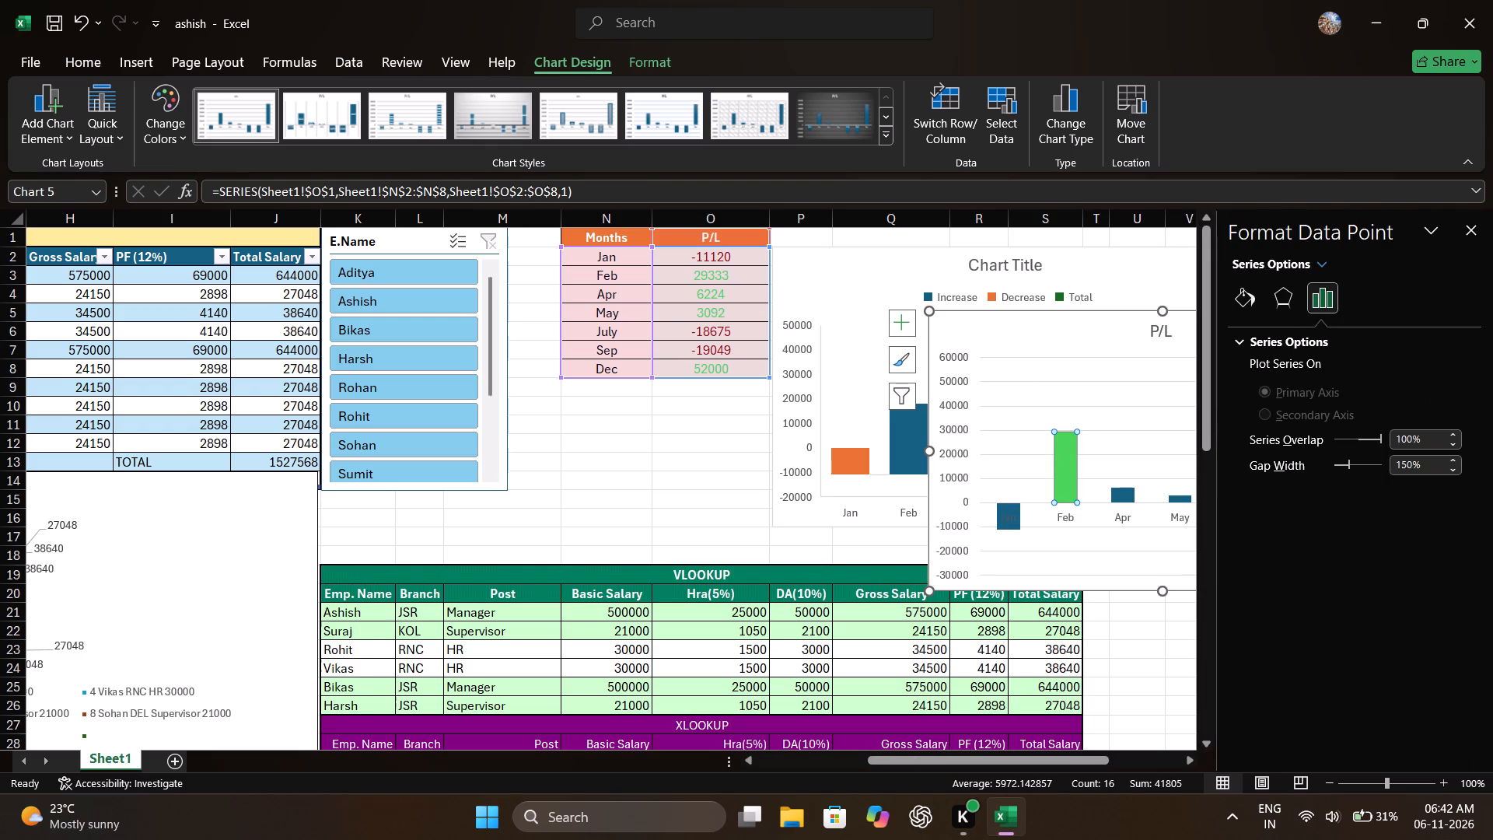
{"action": "left_click", "coordinate": [1025, 376]}
{"action": "left_click", "coordinate": [1069, 473]}
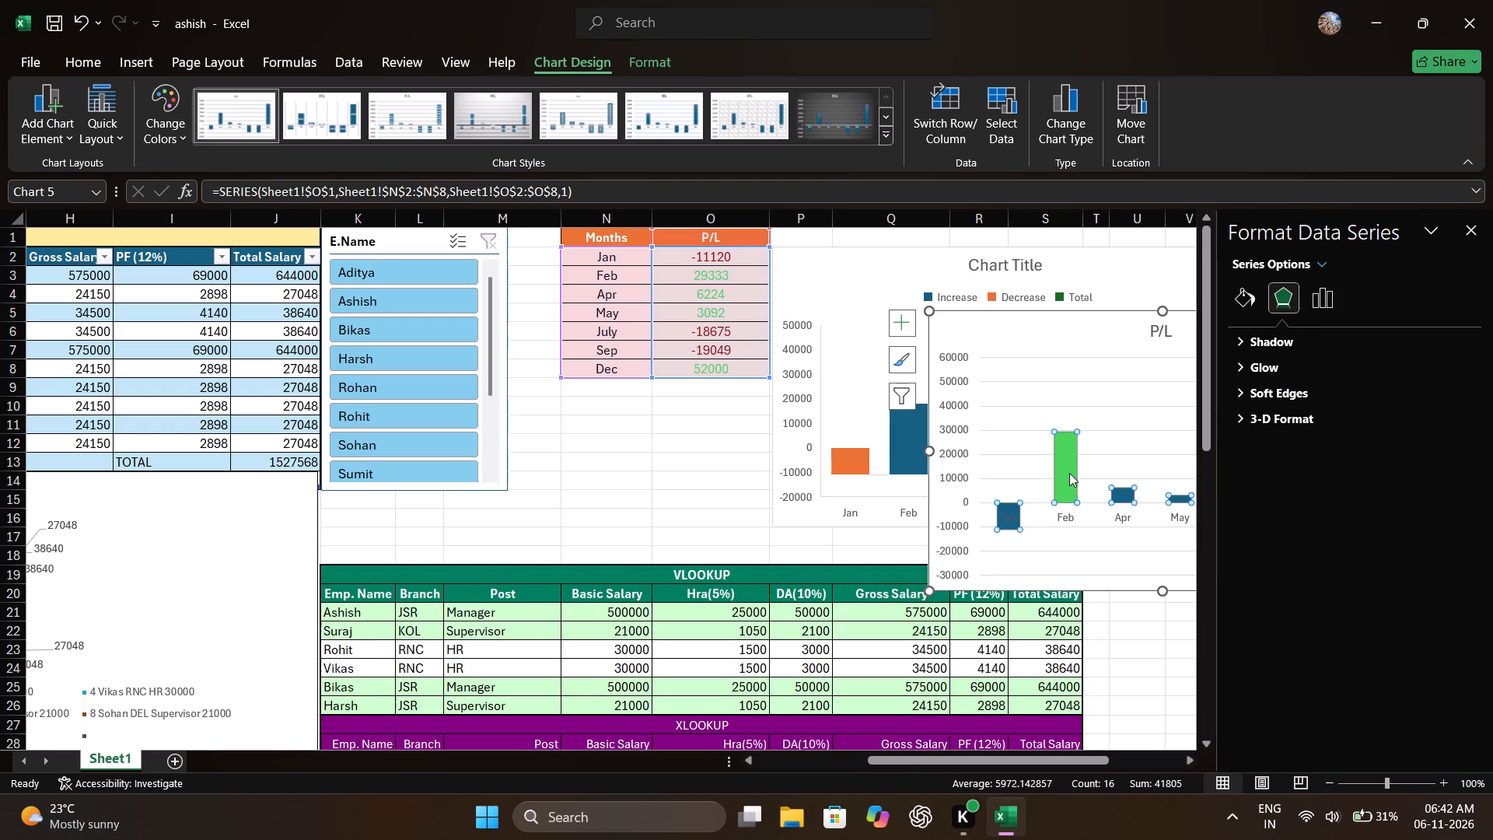
{"action": "left_click", "coordinate": [1246, 284]}
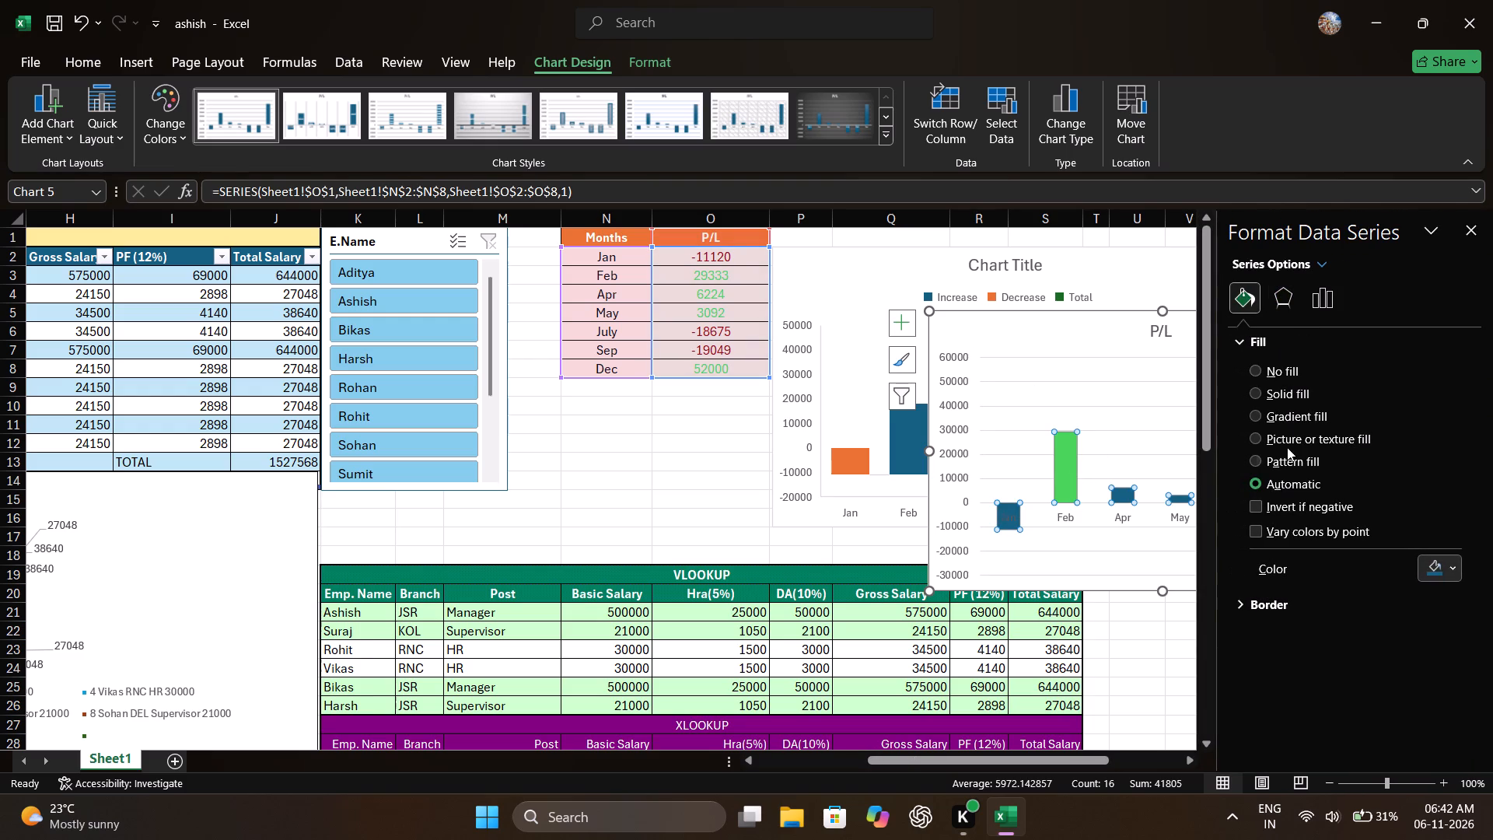
{"action": "left_click", "coordinate": [1291, 509]}
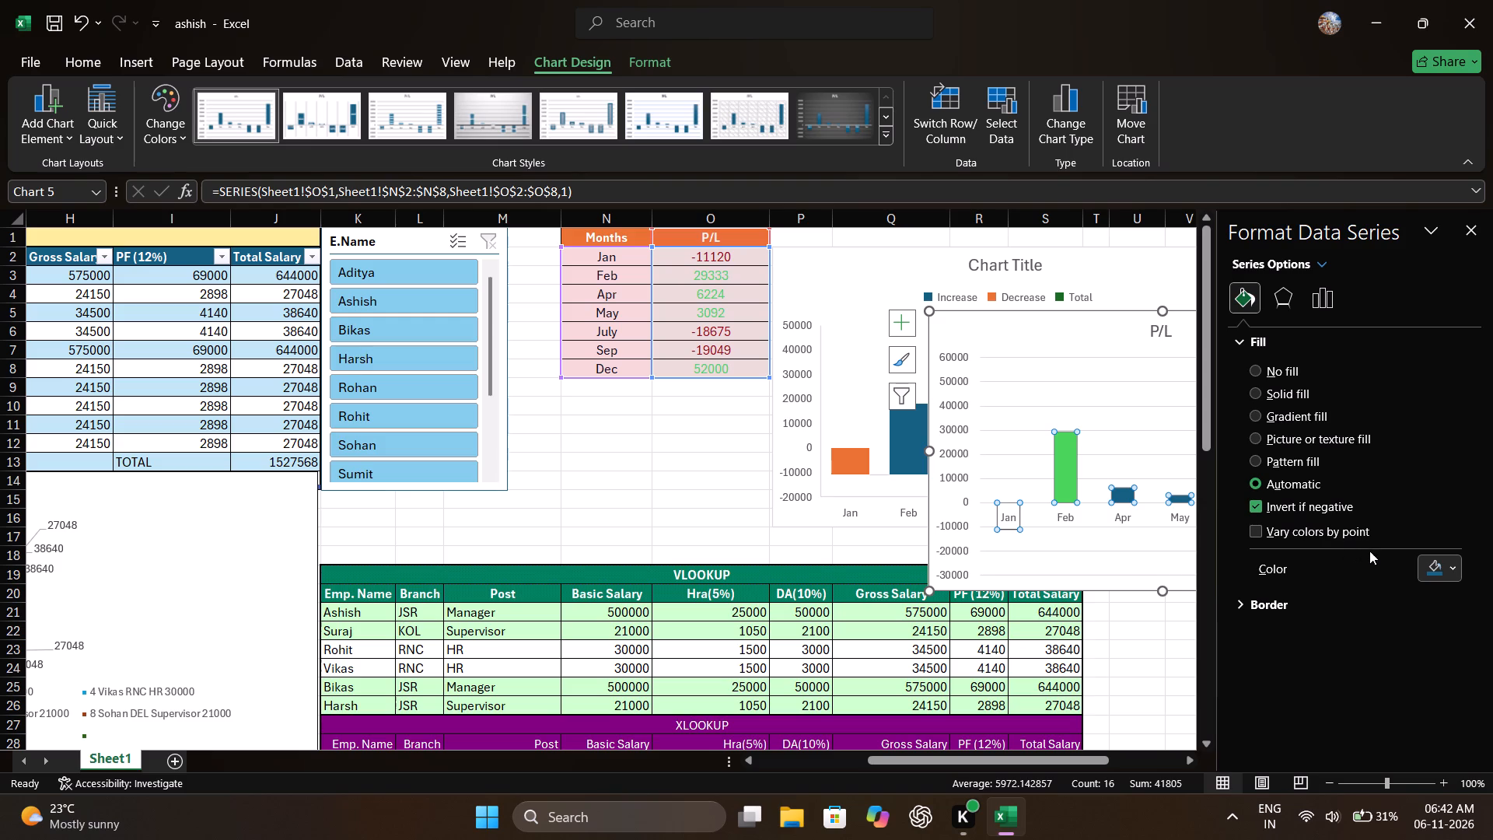
{"action": "left_click", "coordinate": [1457, 566]}
{"action": "left_click", "coordinate": [1430, 670]}
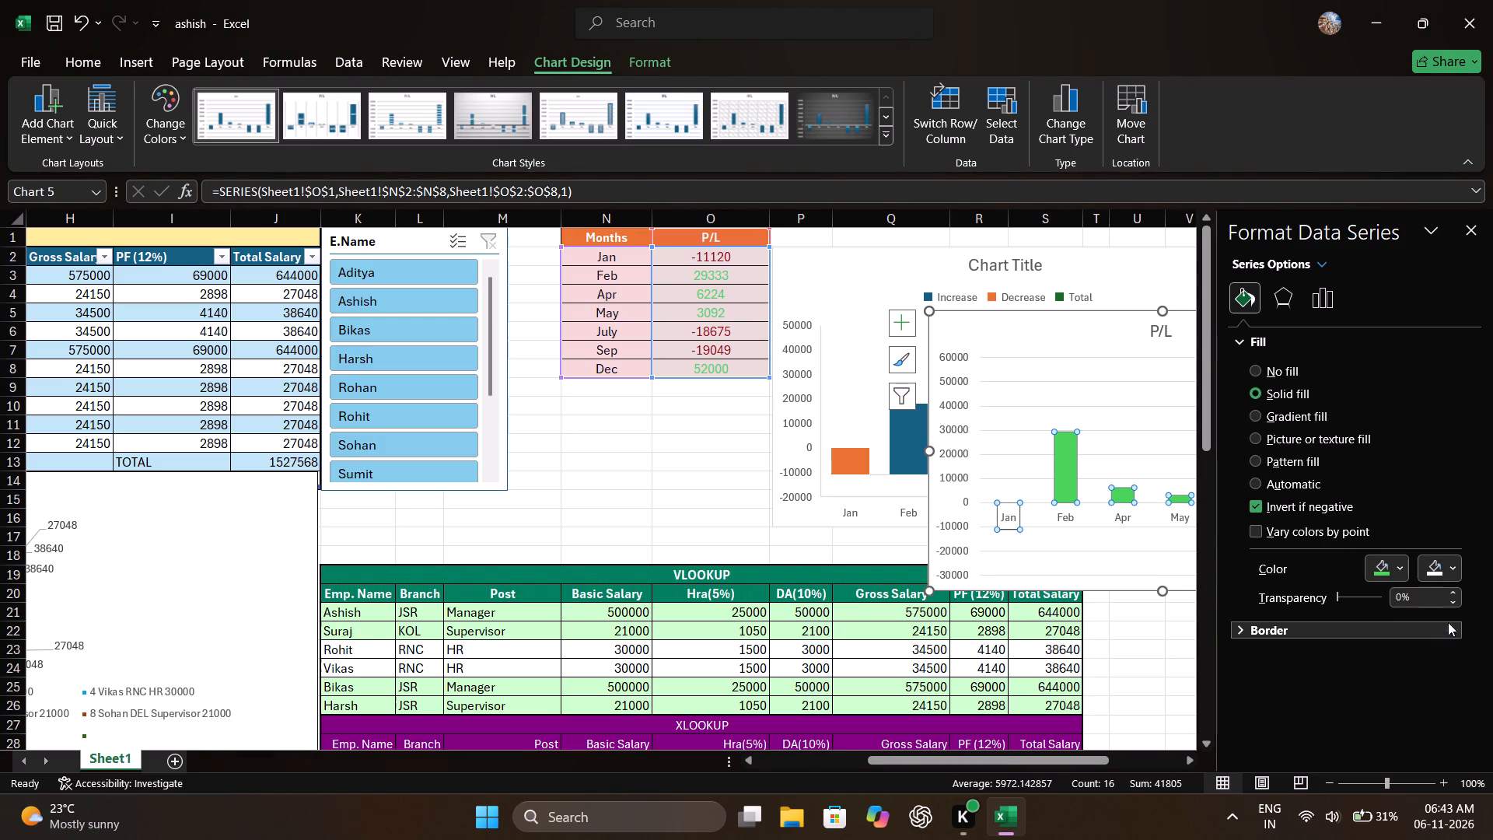
Set the P/L series' inverted fill colour for negative bars to standard red and close the formatting pane.
{"action": "left_click", "coordinate": [1451, 569]}
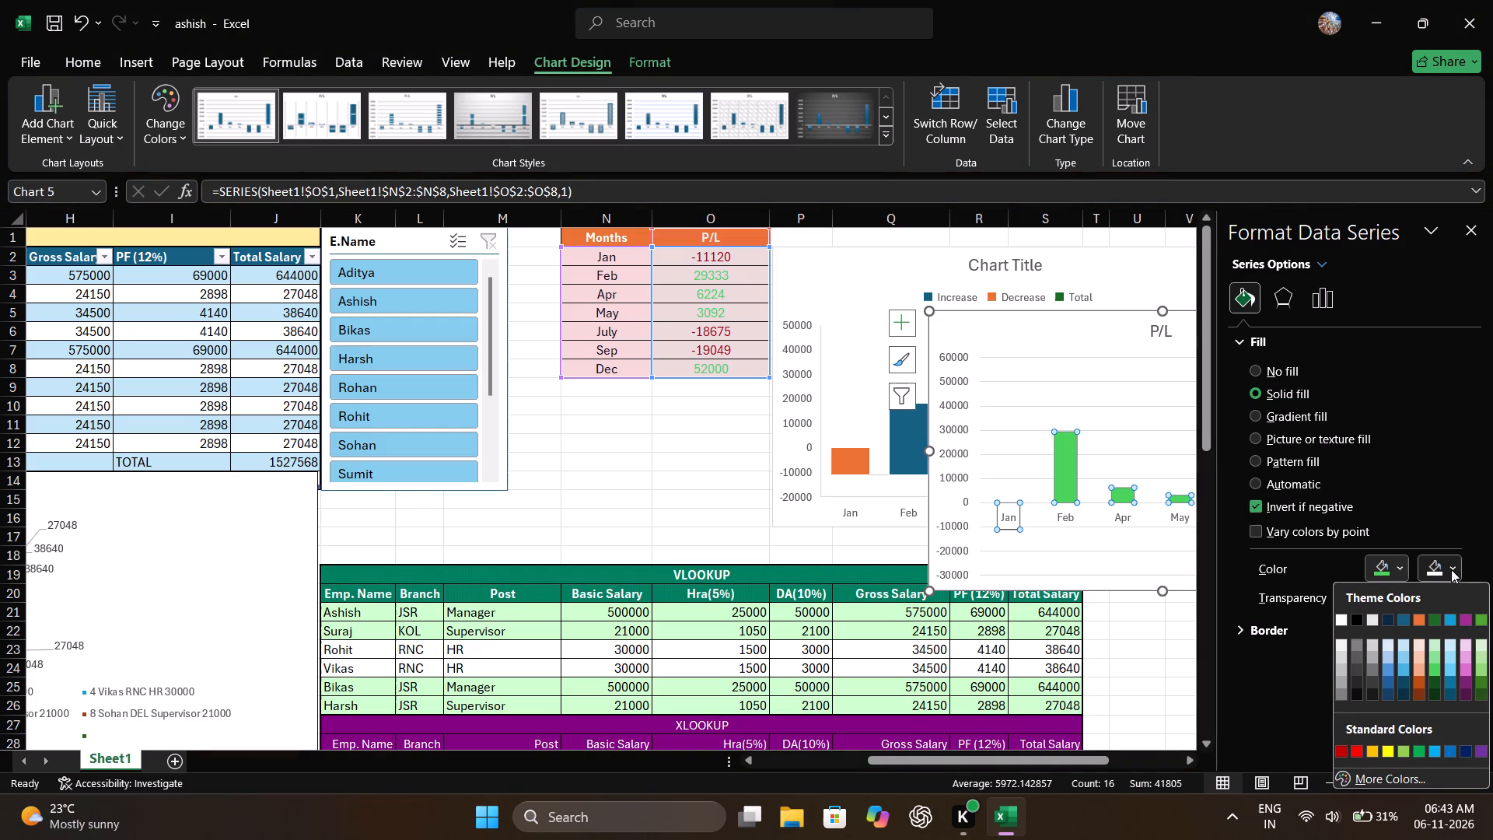
{"action": "left_click", "coordinate": [1356, 744]}
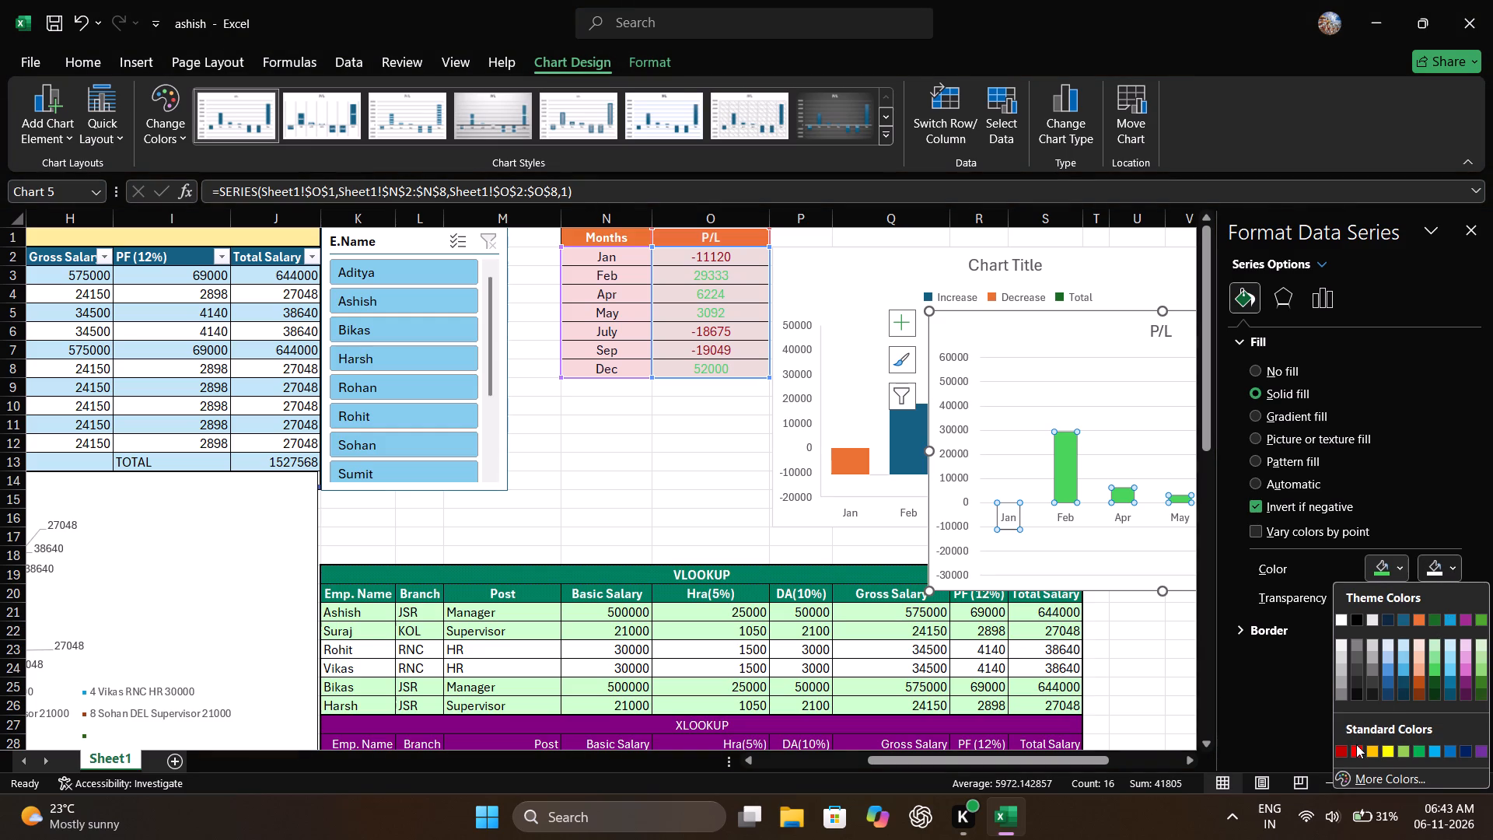
{"action": "left_click", "coordinate": [1357, 746]}
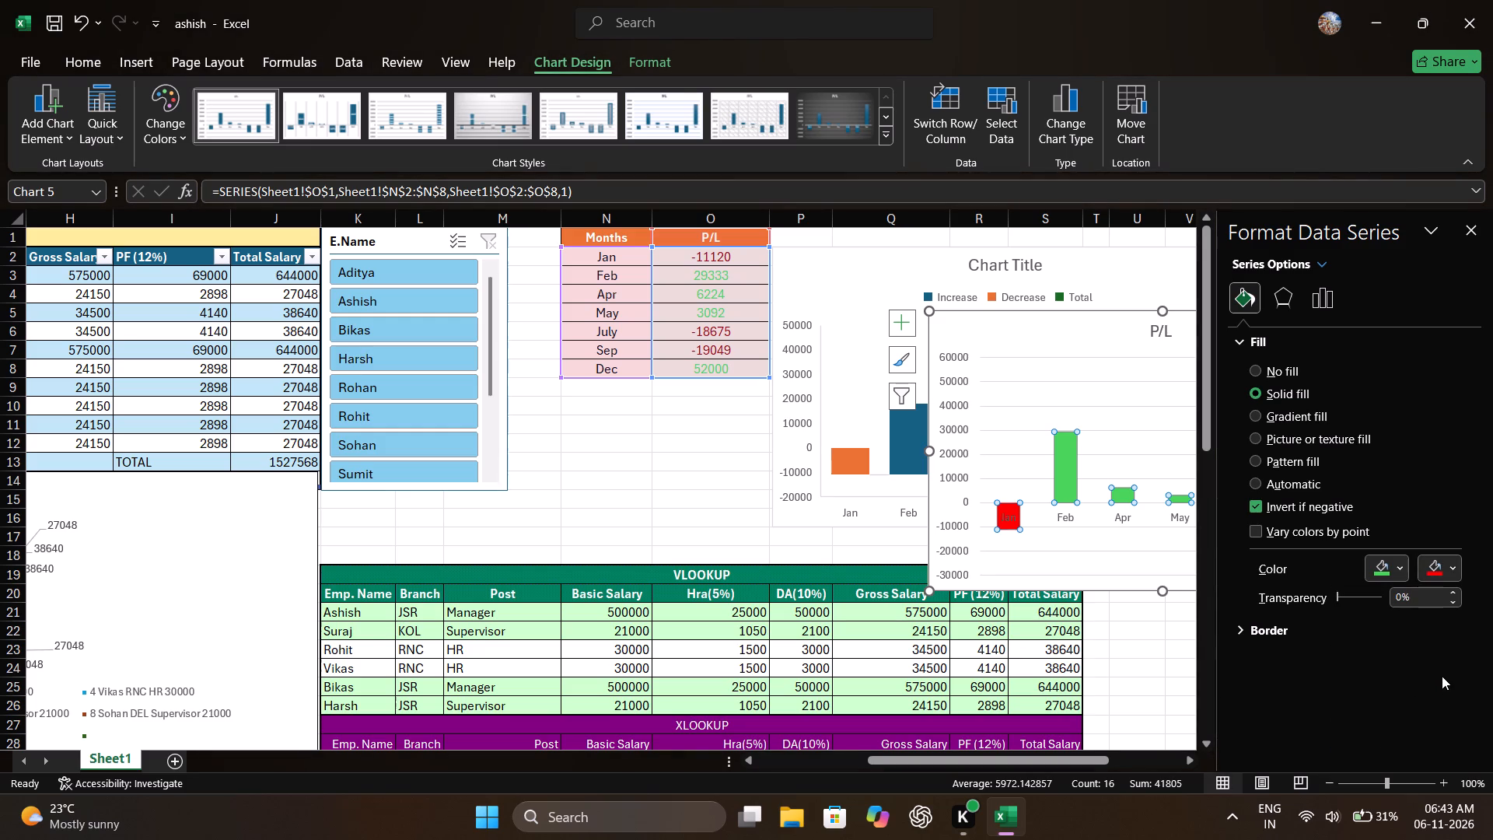
{"action": "left_click", "coordinate": [1444, 674]}
{"action": "left_click", "coordinate": [1467, 236]}
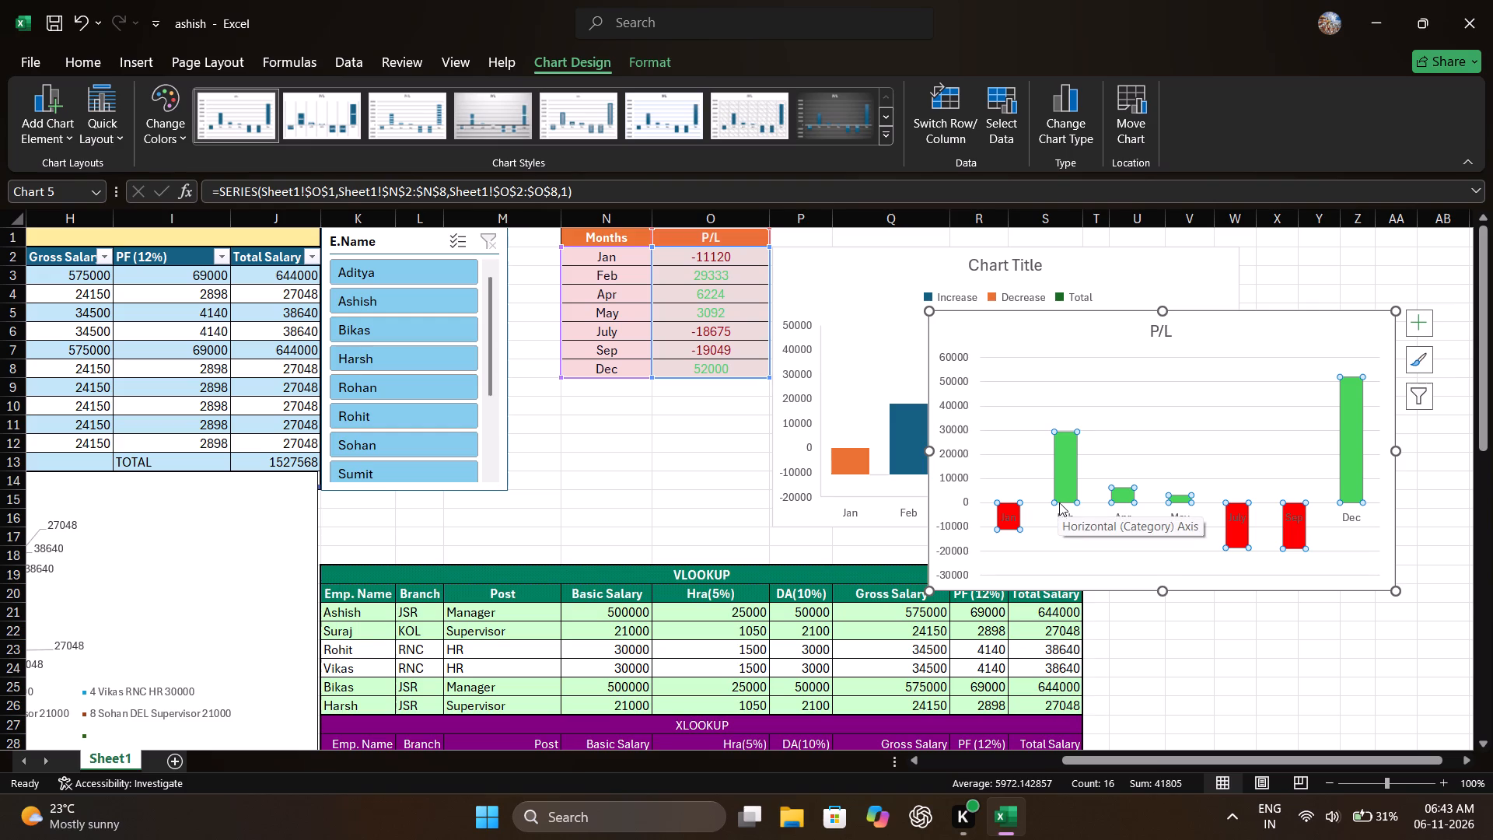
Delete the waterfall chart with the Increase, Decrease and Total legend.
{"action": "left_click", "coordinate": [809, 272]}
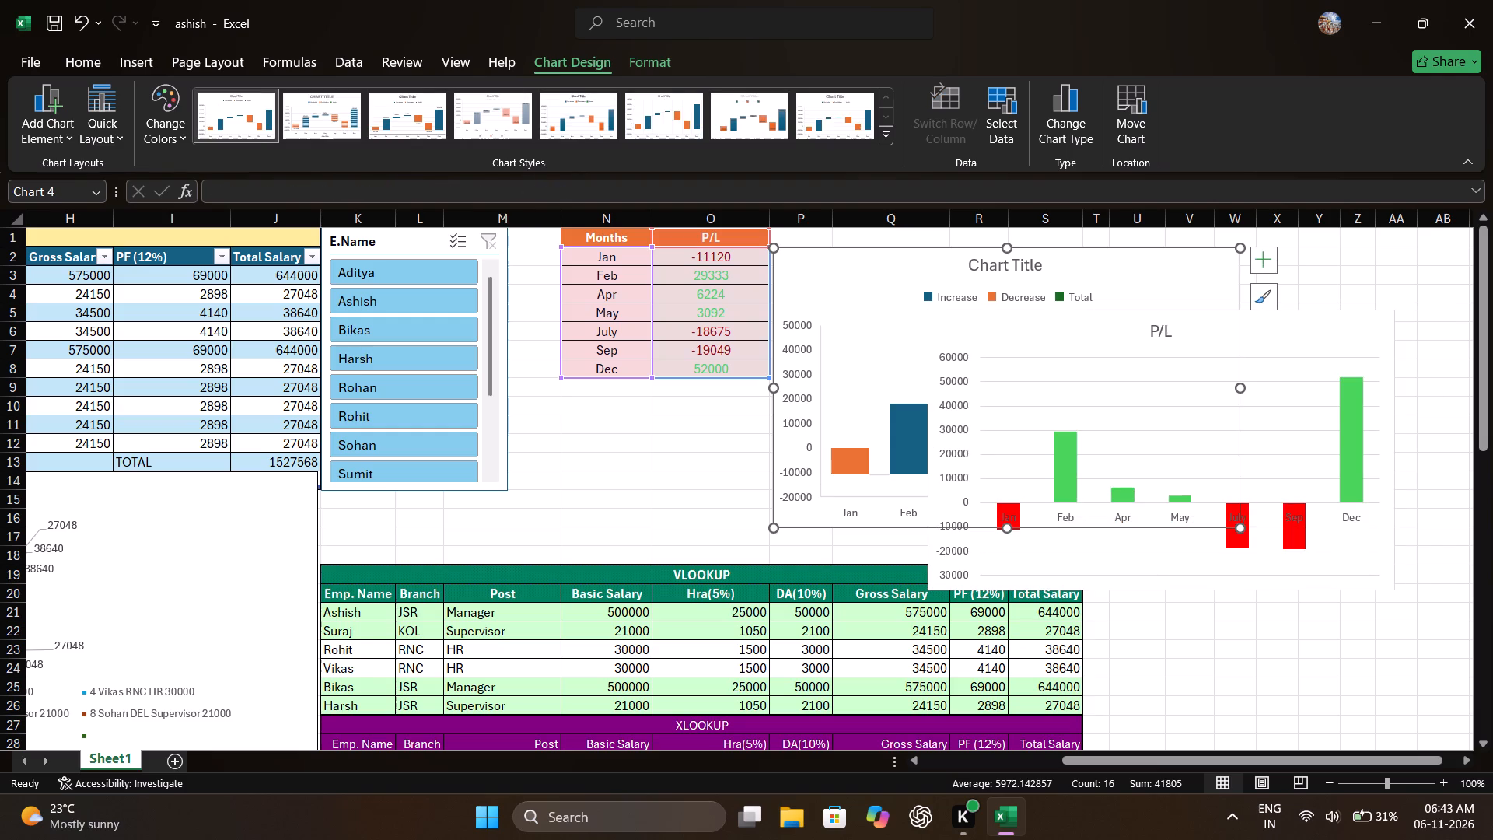
{"action": "key", "text": "Delete"}
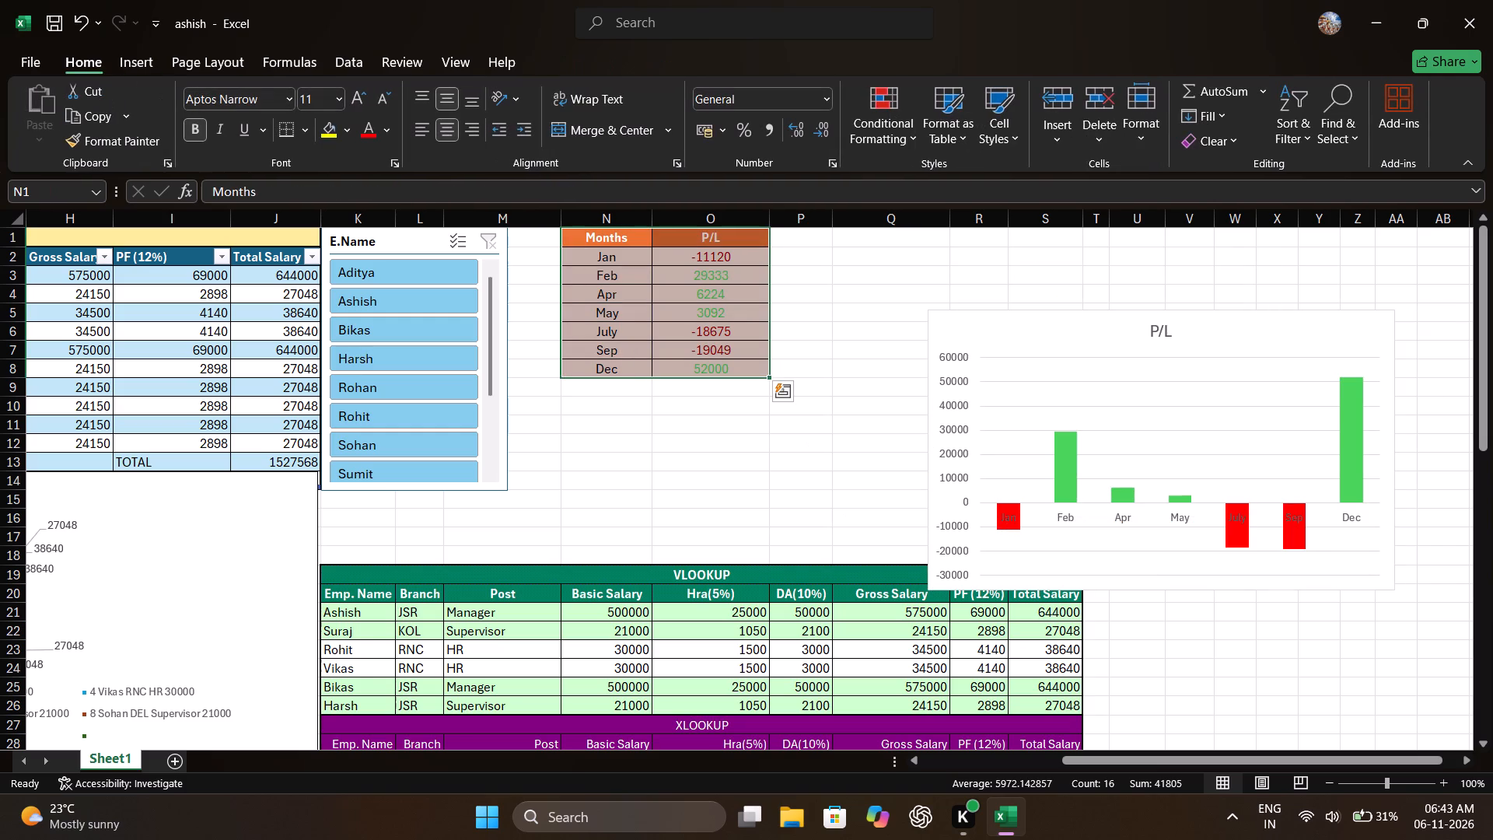
Move the P/L column chart next to the Months and P/L table, aligned near the top of the sheet.
{"action": "left_click_drag", "start_coordinate": [1092, 342], "coordinate": [859, 302]}
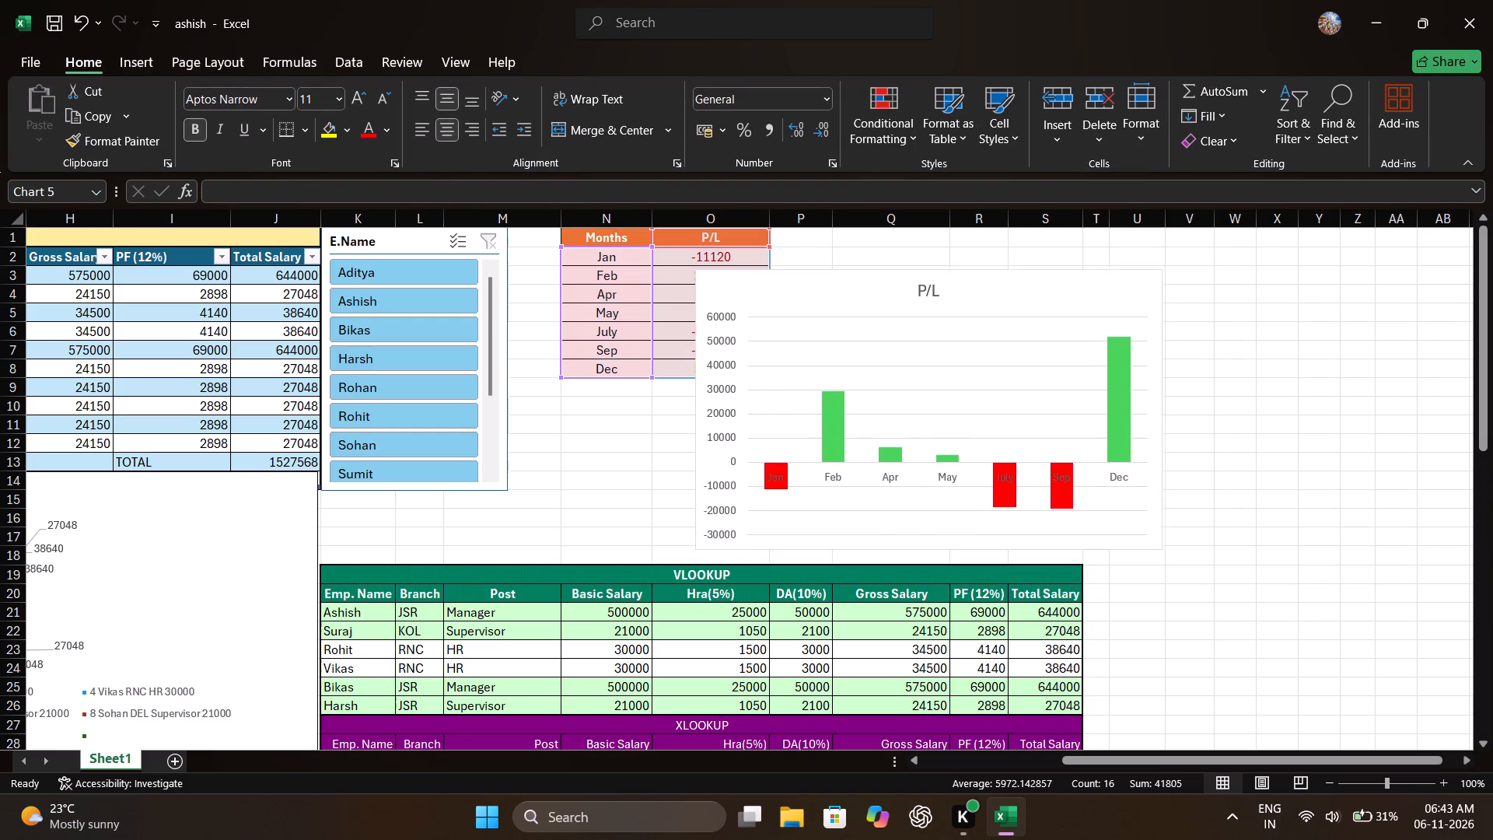
{"action": "left_click_drag", "start_coordinate": [859, 302], "coordinate": [935, 257]}
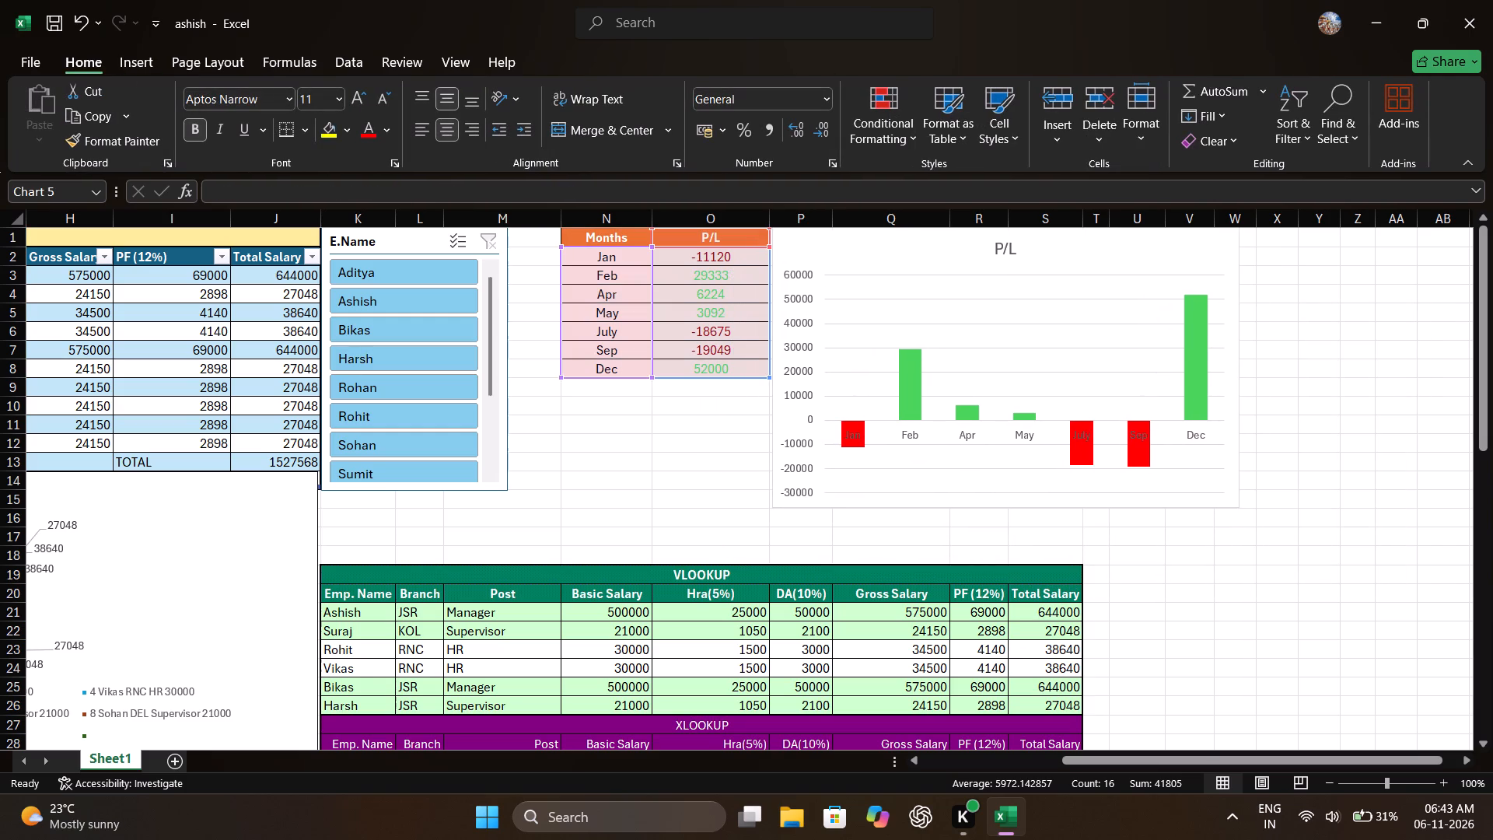
{"action": "left_click_drag", "start_coordinate": [935, 257], "coordinate": [935, 257]}
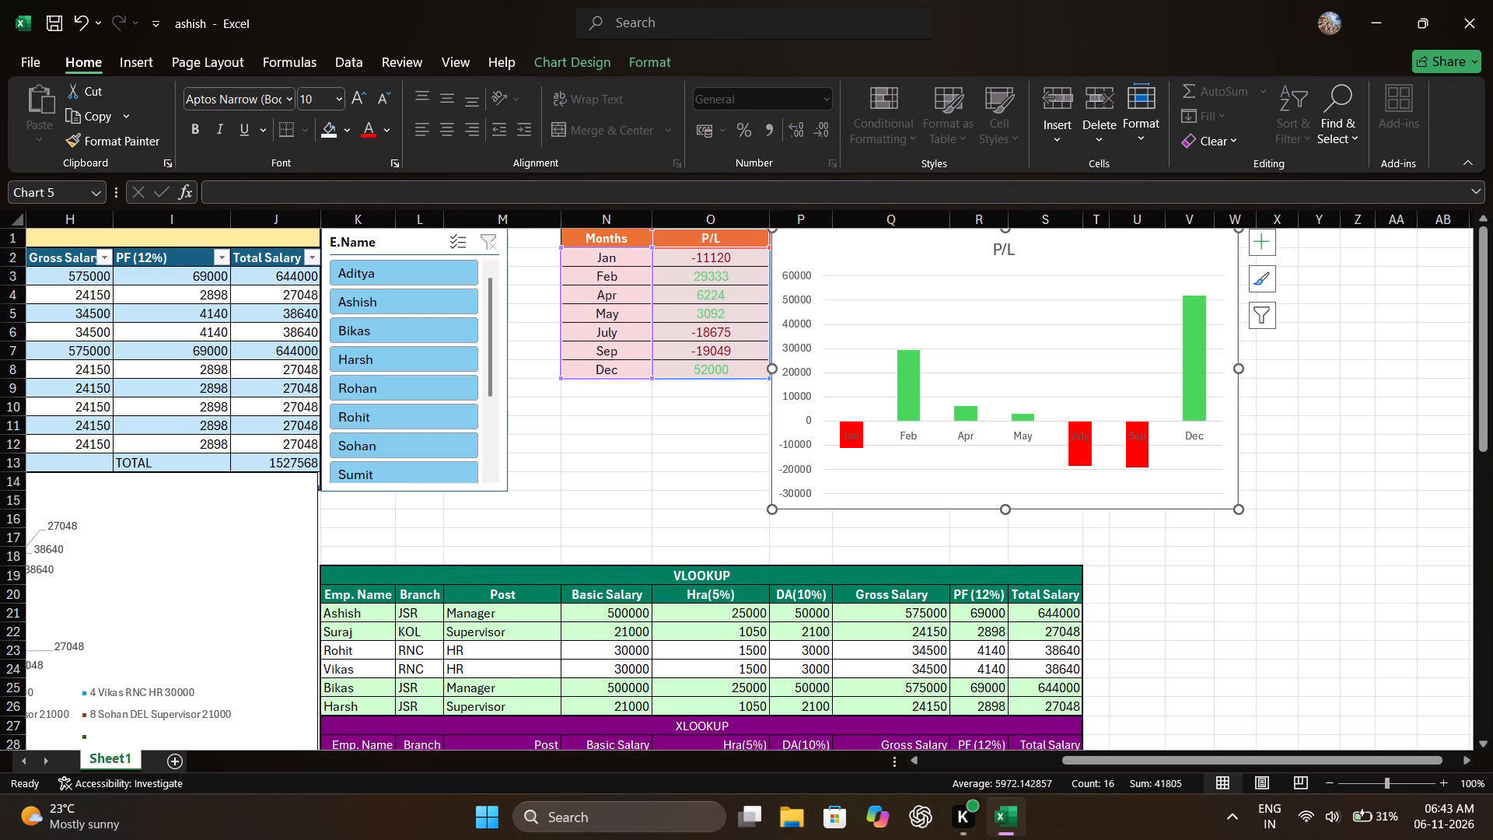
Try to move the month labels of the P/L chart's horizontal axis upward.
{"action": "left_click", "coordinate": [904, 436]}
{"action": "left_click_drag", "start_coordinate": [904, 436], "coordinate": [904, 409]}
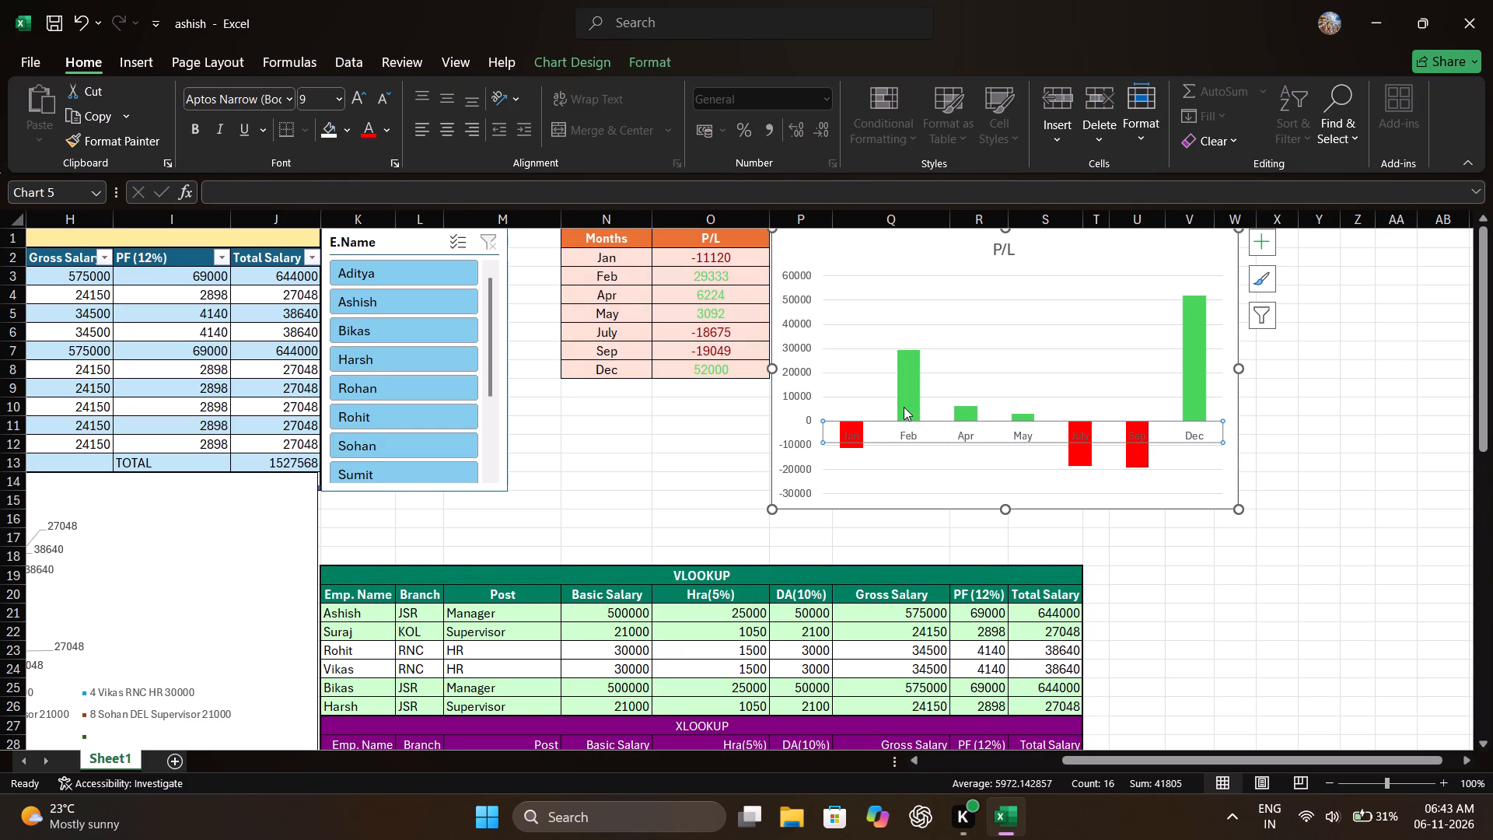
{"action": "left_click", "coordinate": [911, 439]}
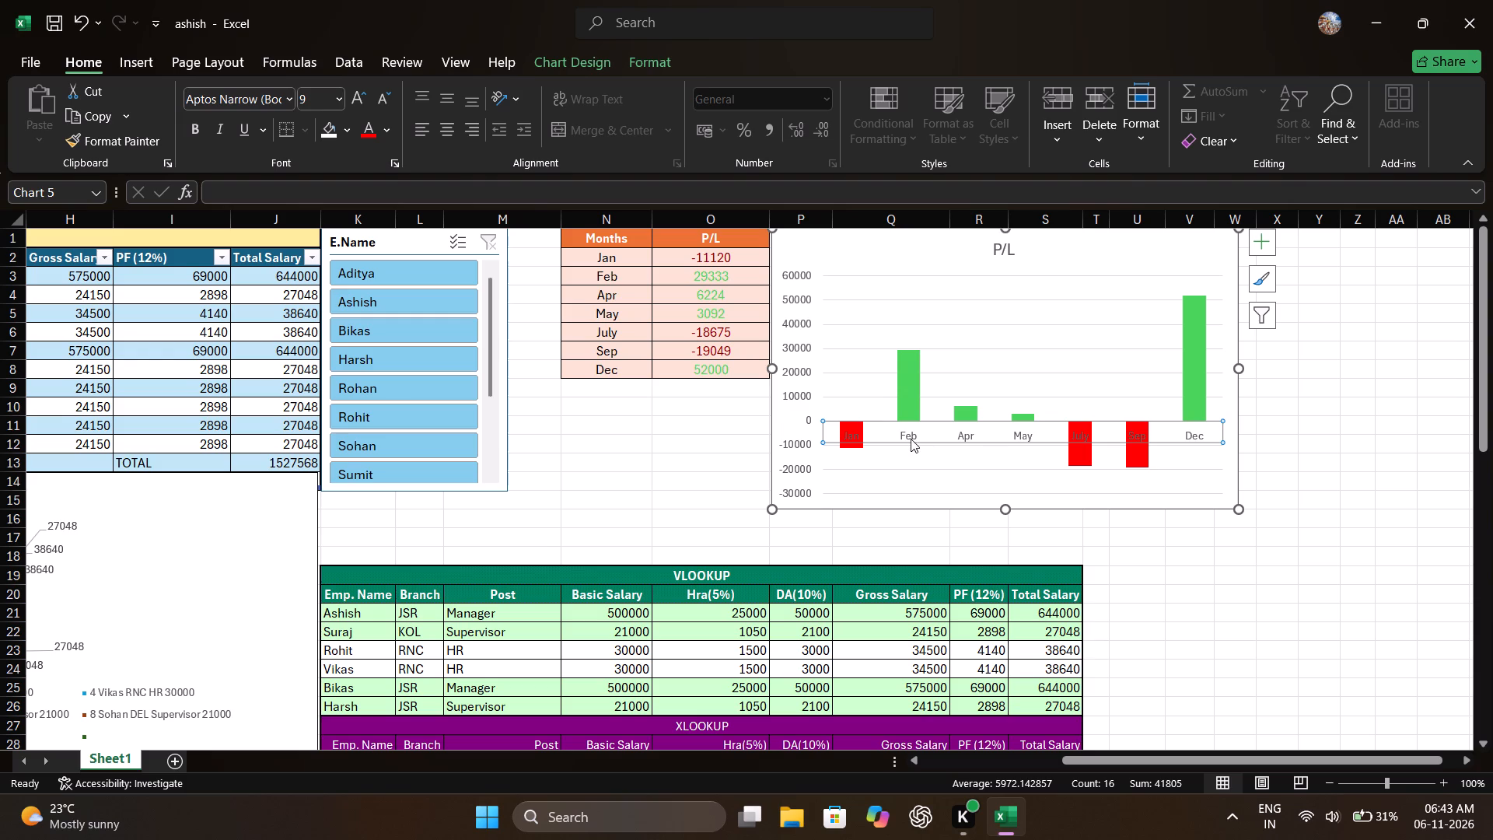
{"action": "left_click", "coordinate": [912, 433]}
Remove the gridlines from the P/L chart.
{"action": "left_click", "coordinate": [1274, 245]}
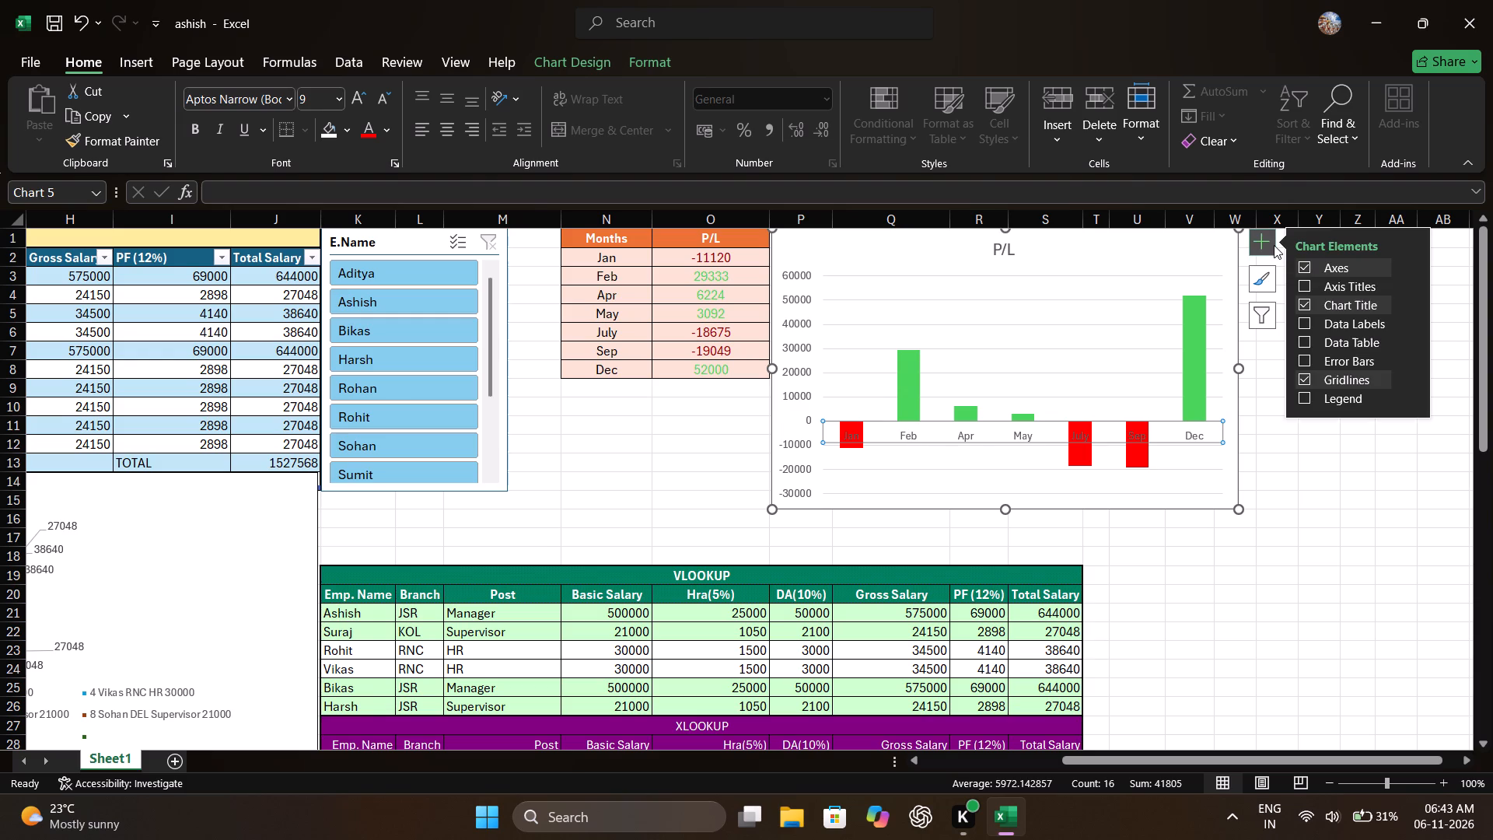
{"action": "left_click", "coordinate": [1333, 372]}
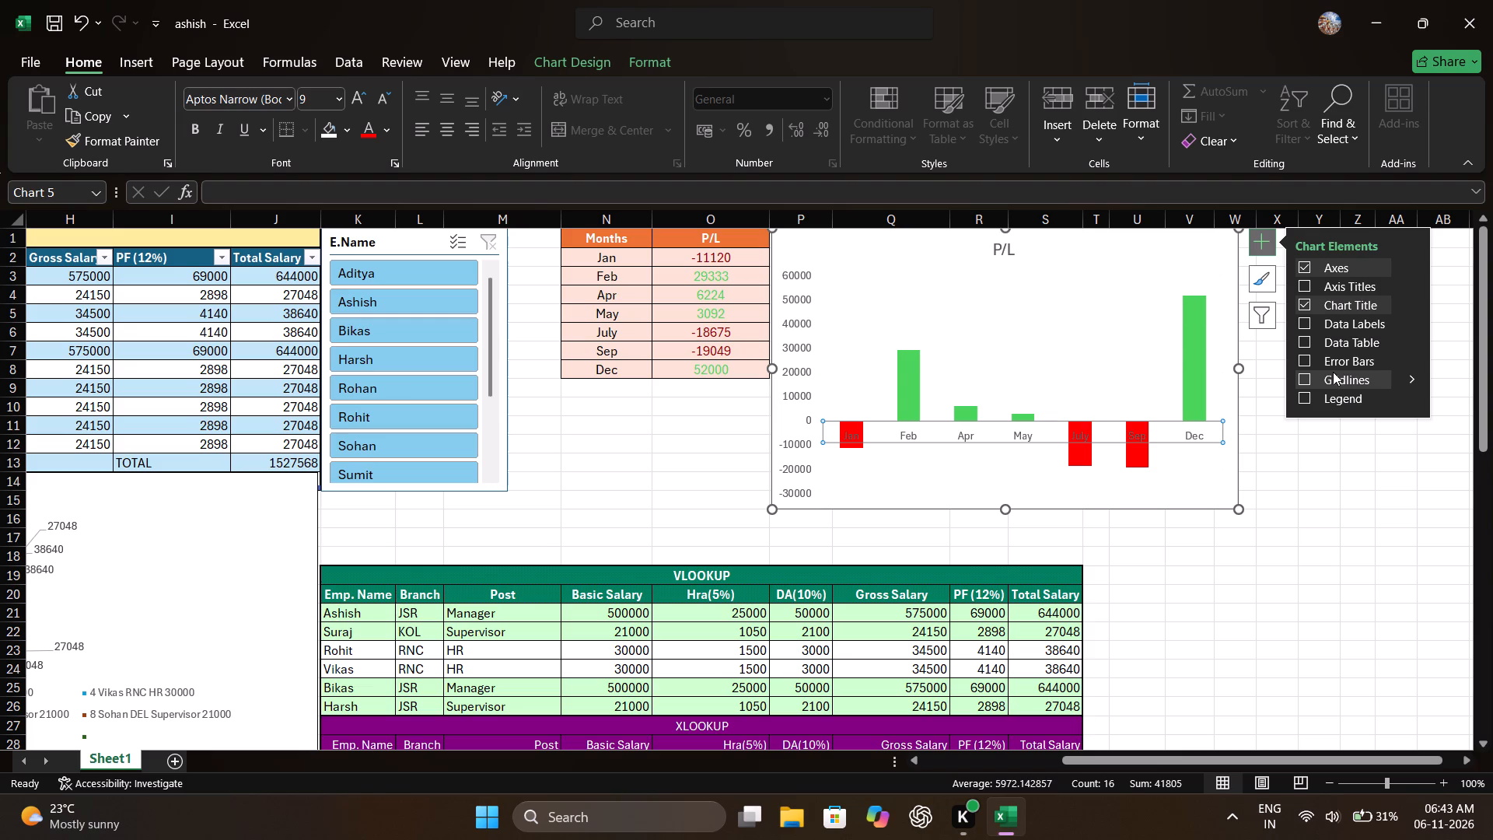
Add a legend to the P/L chart, positioned at the bottom.
{"action": "left_click", "coordinate": [1328, 394]}
{"action": "left_click", "coordinate": [1414, 395]}
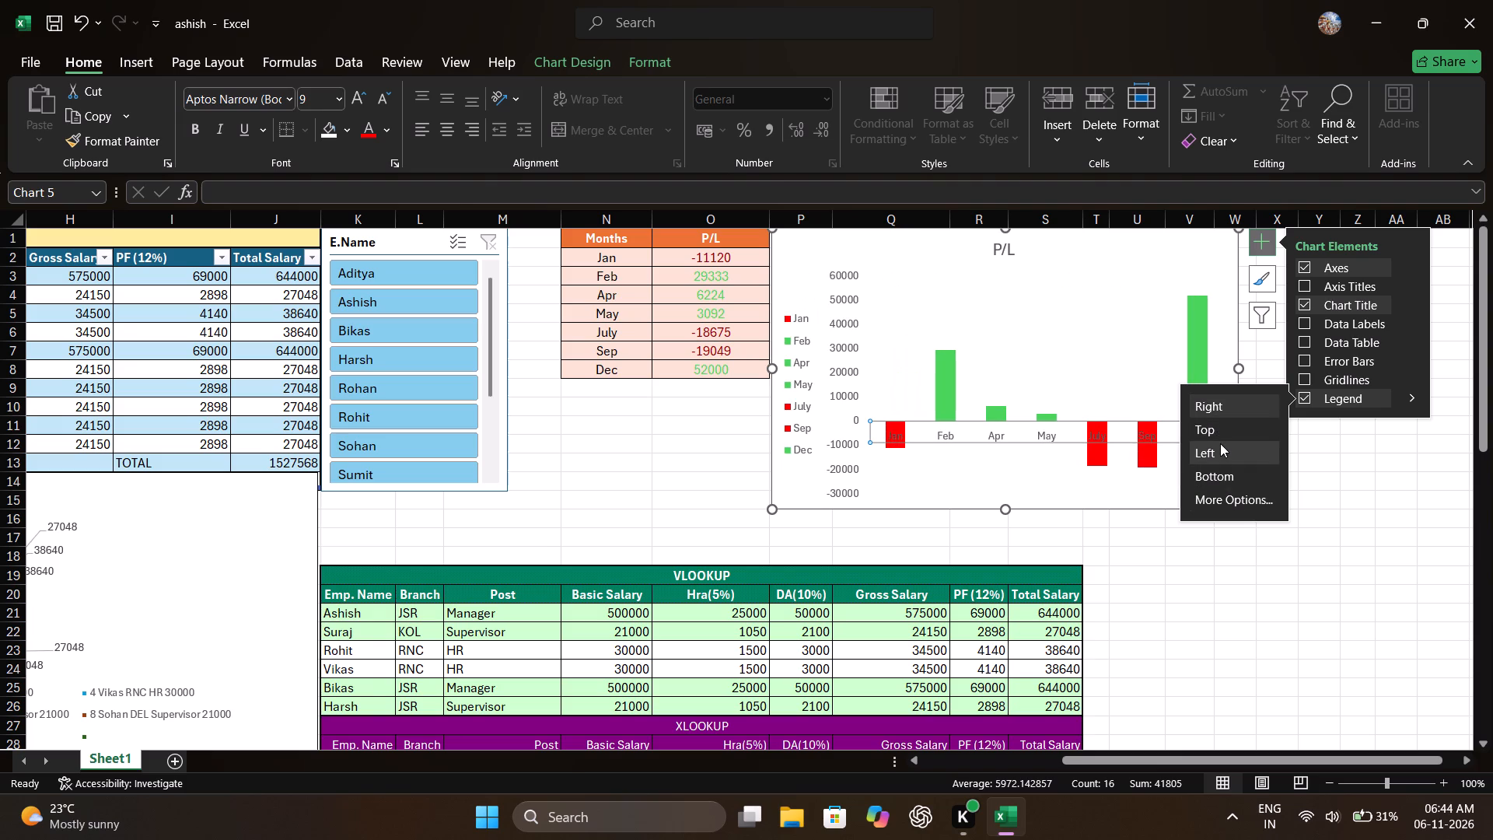
{"action": "left_click", "coordinate": [1229, 485]}
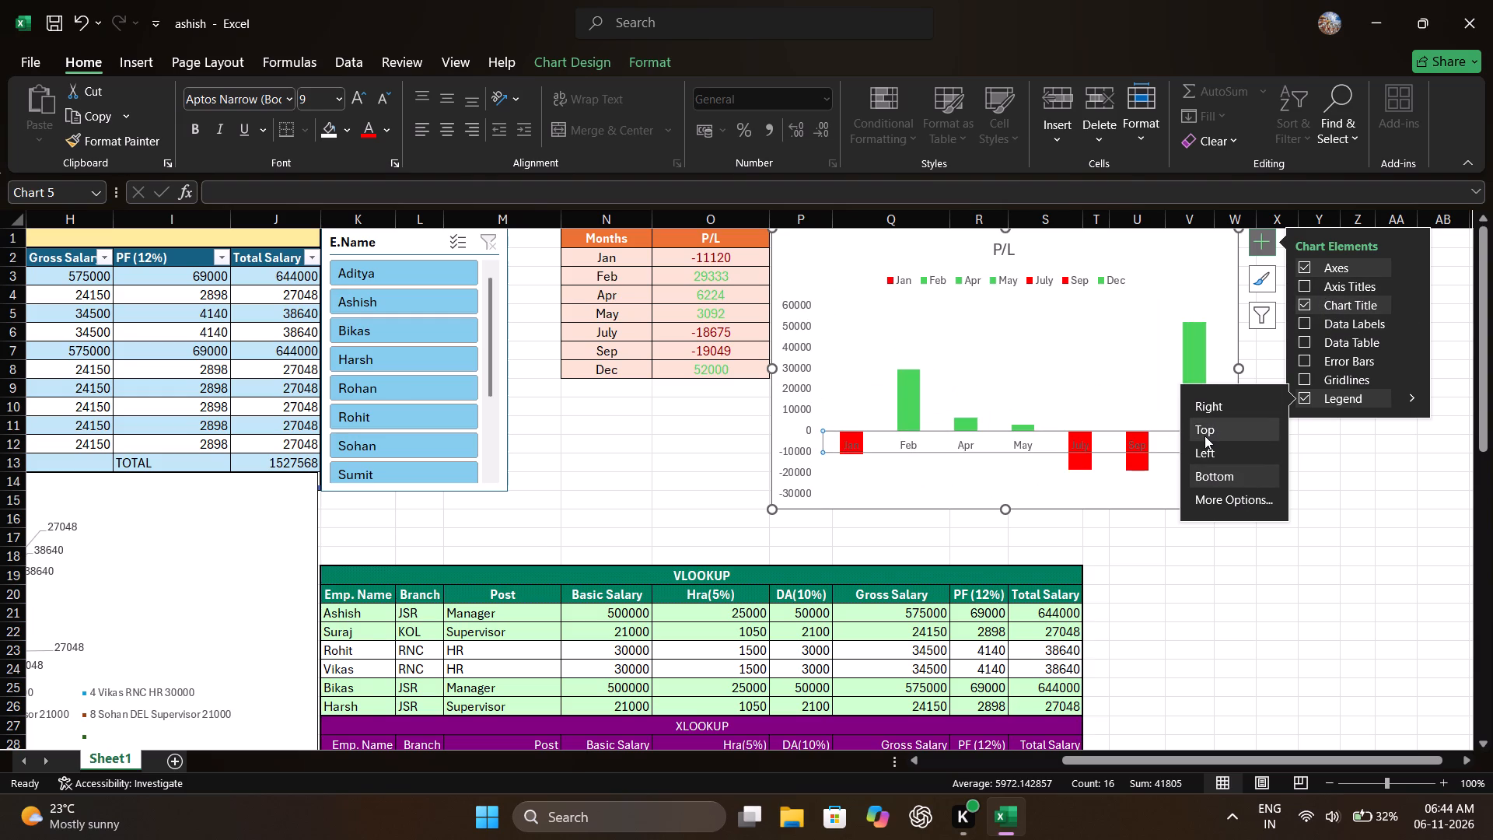
{"action": "left_click", "coordinate": [1214, 479]}
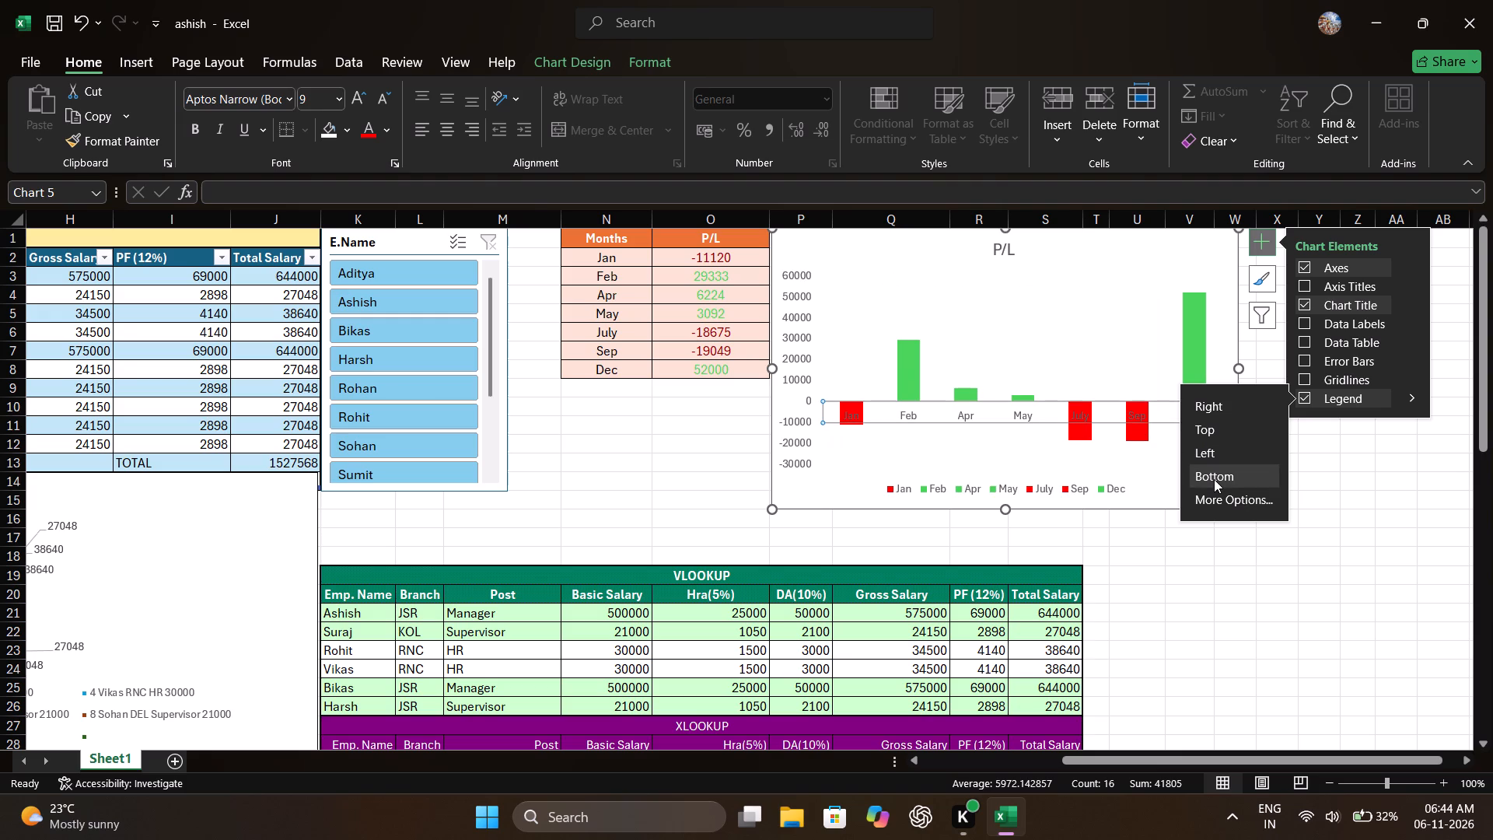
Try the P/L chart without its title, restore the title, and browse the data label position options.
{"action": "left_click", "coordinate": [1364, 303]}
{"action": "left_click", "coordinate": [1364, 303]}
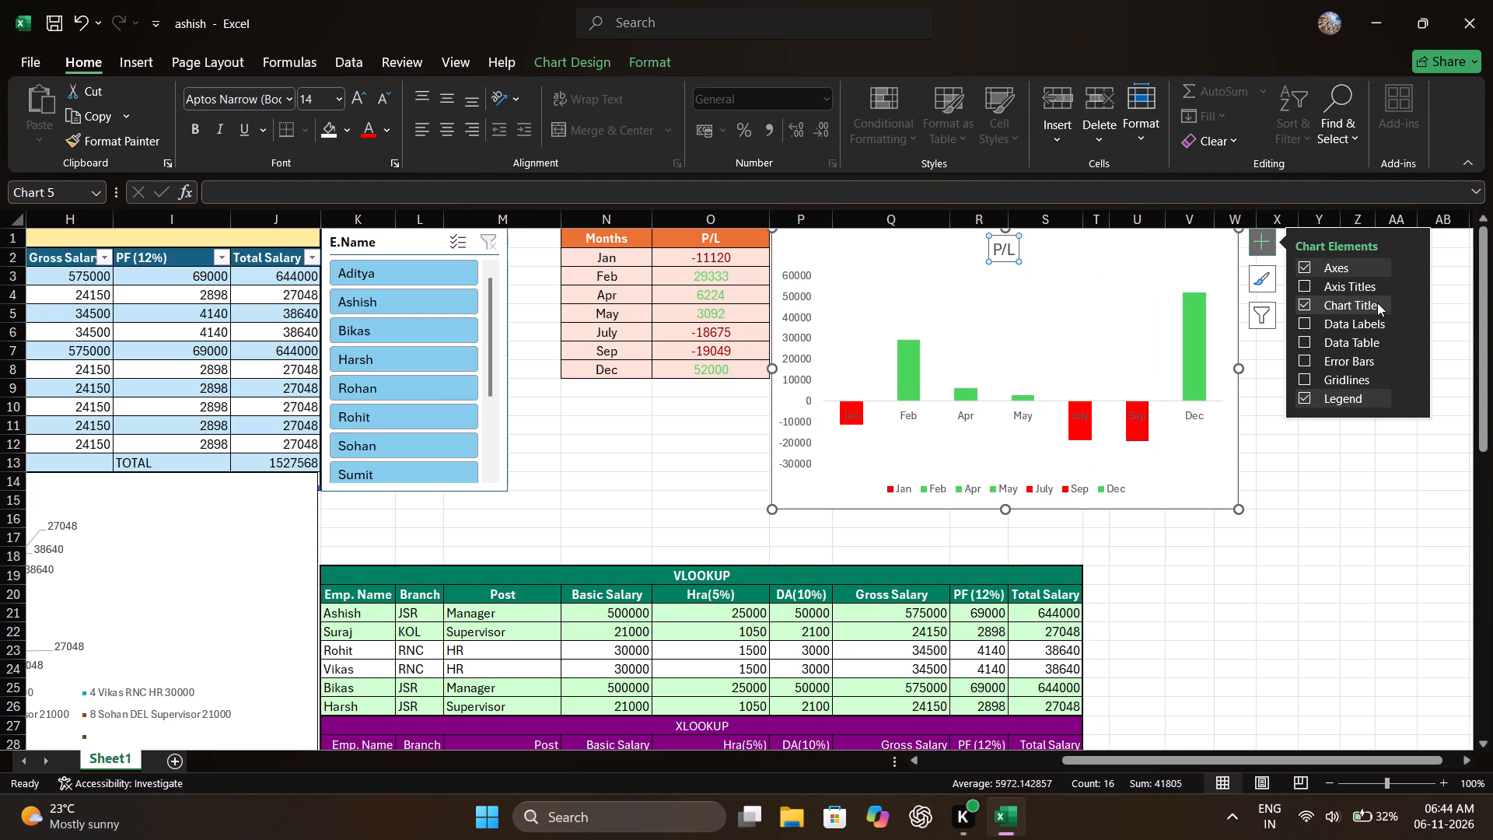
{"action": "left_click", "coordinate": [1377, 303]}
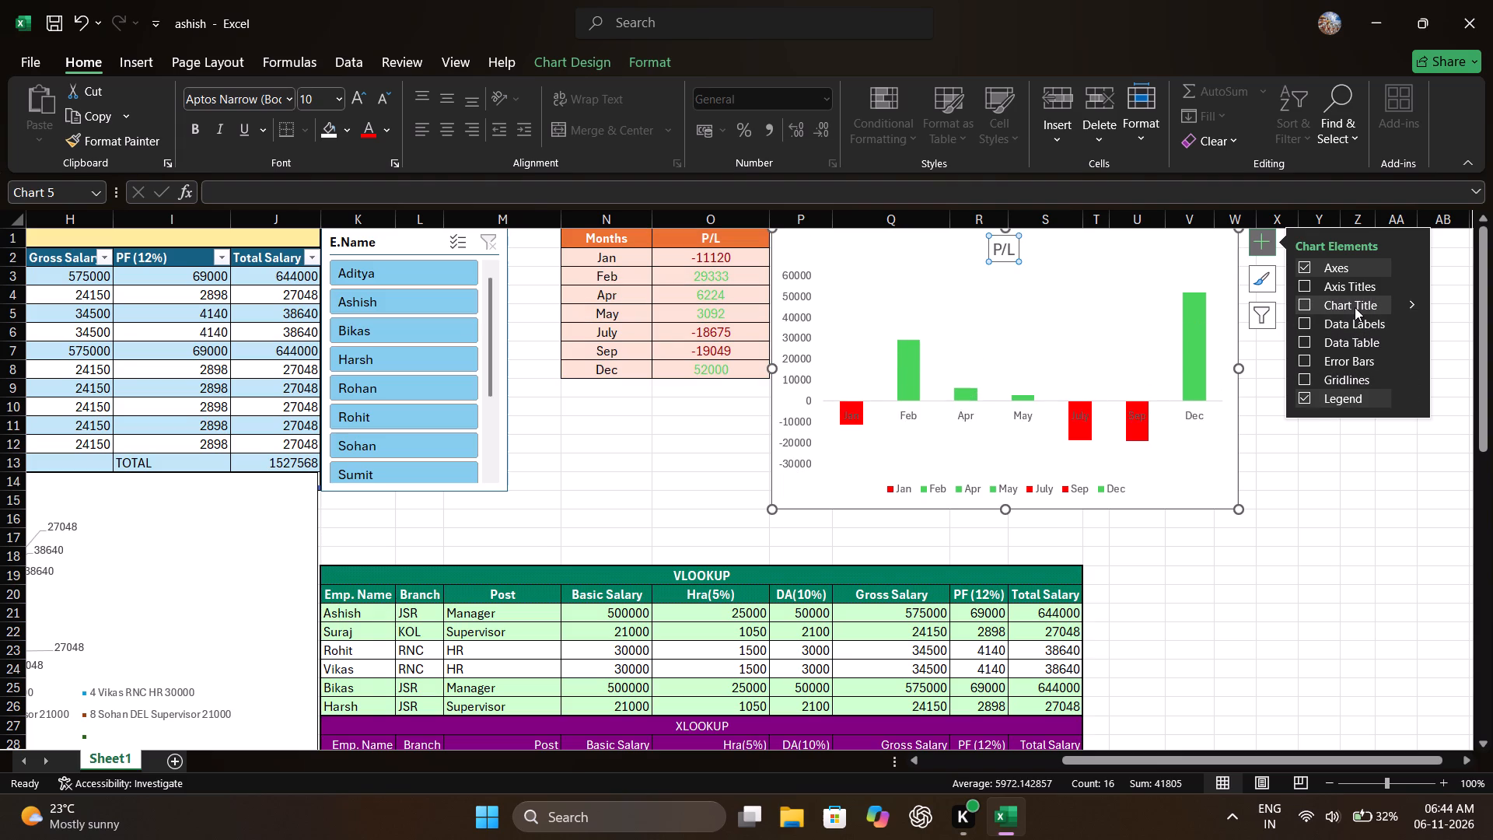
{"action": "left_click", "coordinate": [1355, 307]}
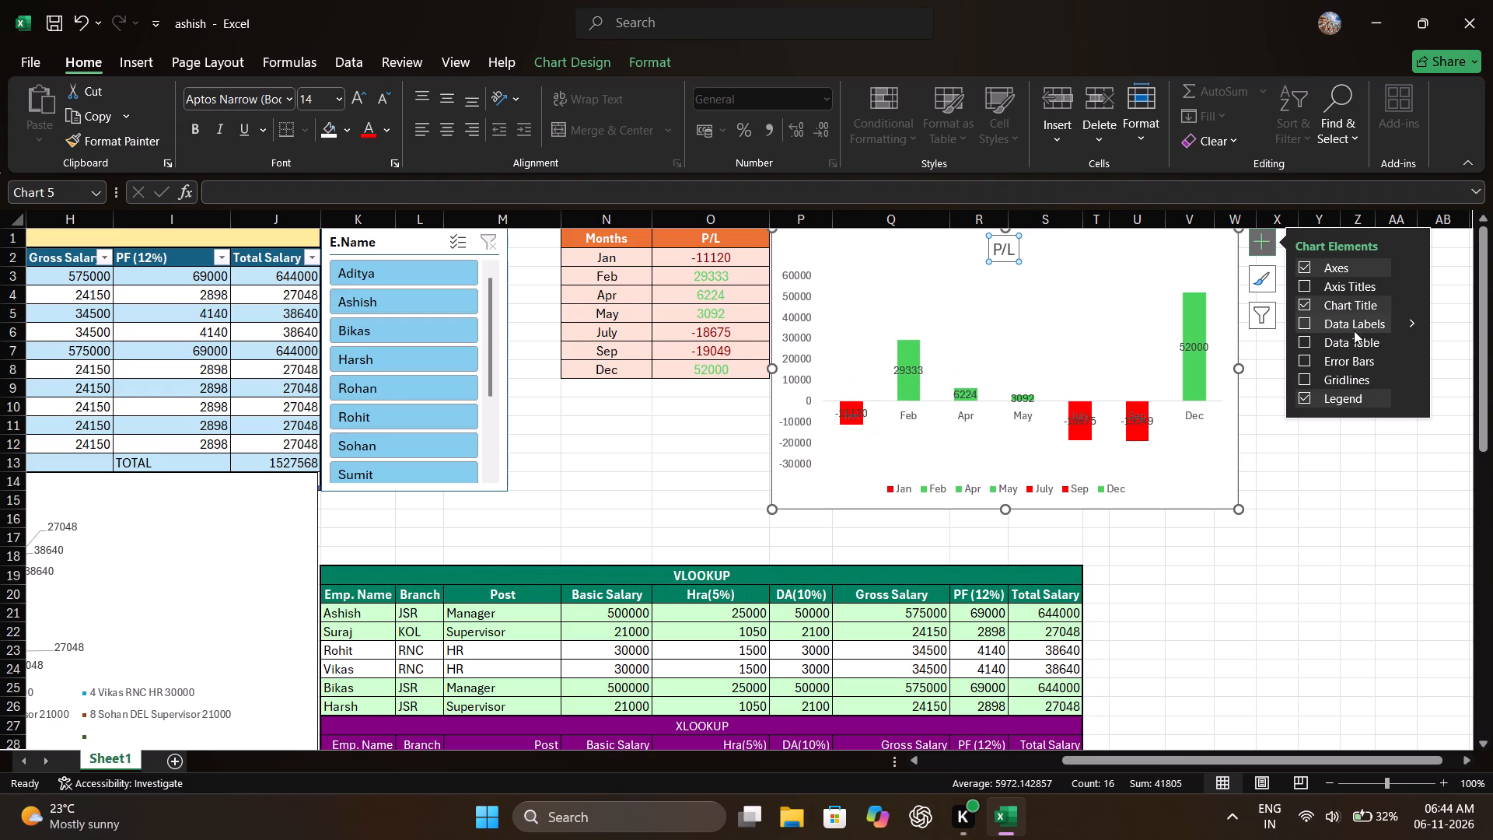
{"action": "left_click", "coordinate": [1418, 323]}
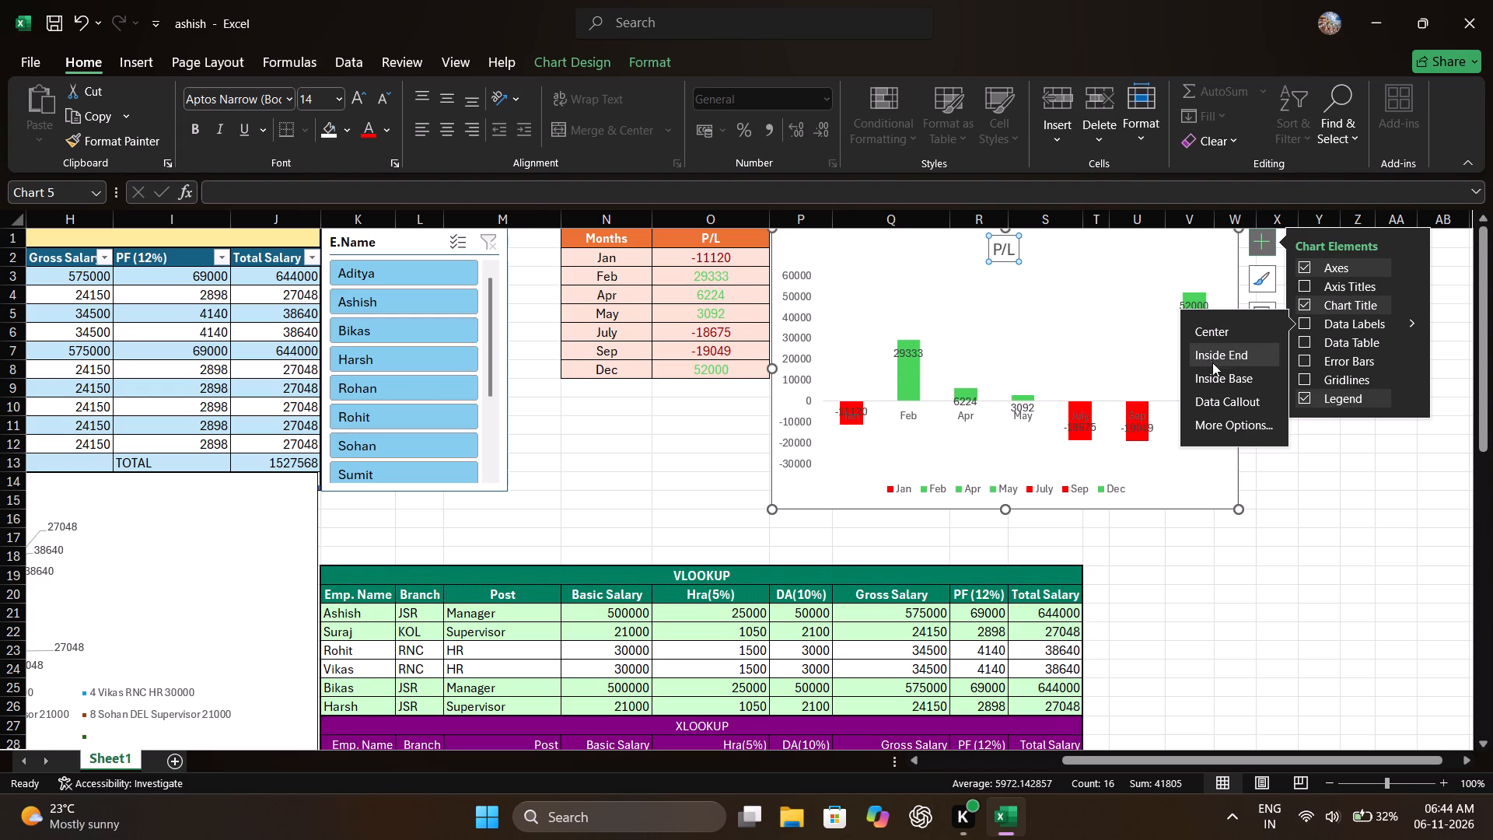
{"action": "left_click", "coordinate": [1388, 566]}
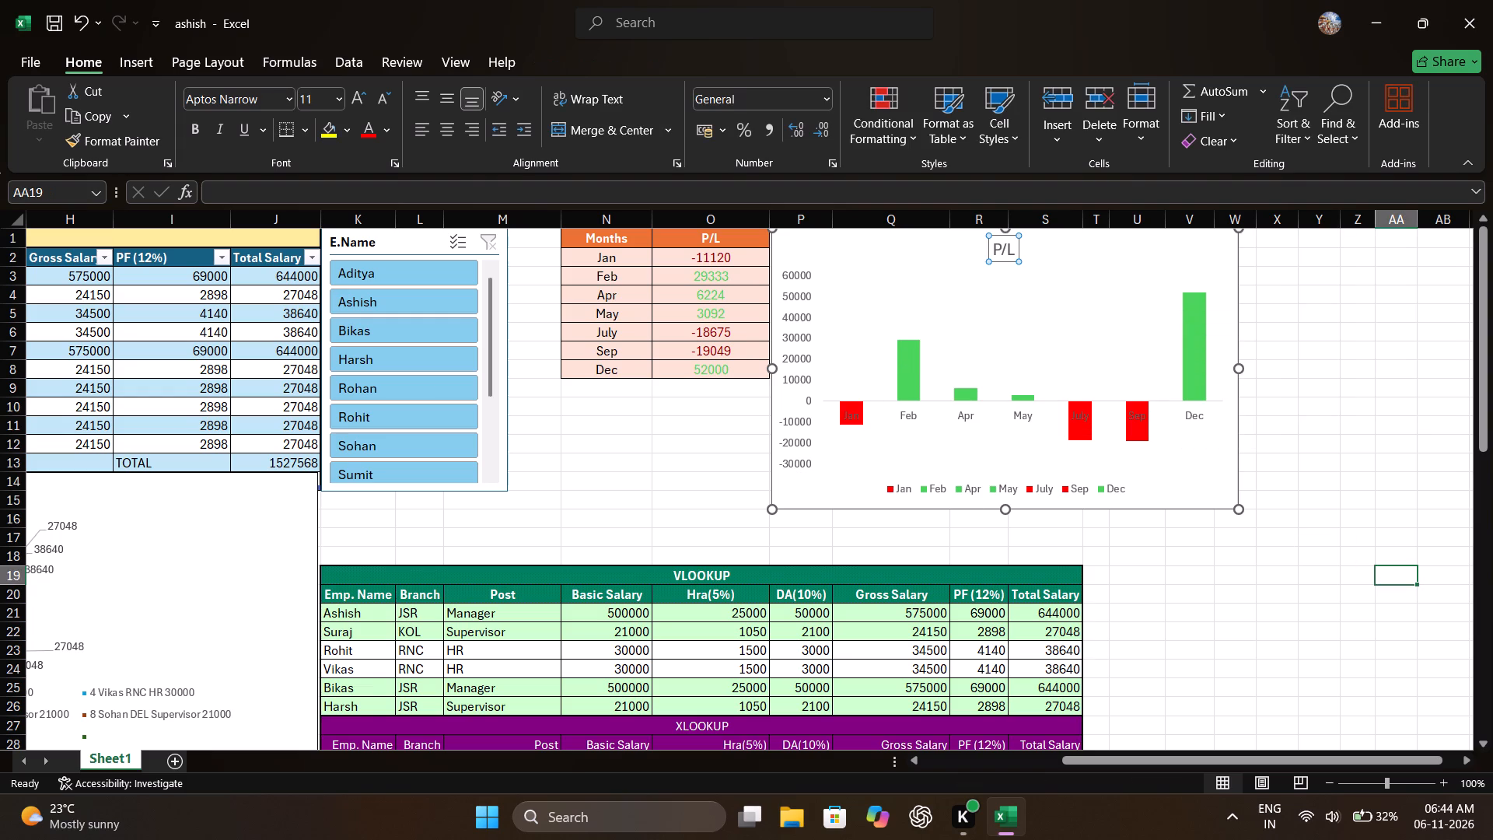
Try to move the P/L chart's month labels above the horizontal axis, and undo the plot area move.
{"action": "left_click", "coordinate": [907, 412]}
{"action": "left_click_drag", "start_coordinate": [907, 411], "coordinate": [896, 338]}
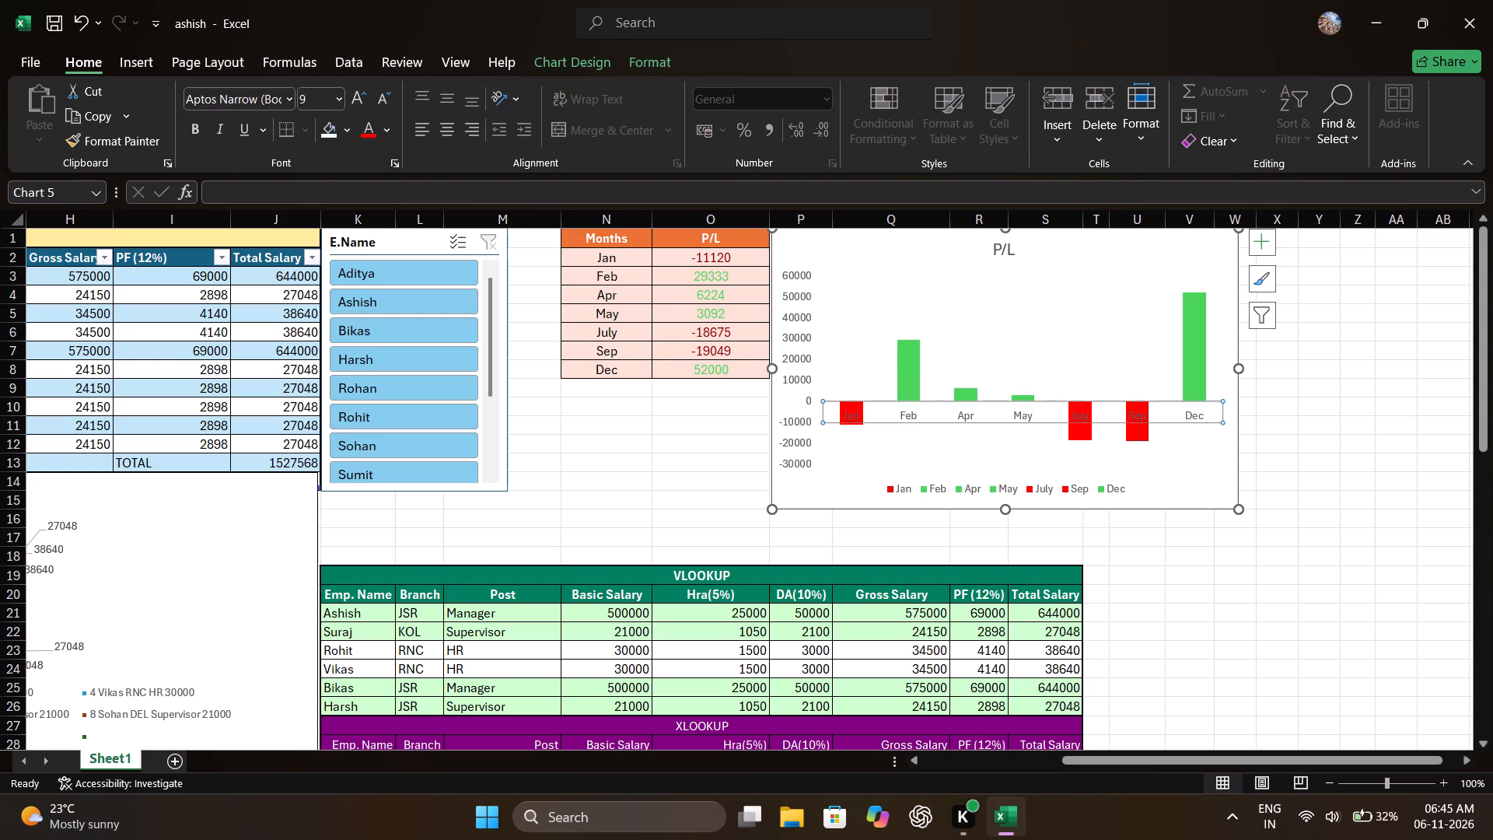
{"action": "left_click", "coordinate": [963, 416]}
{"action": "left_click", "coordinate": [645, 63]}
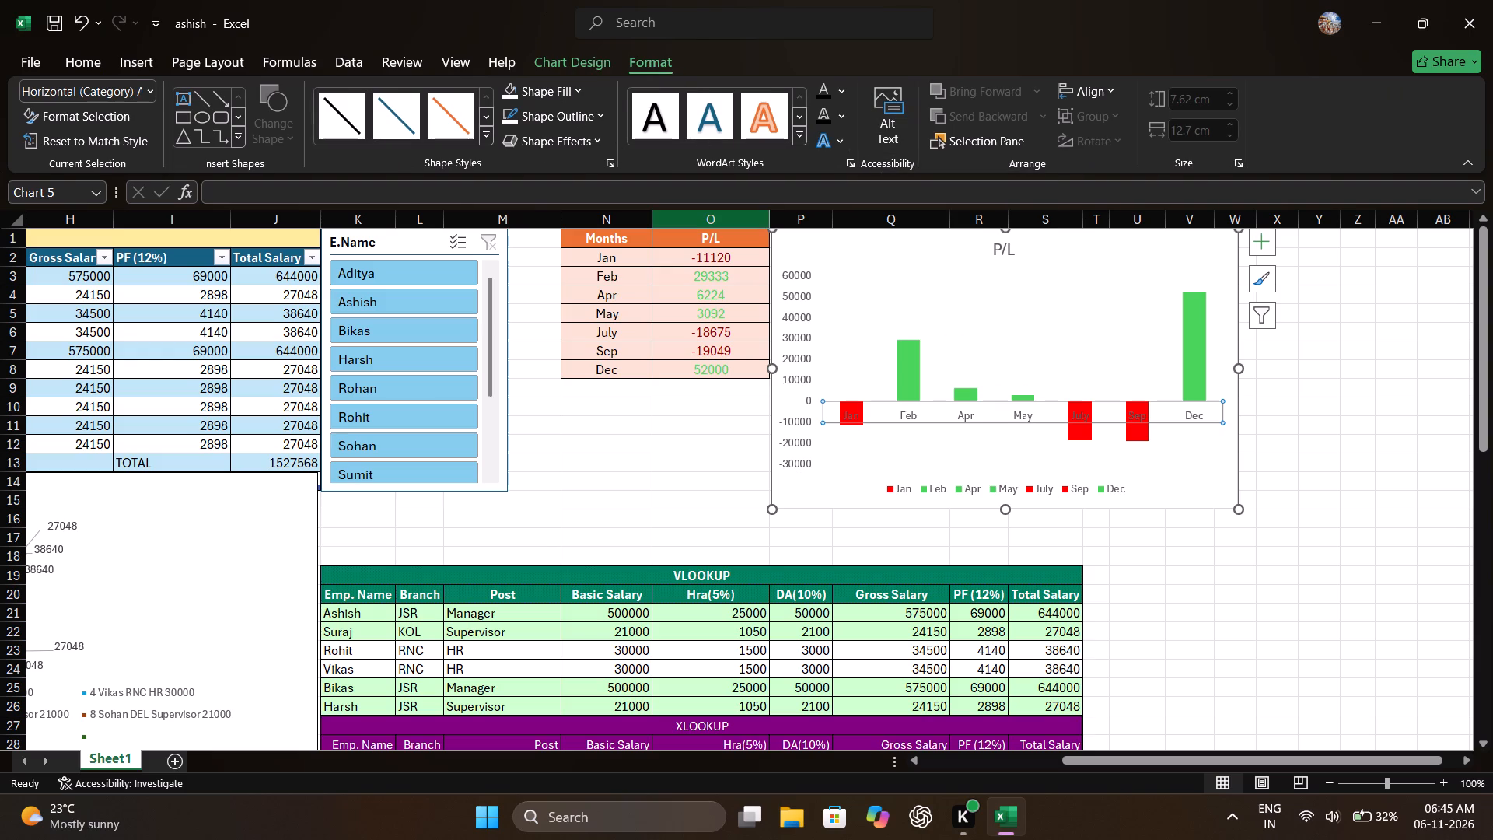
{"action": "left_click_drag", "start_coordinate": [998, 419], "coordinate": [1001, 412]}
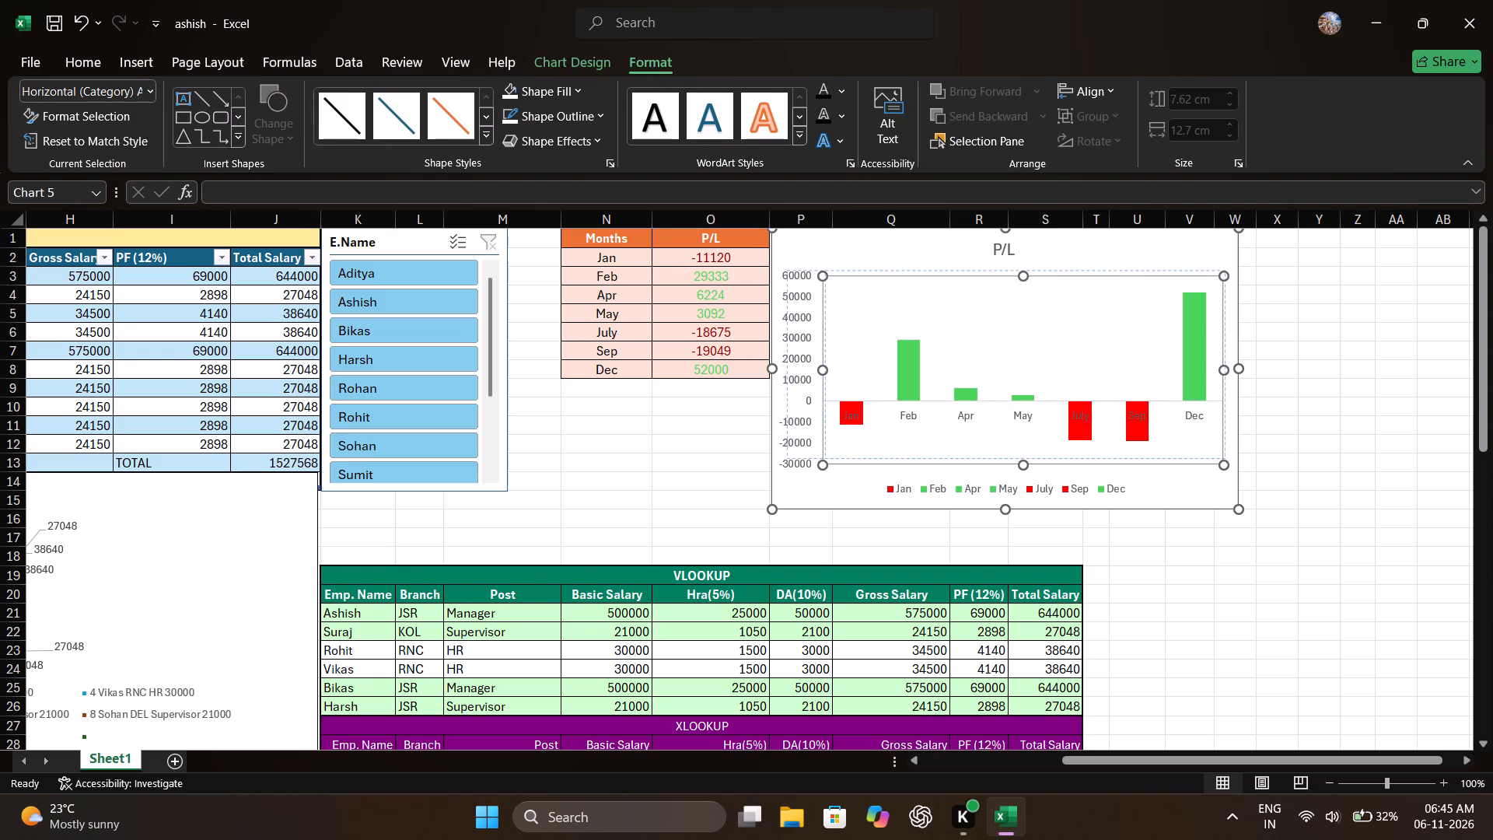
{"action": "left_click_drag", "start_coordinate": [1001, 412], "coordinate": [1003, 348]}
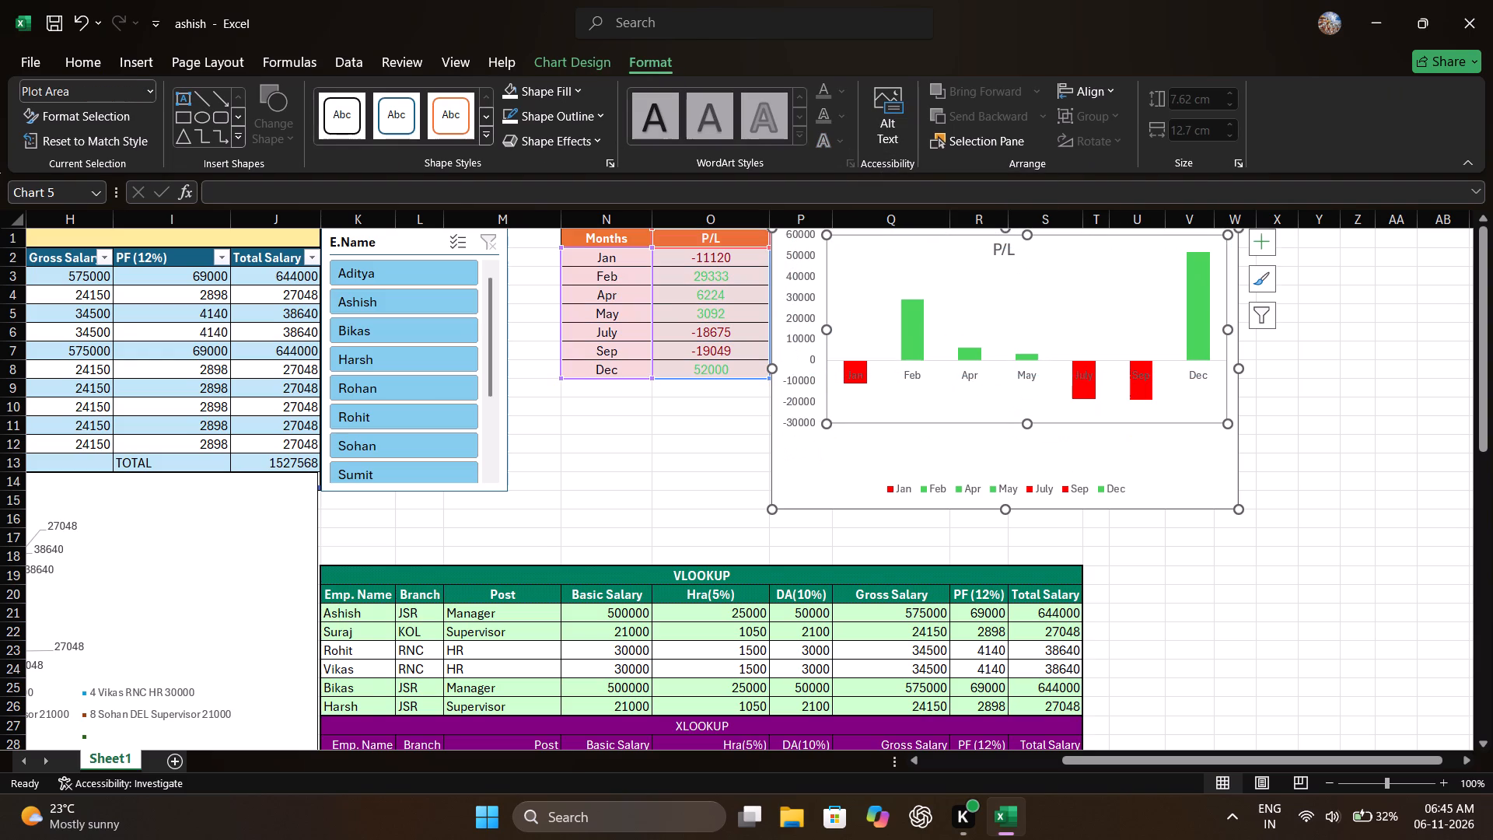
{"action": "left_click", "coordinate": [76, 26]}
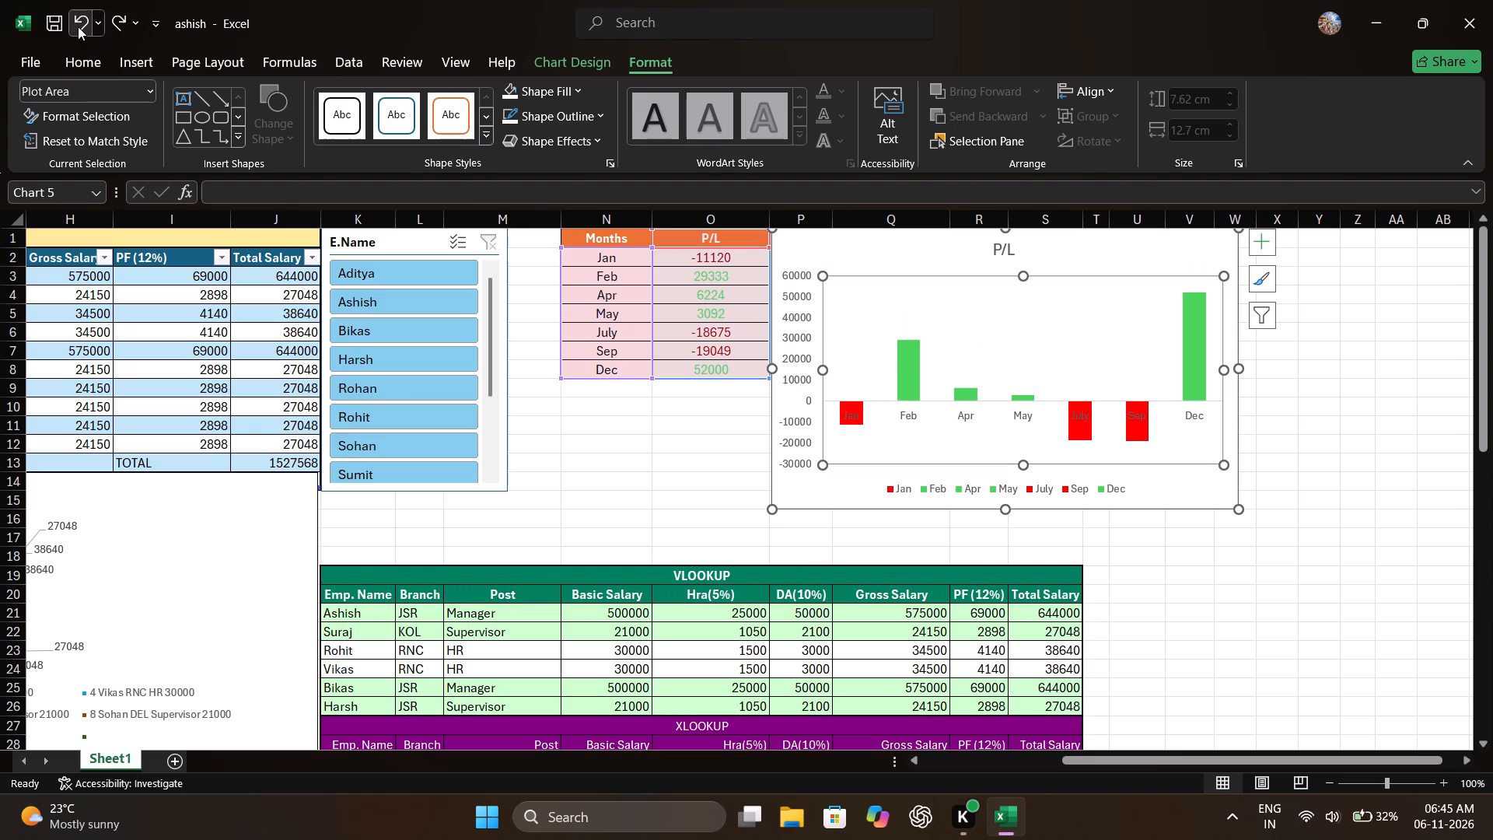
Set the vertical alignment of the P/L chart's horizontal axis labels to Top in the axis formatting options.
{"action": "left_click", "coordinate": [928, 415]}
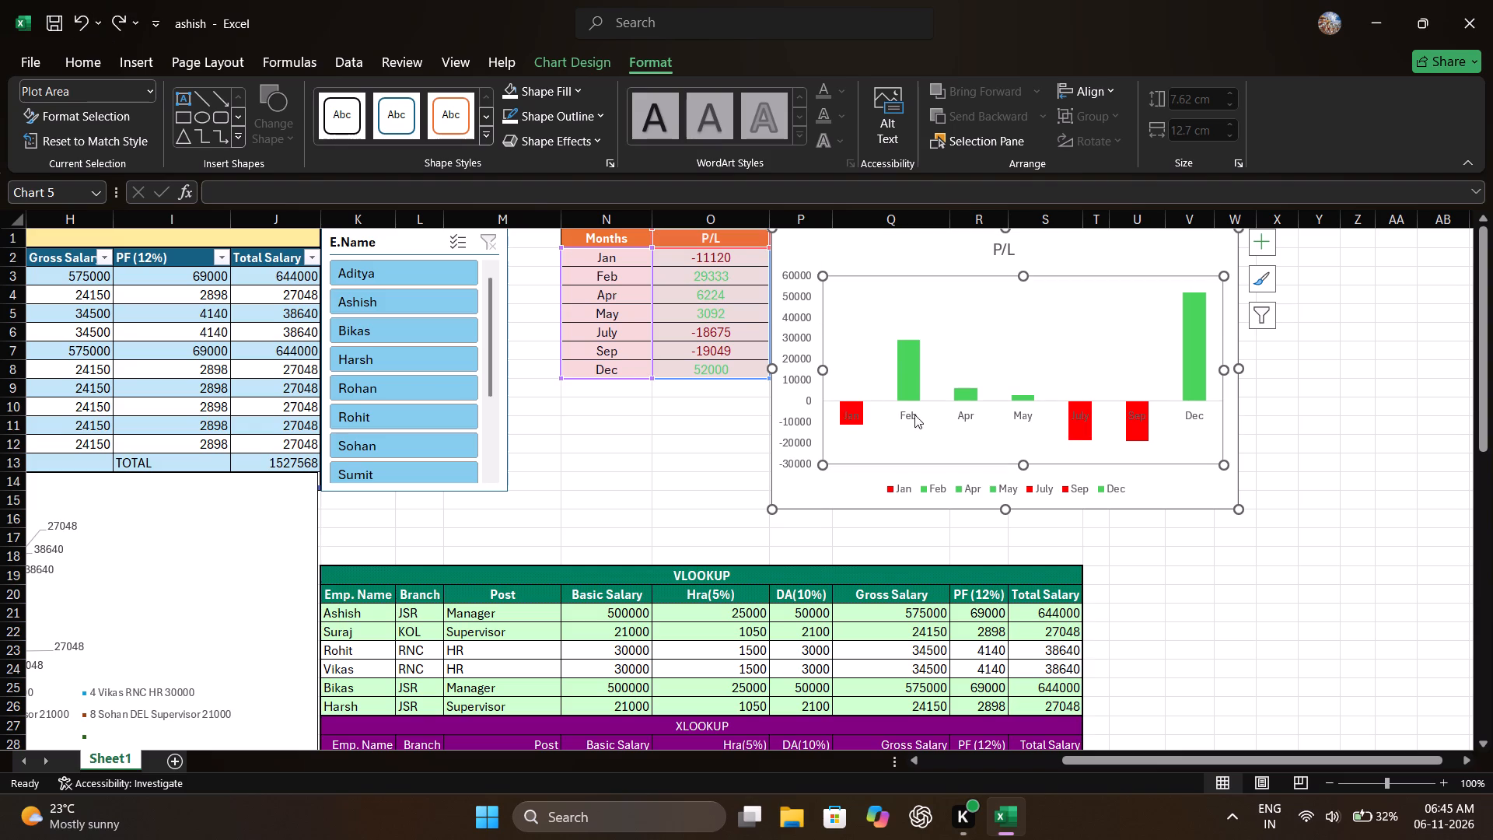
{"action": "left_click", "coordinate": [914, 411]}
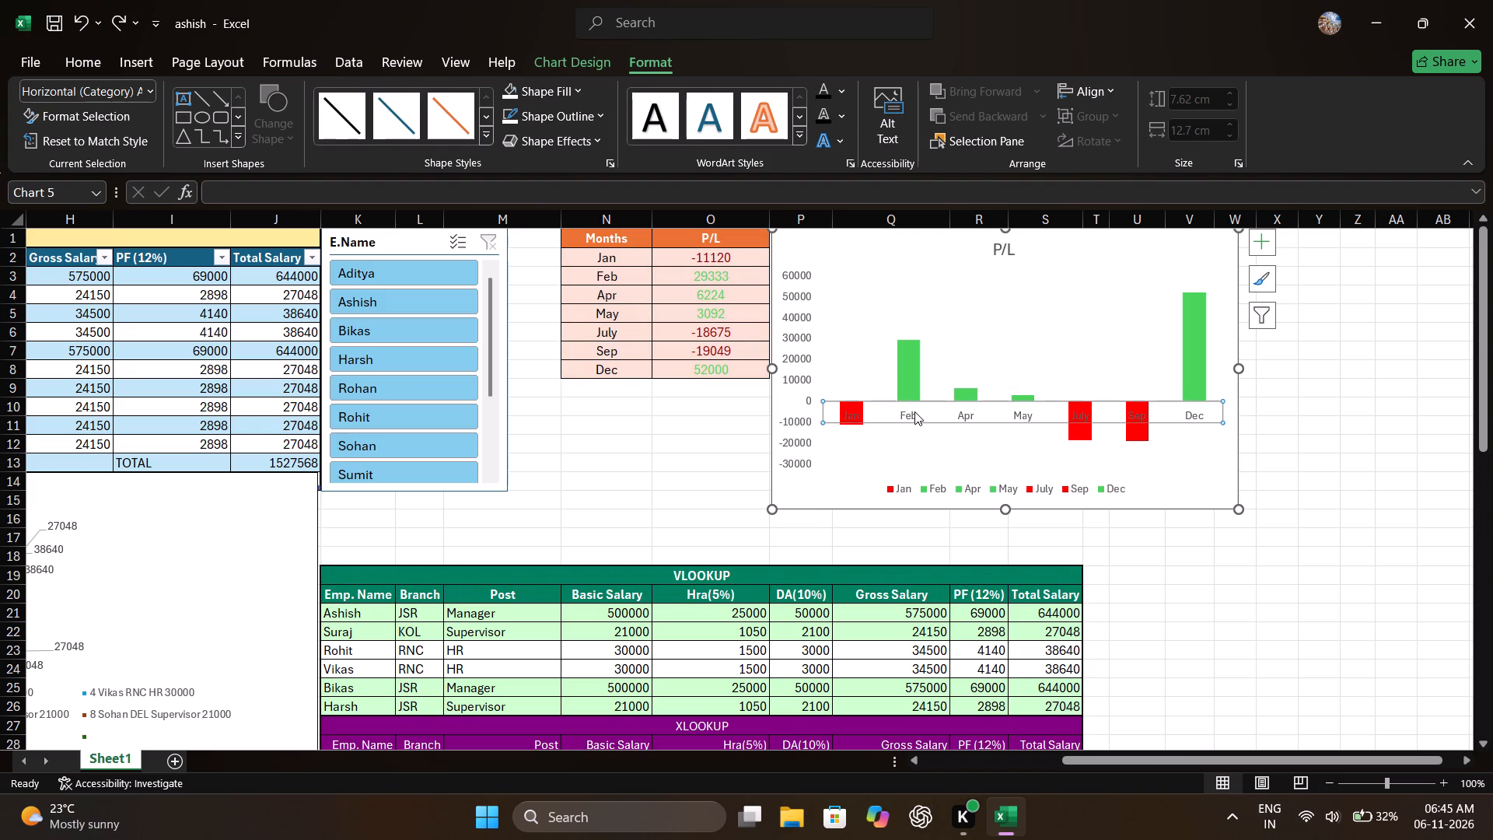
{"action": "right_click", "coordinate": [914, 411]}
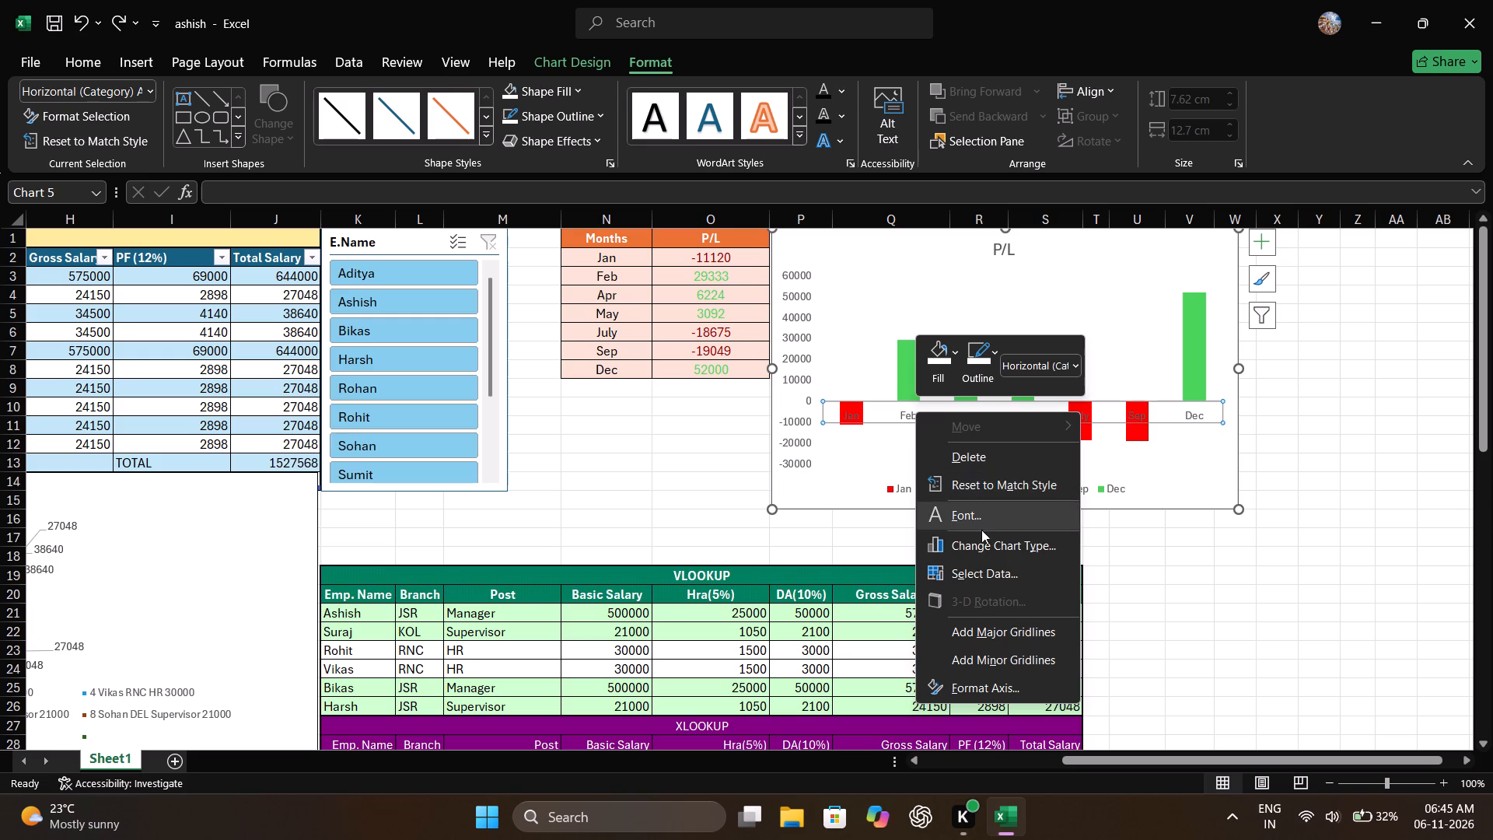
{"action": "left_click", "coordinate": [998, 685]}
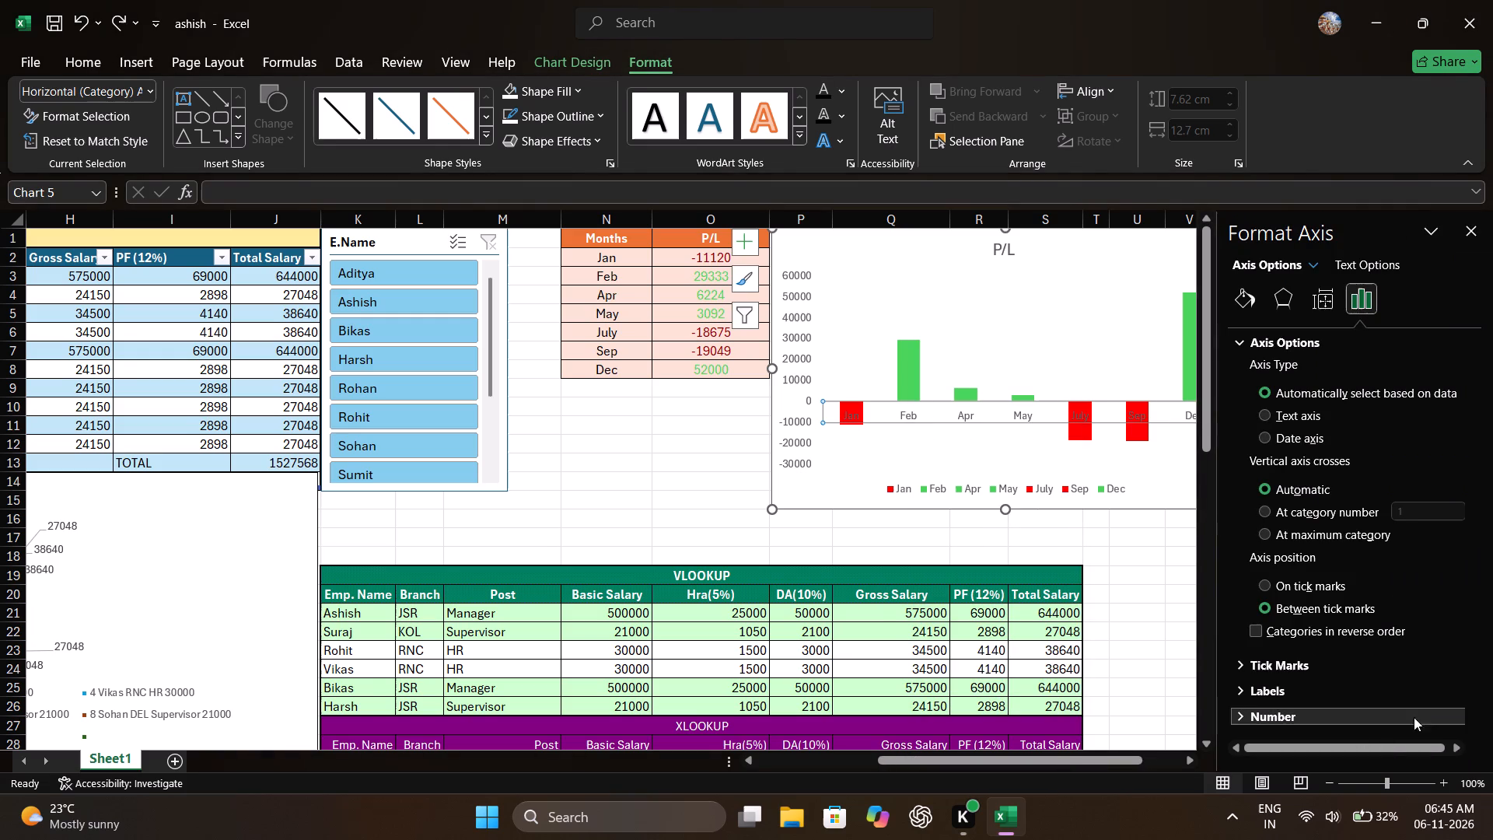
{"action": "scroll", "coordinate": [1421, 707], "scroll_direction": "down", "scroll_amount": 3}
{"action": "left_click", "coordinate": [1319, 313]}
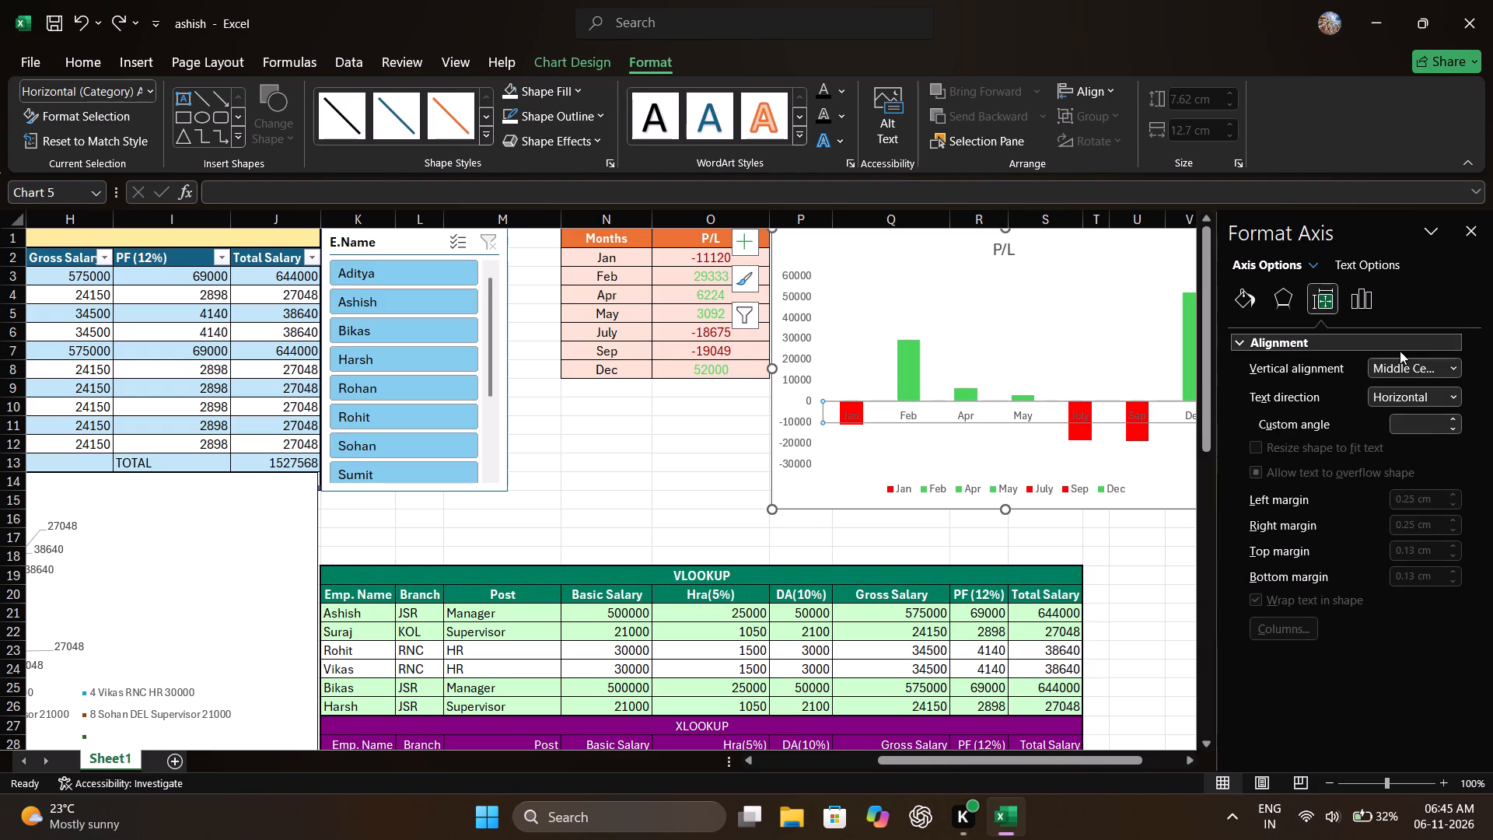
{"action": "left_click", "coordinate": [1451, 375]}
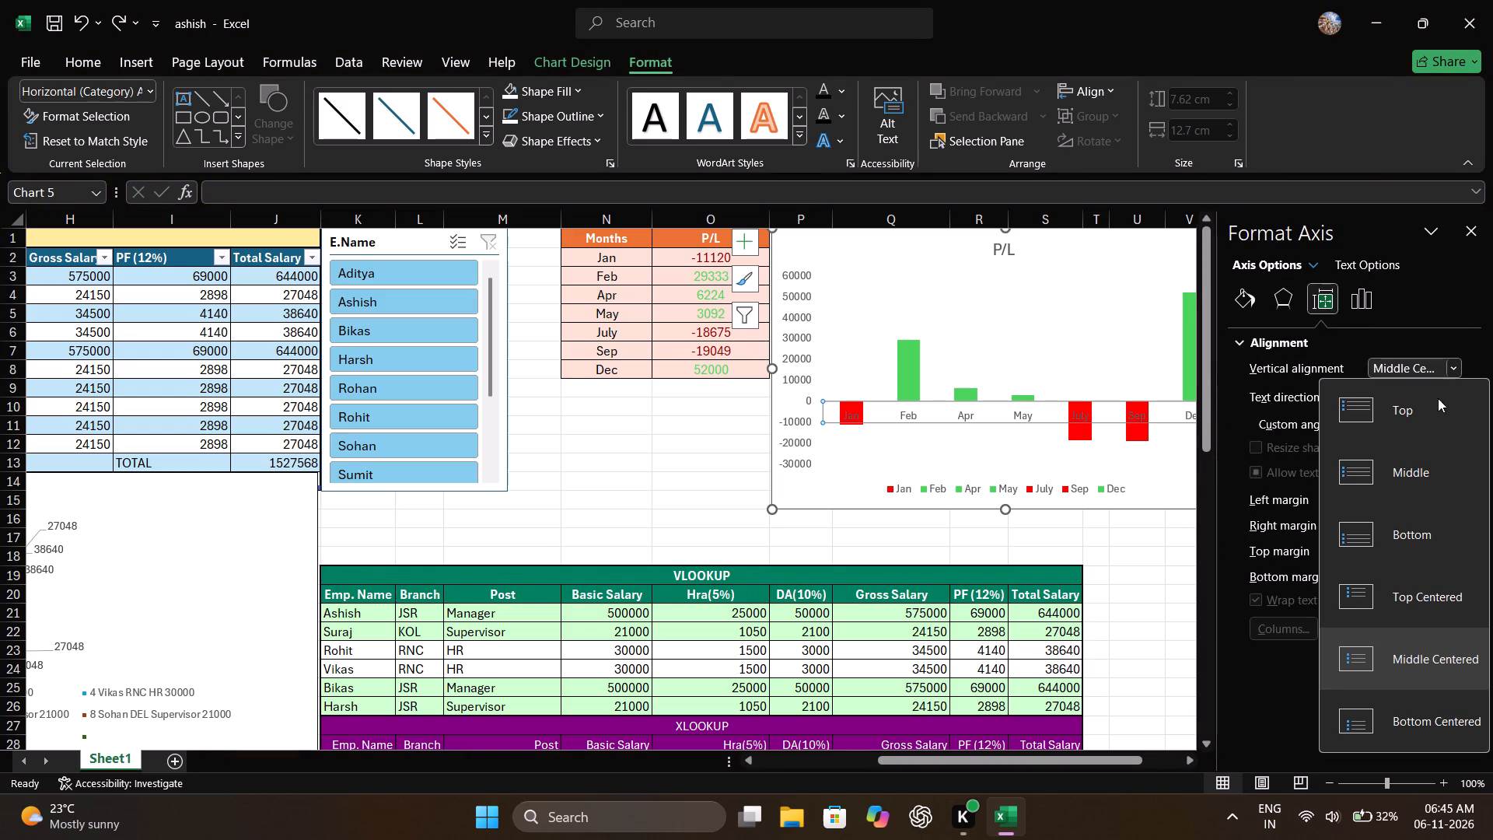
{"action": "left_click", "coordinate": [1428, 411]}
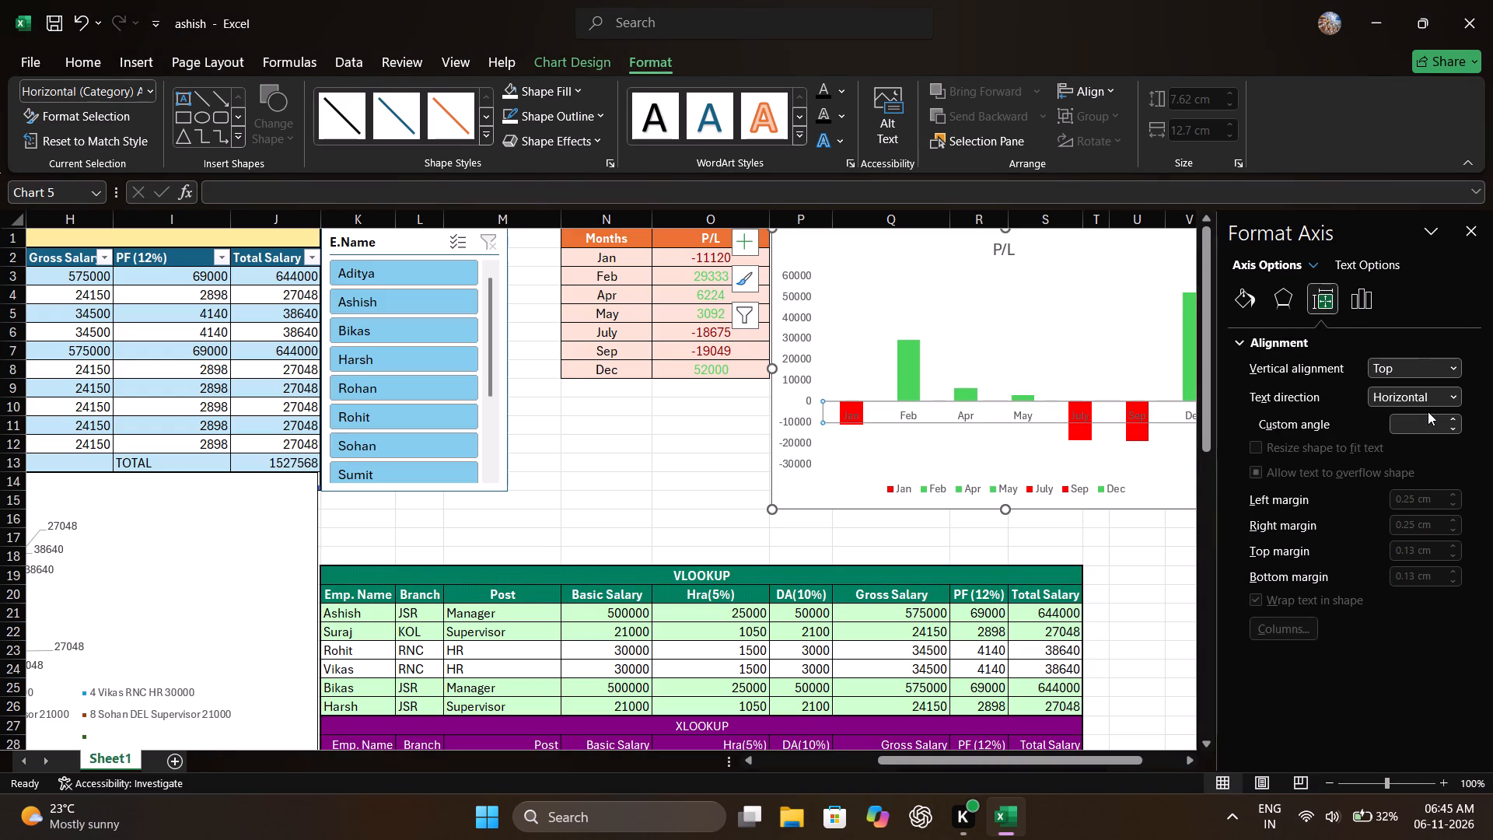
{"action": "left_click", "coordinate": [1456, 398]}
{"action": "left_click", "coordinate": [1456, 398]}
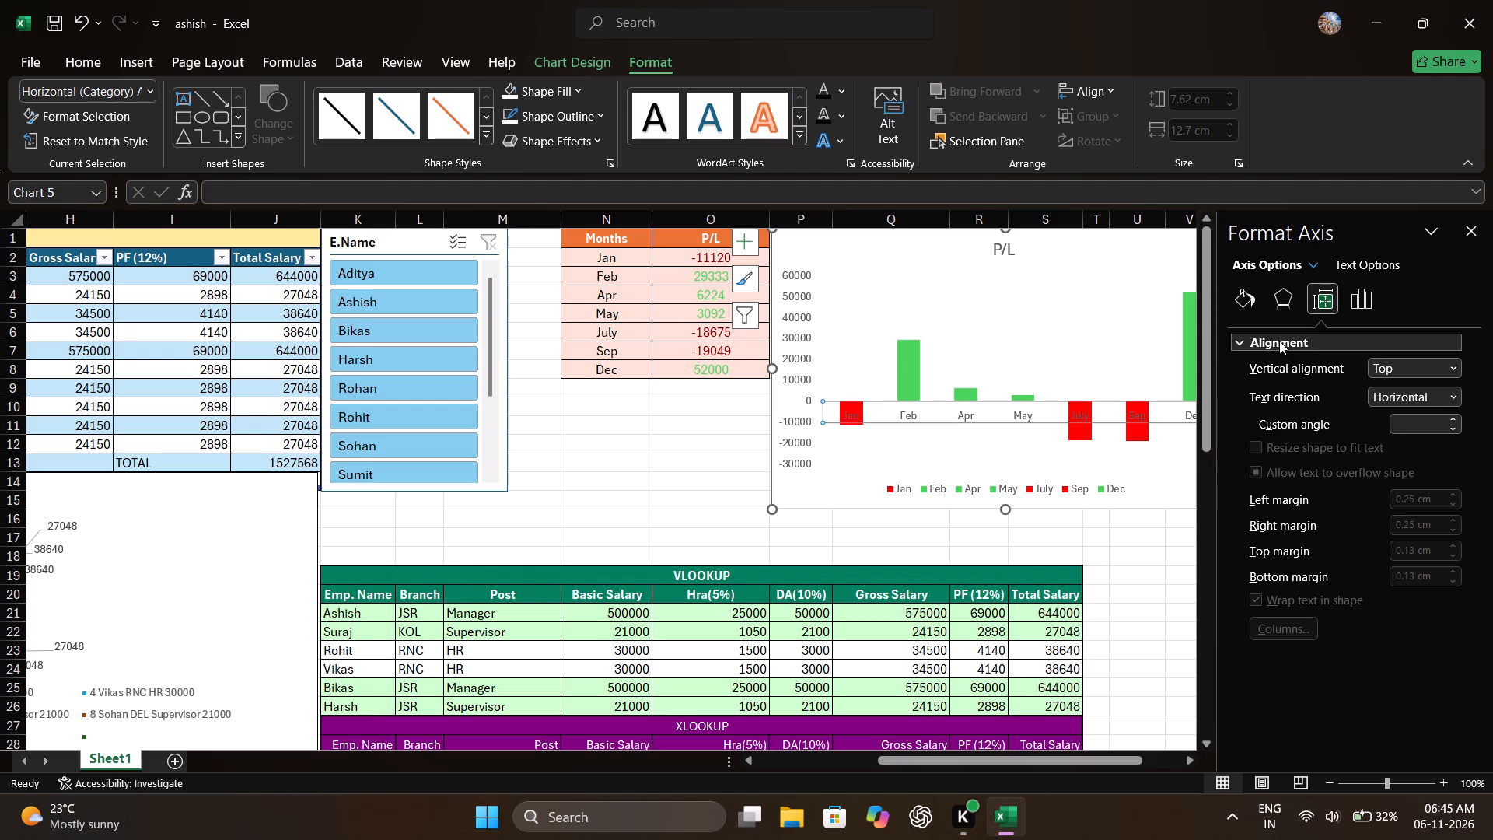
{"action": "left_click", "coordinate": [1303, 292]}
{"action": "left_click", "coordinate": [1290, 298]}
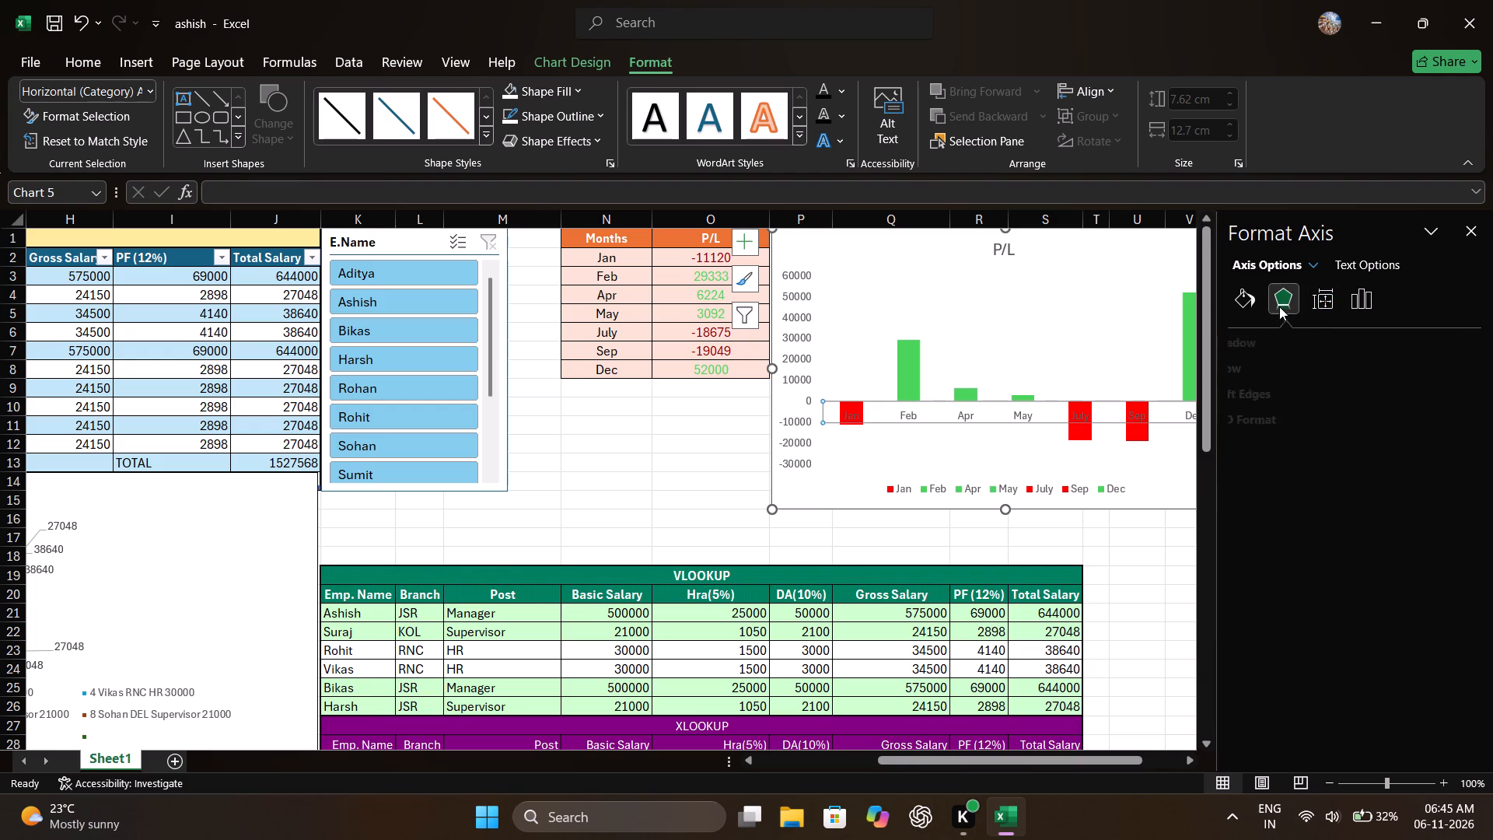
{"action": "left_click", "coordinate": [1244, 308]}
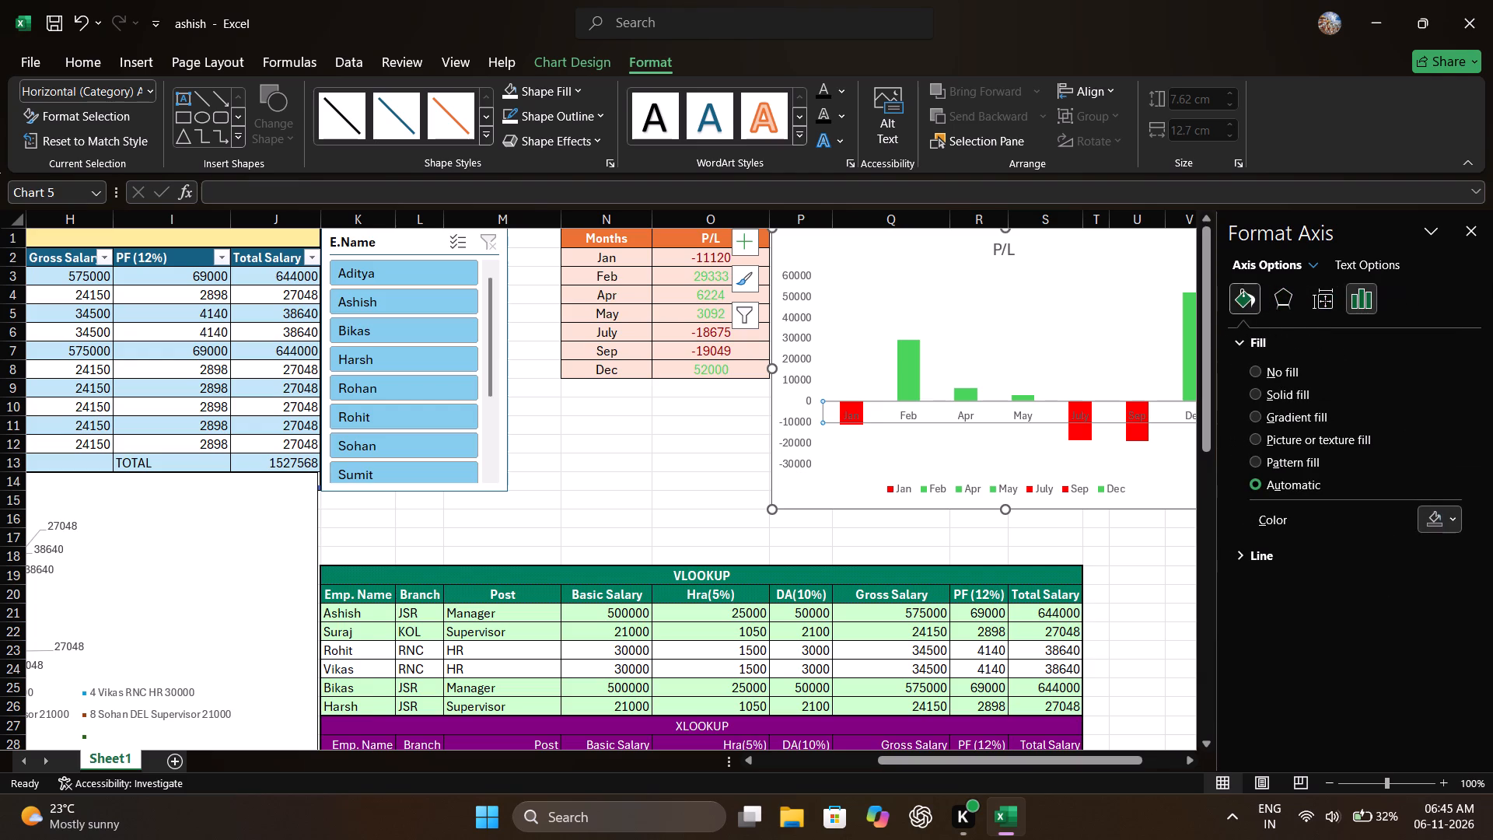
{"action": "left_click", "coordinate": [1467, 228]}
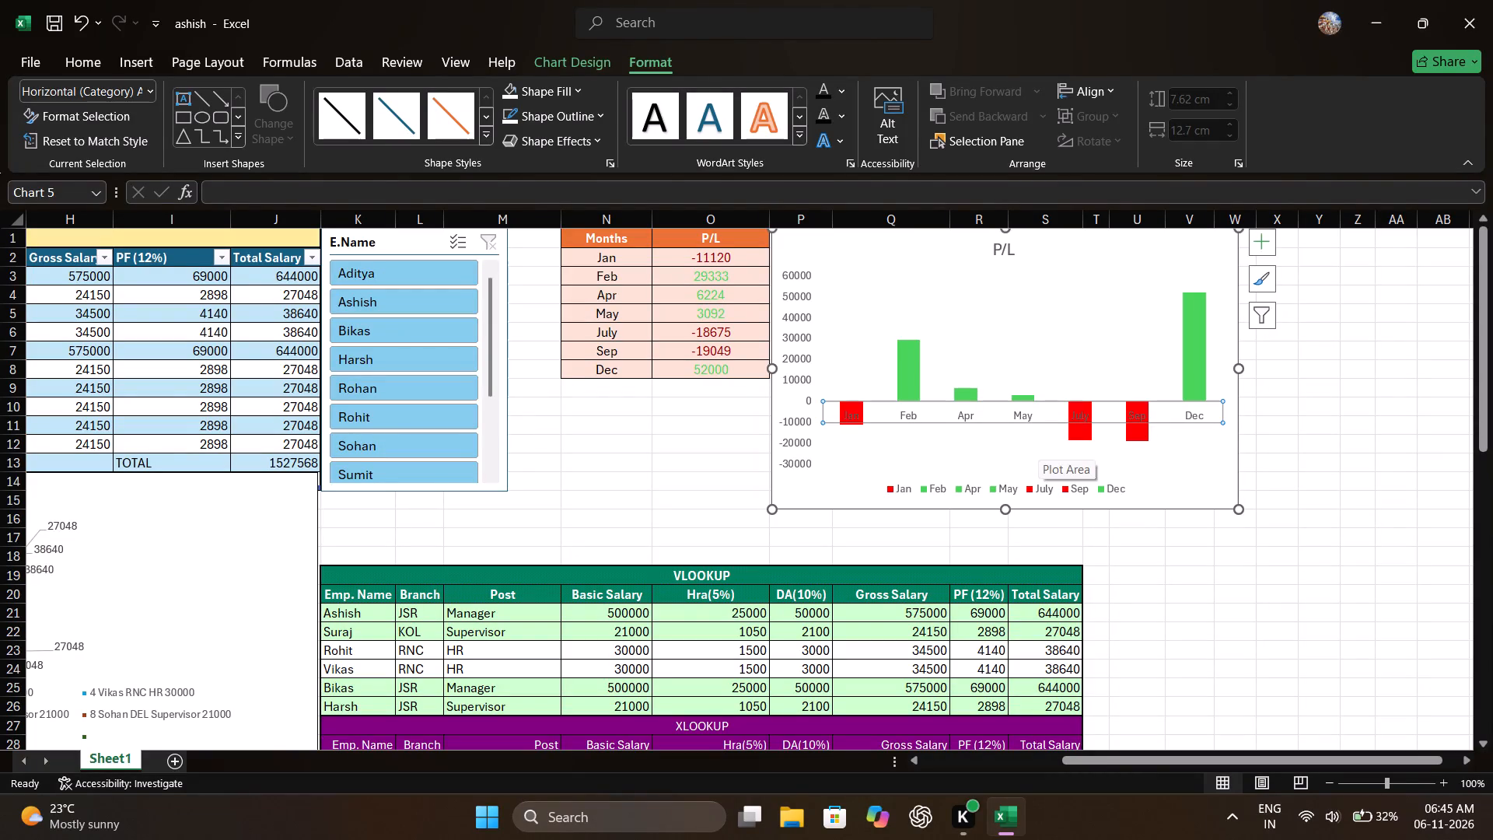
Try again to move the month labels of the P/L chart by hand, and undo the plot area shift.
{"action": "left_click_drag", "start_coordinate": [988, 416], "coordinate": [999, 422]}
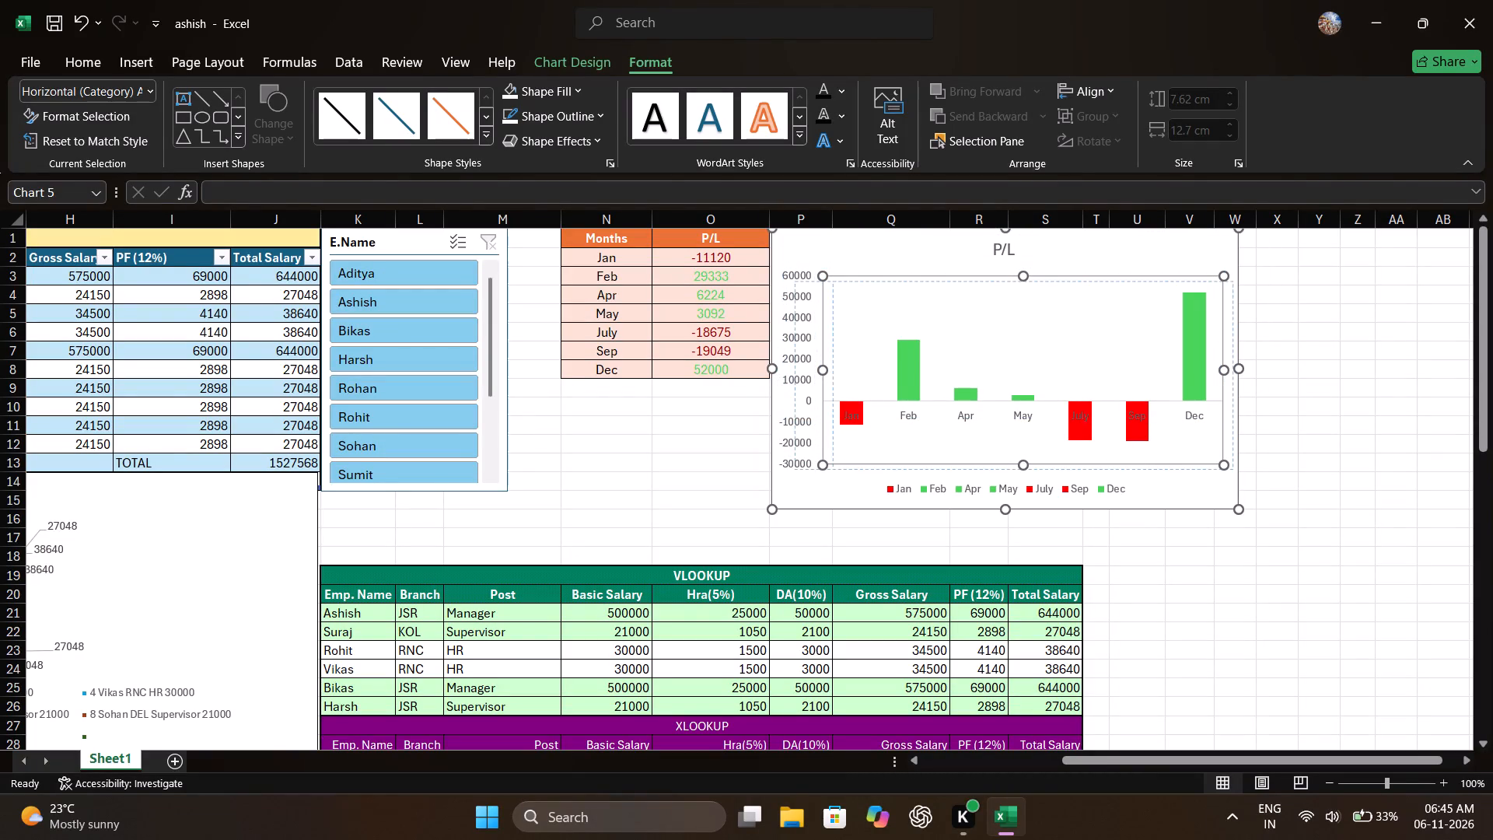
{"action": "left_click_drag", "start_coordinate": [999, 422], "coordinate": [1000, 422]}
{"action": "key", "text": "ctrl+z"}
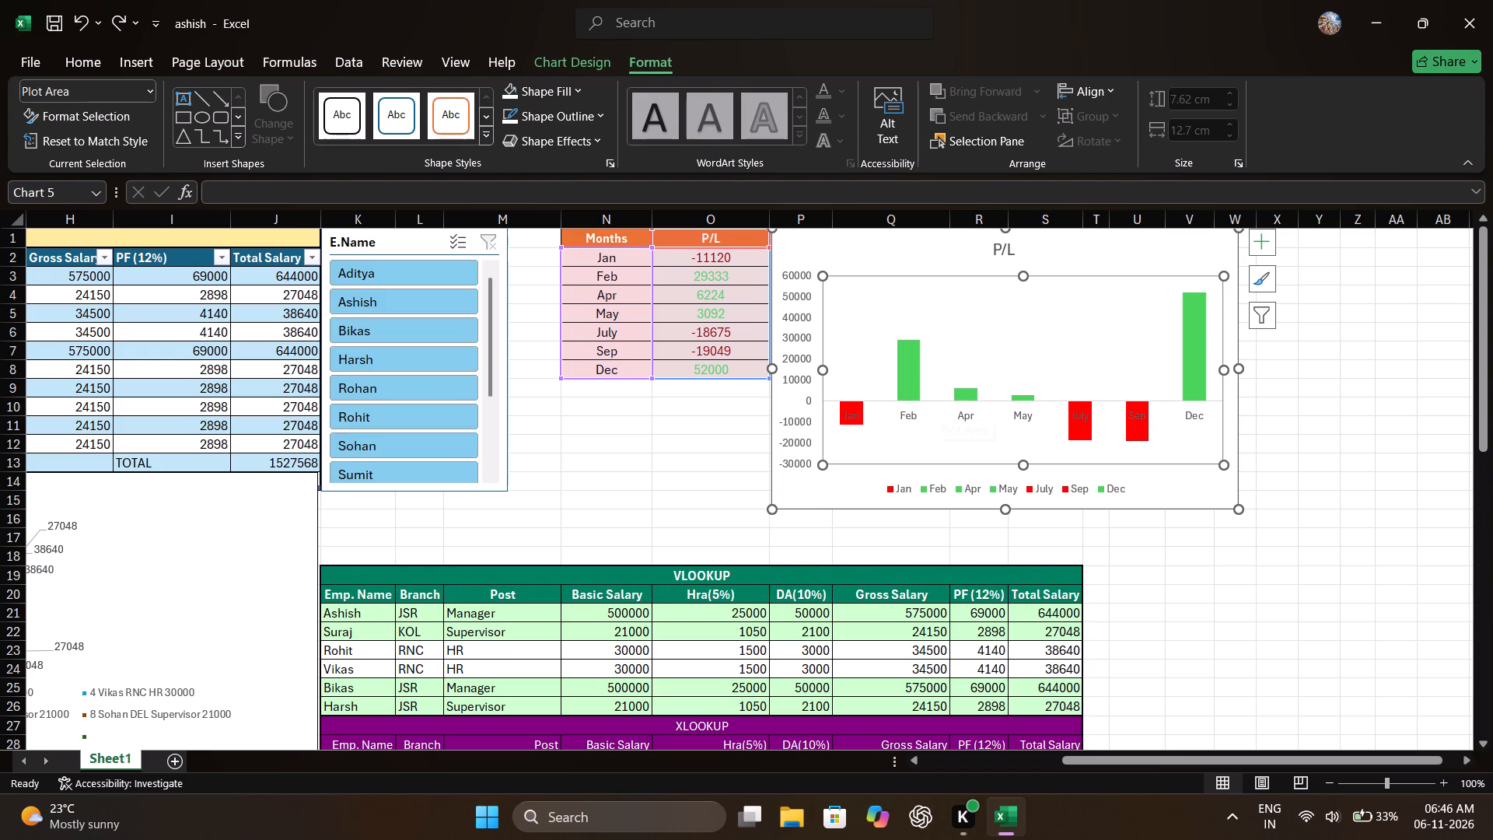
Examine the P/L chart's element options for the axes and the legend, including the legend position settings.
{"action": "left_click", "coordinate": [904, 415]}
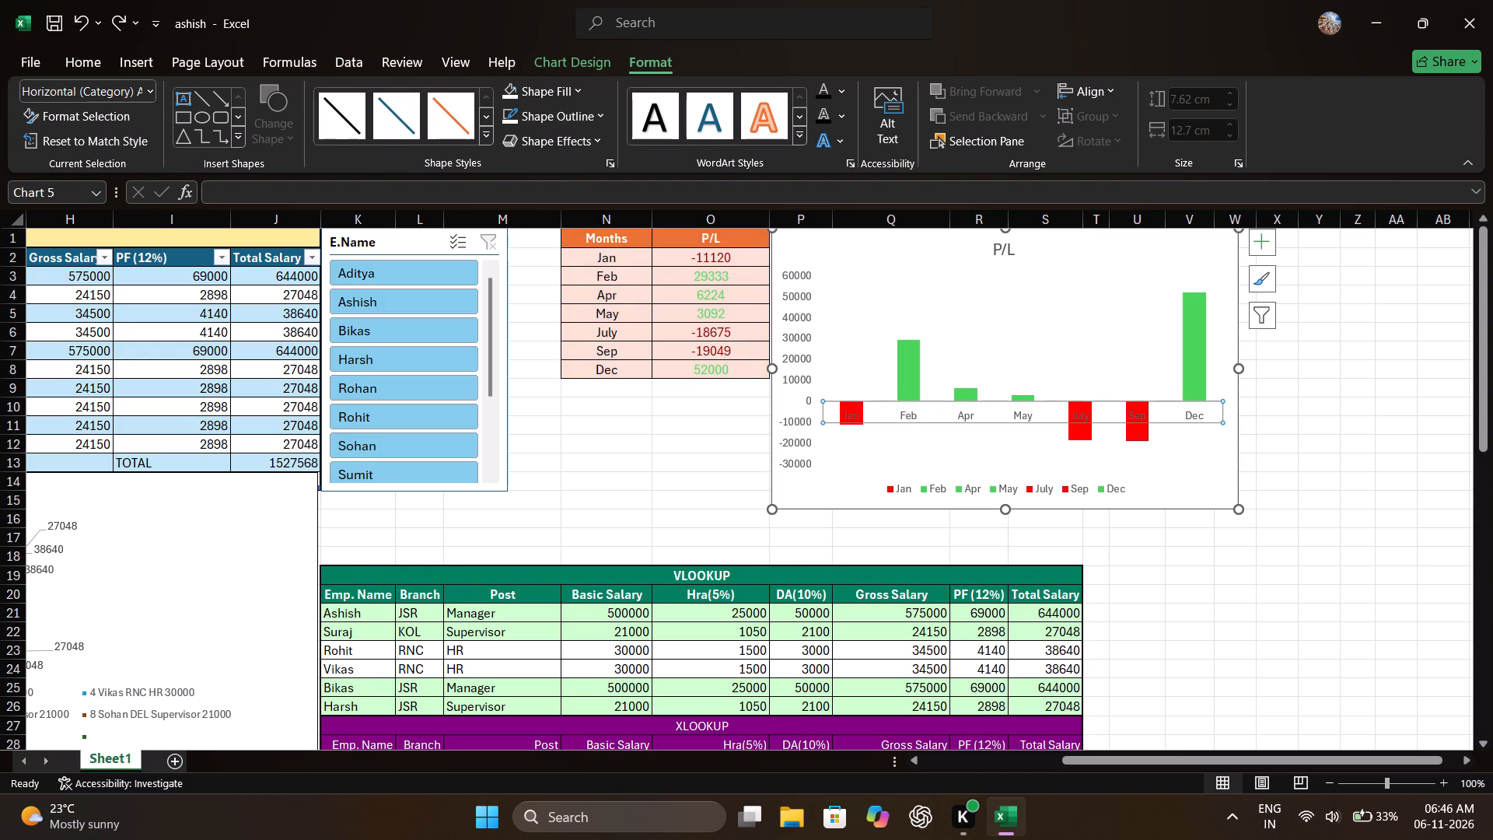
{"action": "right_click", "coordinate": [898, 414]}
{"action": "right_click", "coordinate": [898, 414]}
{"action": "left_click", "coordinate": [1269, 245]}
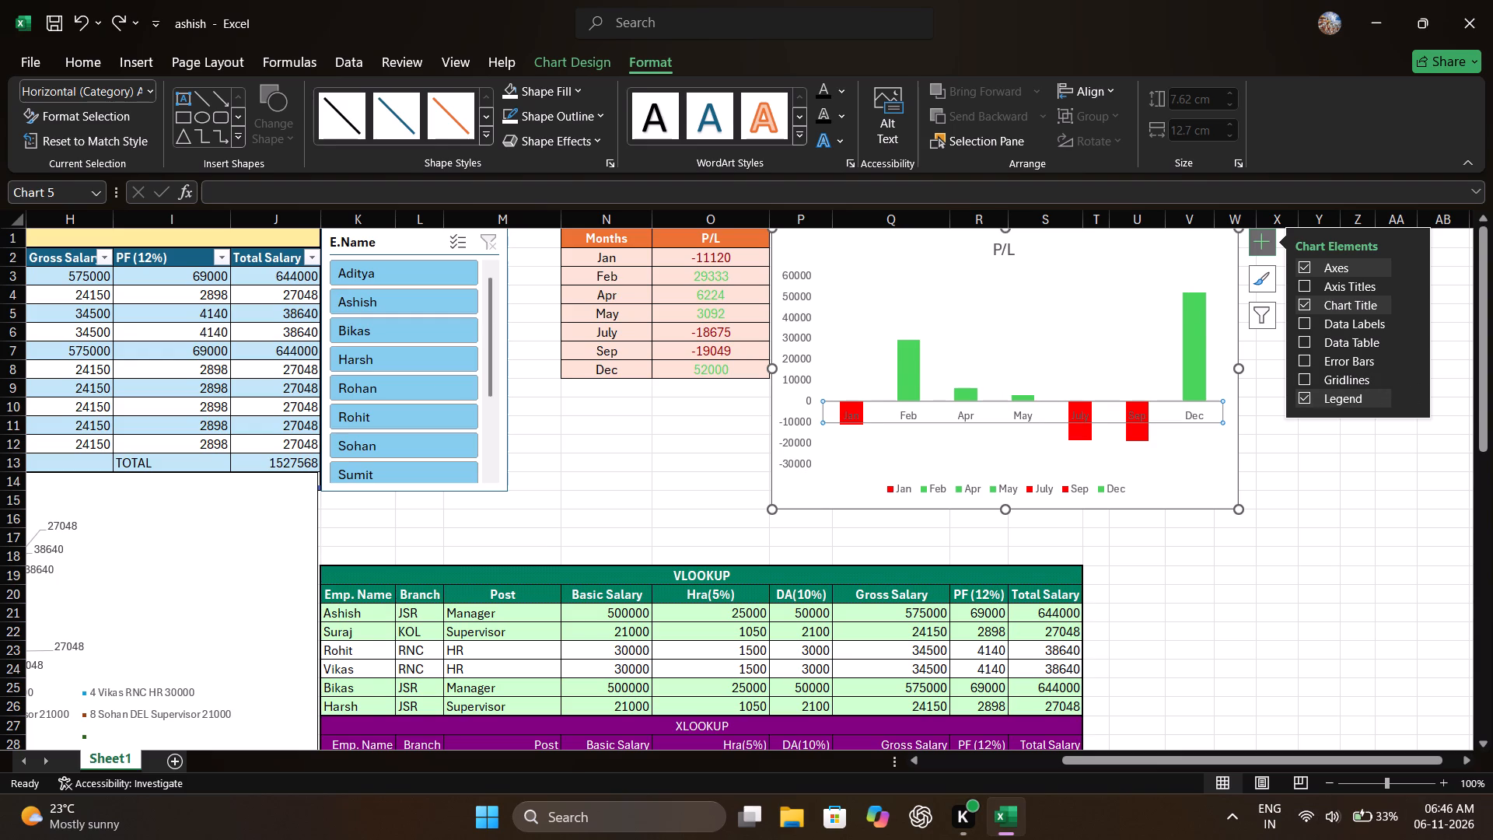
{"action": "left_click", "coordinate": [1399, 258]}
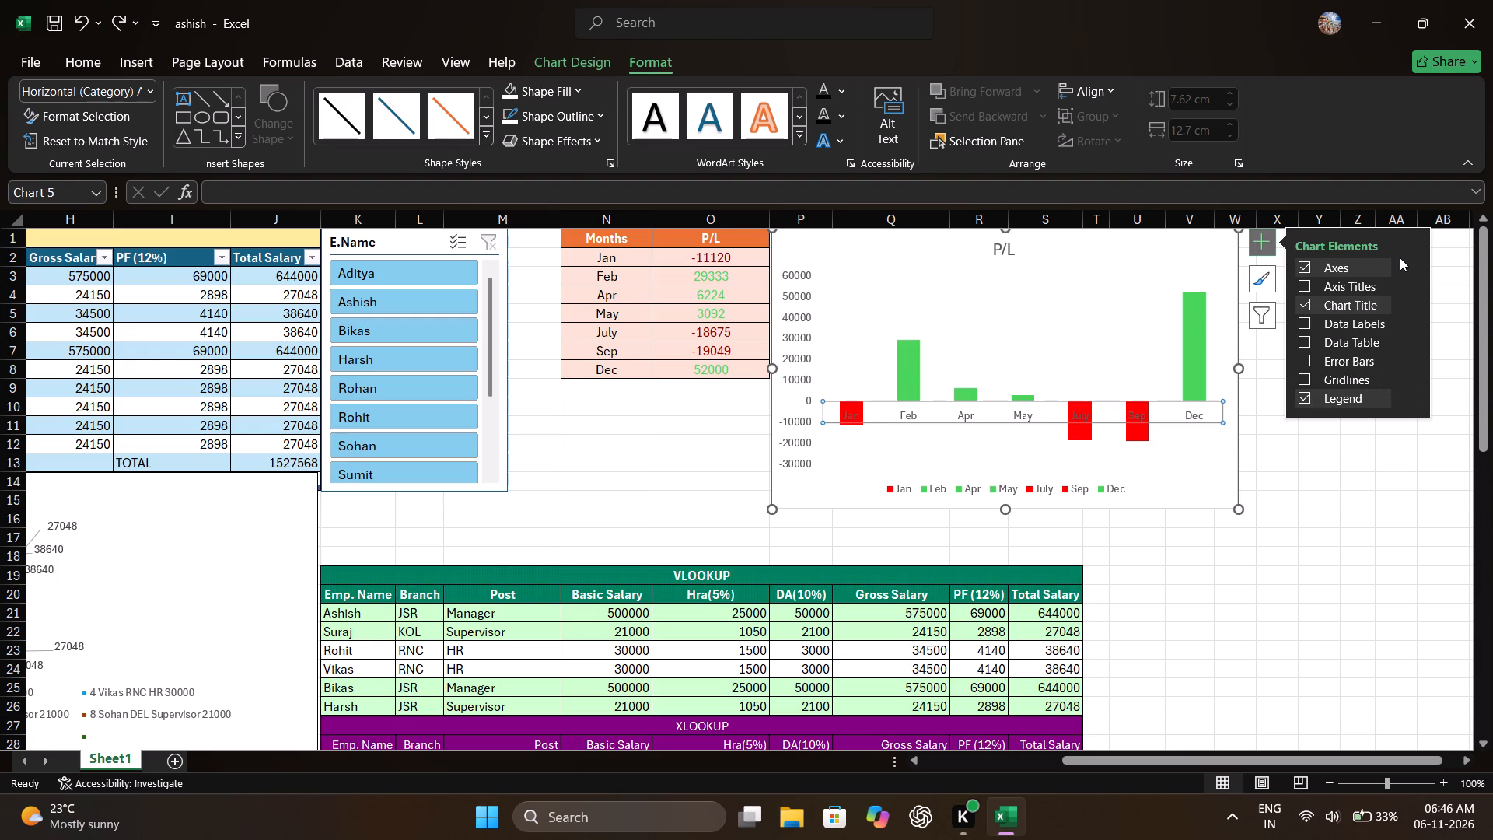
{"action": "left_click", "coordinate": [1402, 271]}
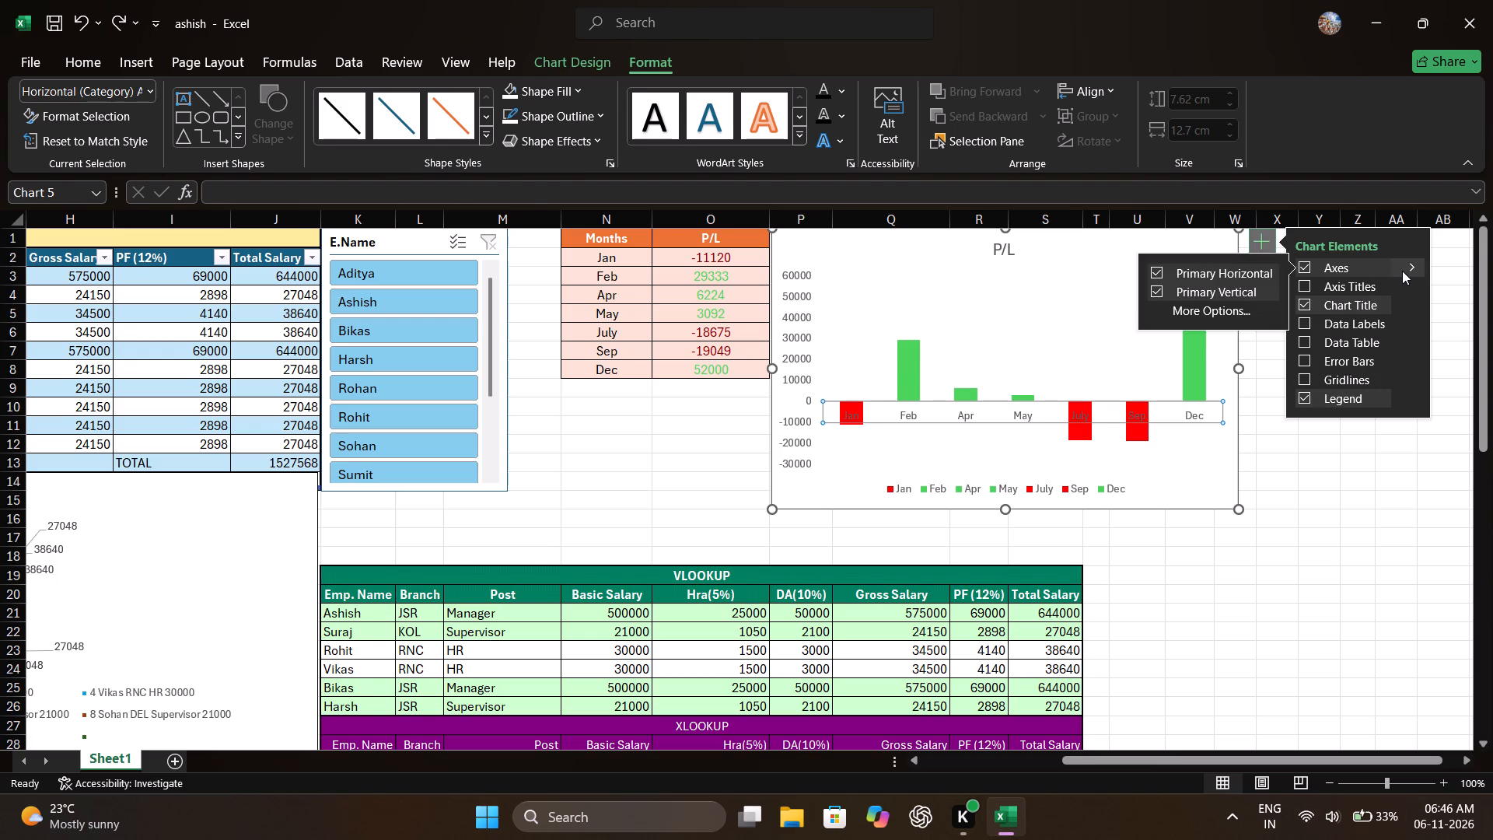
{"action": "left_click", "coordinate": [1402, 271]}
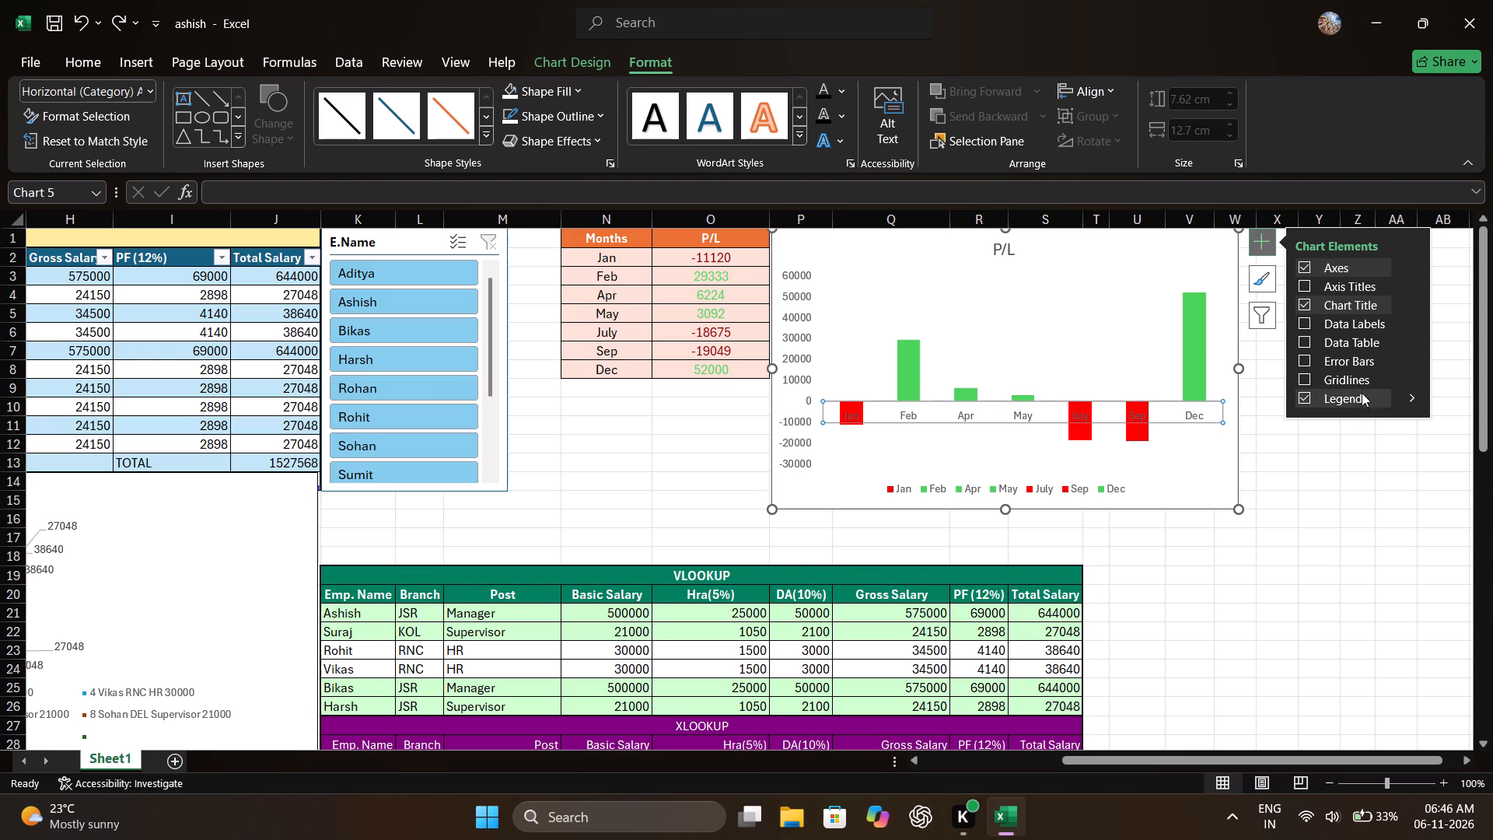
{"action": "left_click", "coordinate": [1410, 394]}
{"action": "left_click", "coordinate": [1410, 394]}
{"action": "double_click", "coordinate": [1017, 488]}
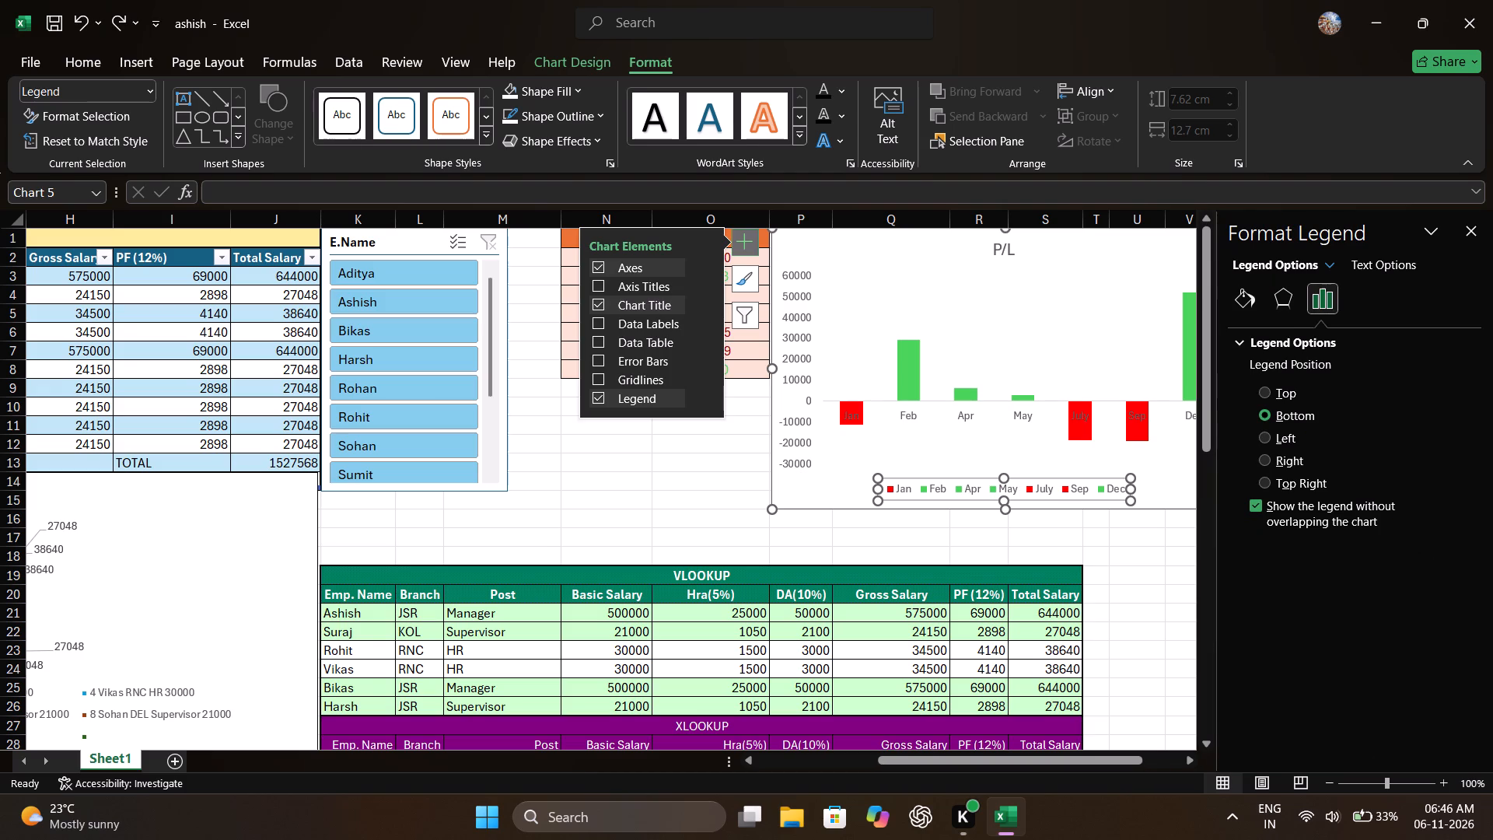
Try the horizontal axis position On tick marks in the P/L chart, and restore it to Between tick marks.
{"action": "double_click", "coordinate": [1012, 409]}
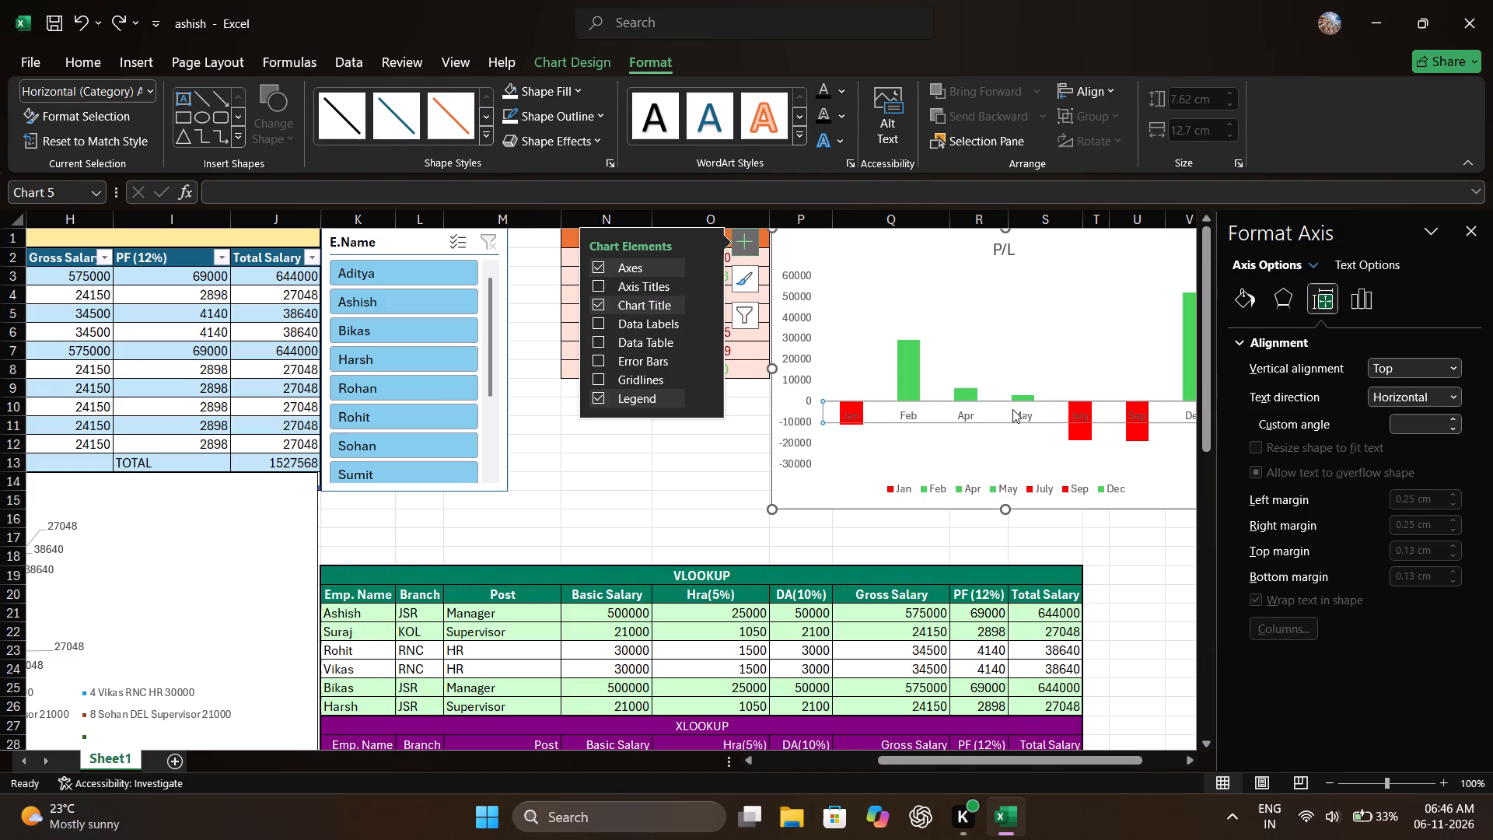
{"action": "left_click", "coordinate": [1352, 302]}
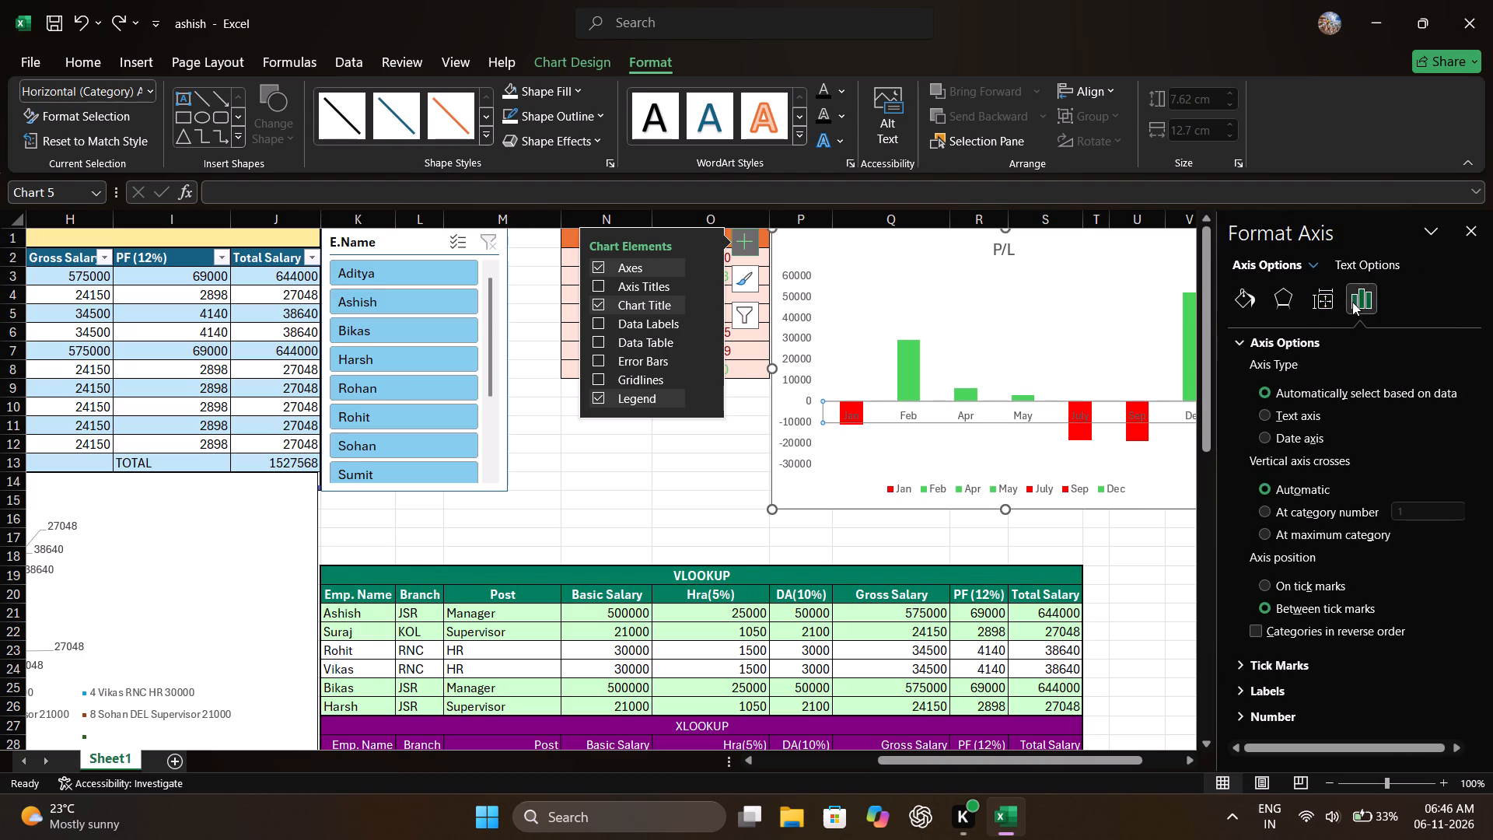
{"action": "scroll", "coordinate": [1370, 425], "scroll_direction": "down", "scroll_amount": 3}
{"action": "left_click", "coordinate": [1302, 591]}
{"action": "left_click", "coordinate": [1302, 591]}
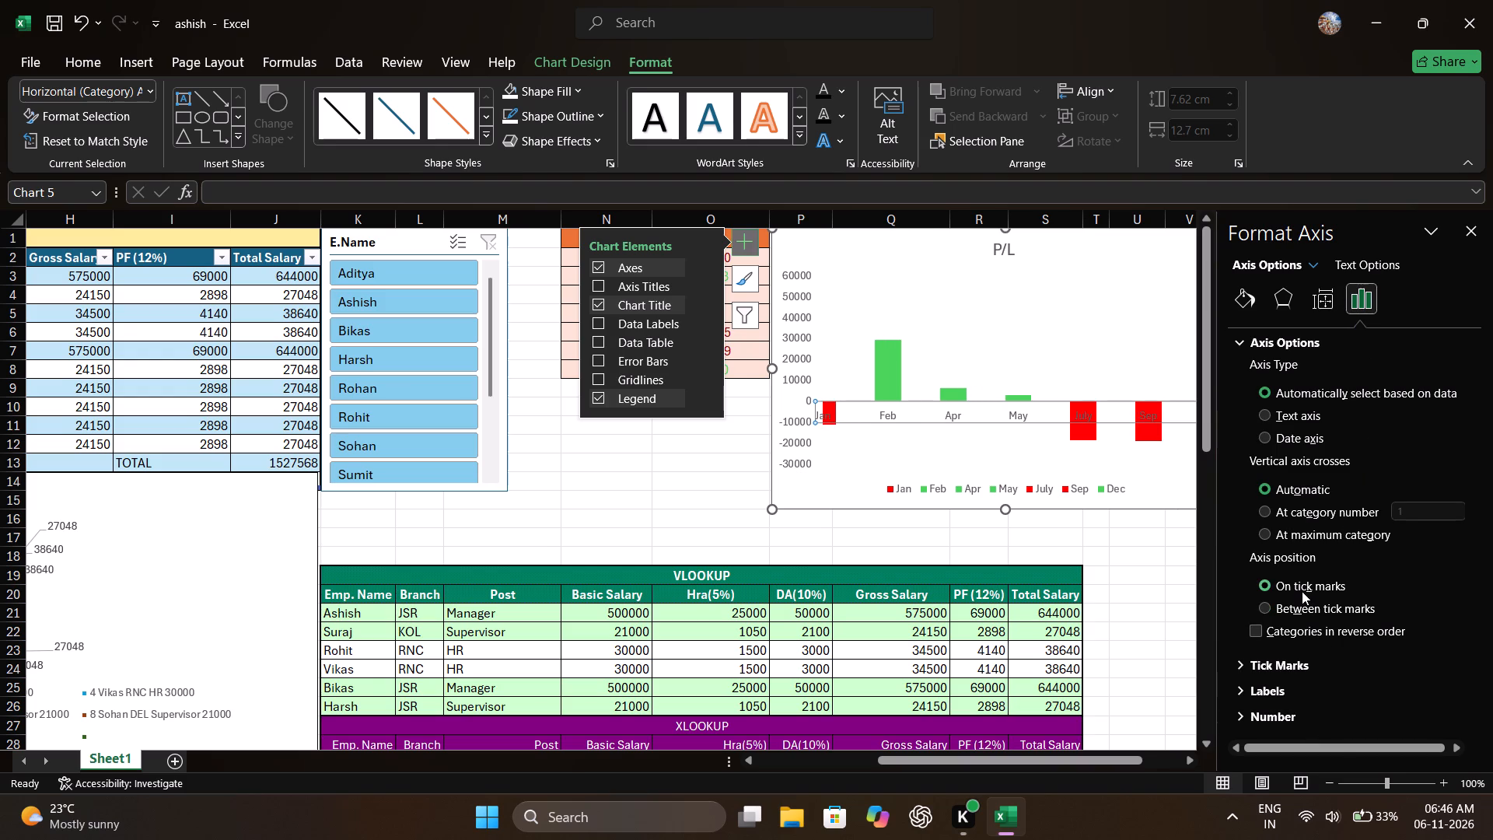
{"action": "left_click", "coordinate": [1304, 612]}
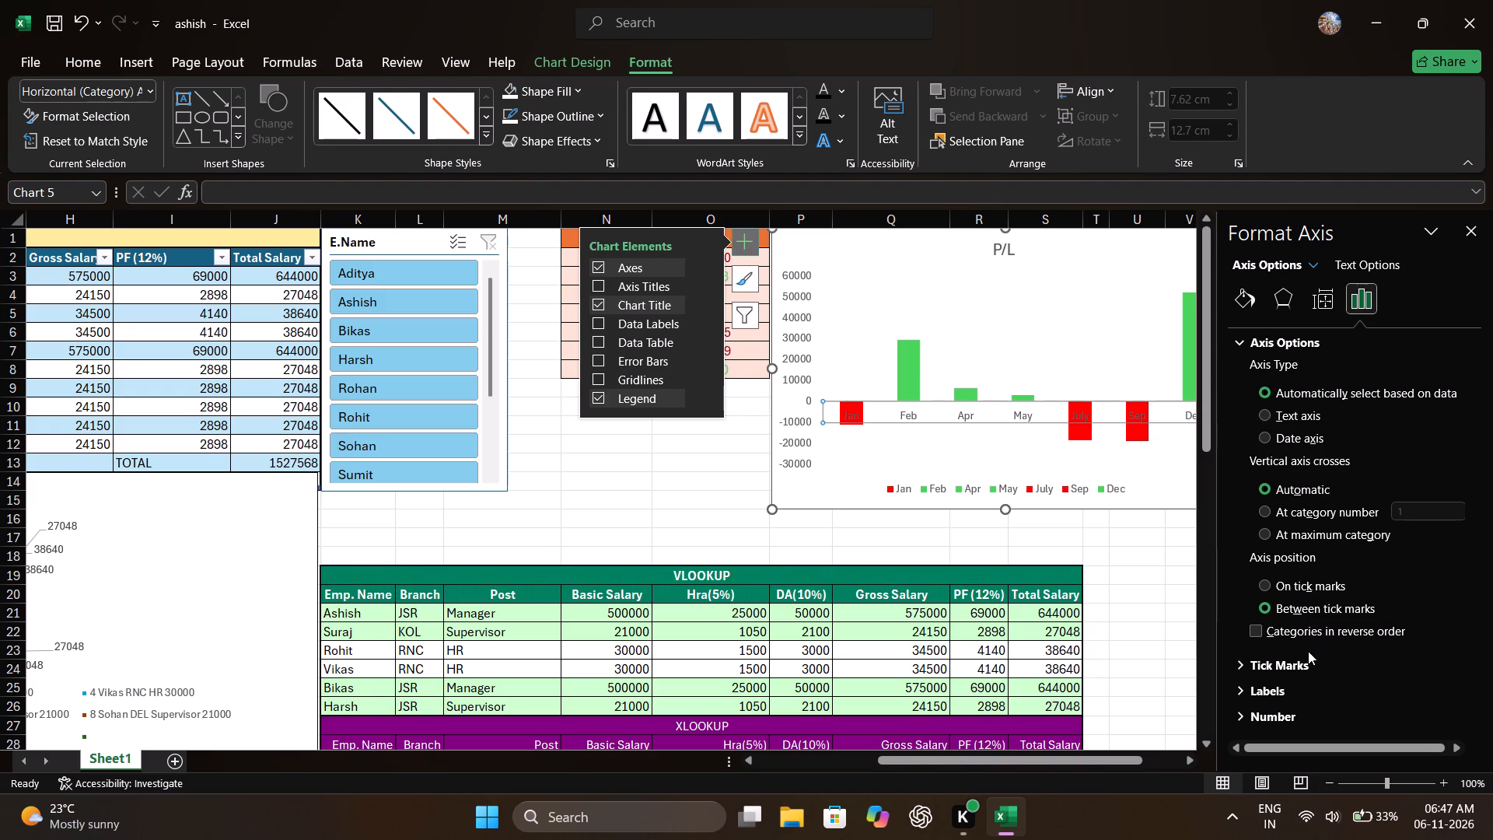
Set the axis type of the P/L chart's horizontal axis to Text axis.
{"action": "scroll", "coordinate": [1308, 651], "scroll_direction": "down", "scroll_amount": 3}
{"action": "left_click", "coordinate": [1261, 410]}
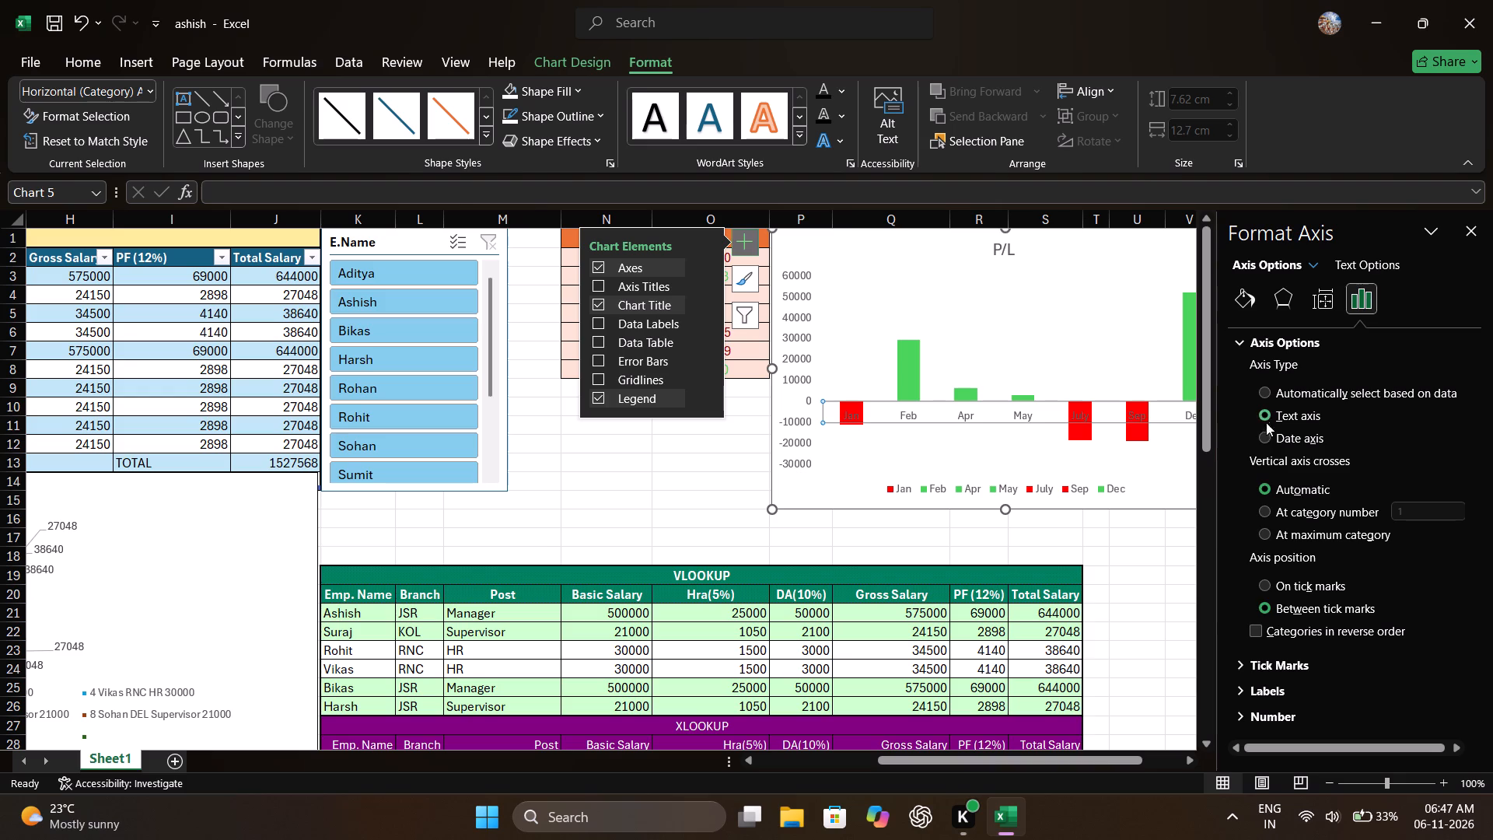
{"action": "left_click", "coordinate": [1267, 429]}
{"action": "left_click", "coordinate": [1274, 414]}
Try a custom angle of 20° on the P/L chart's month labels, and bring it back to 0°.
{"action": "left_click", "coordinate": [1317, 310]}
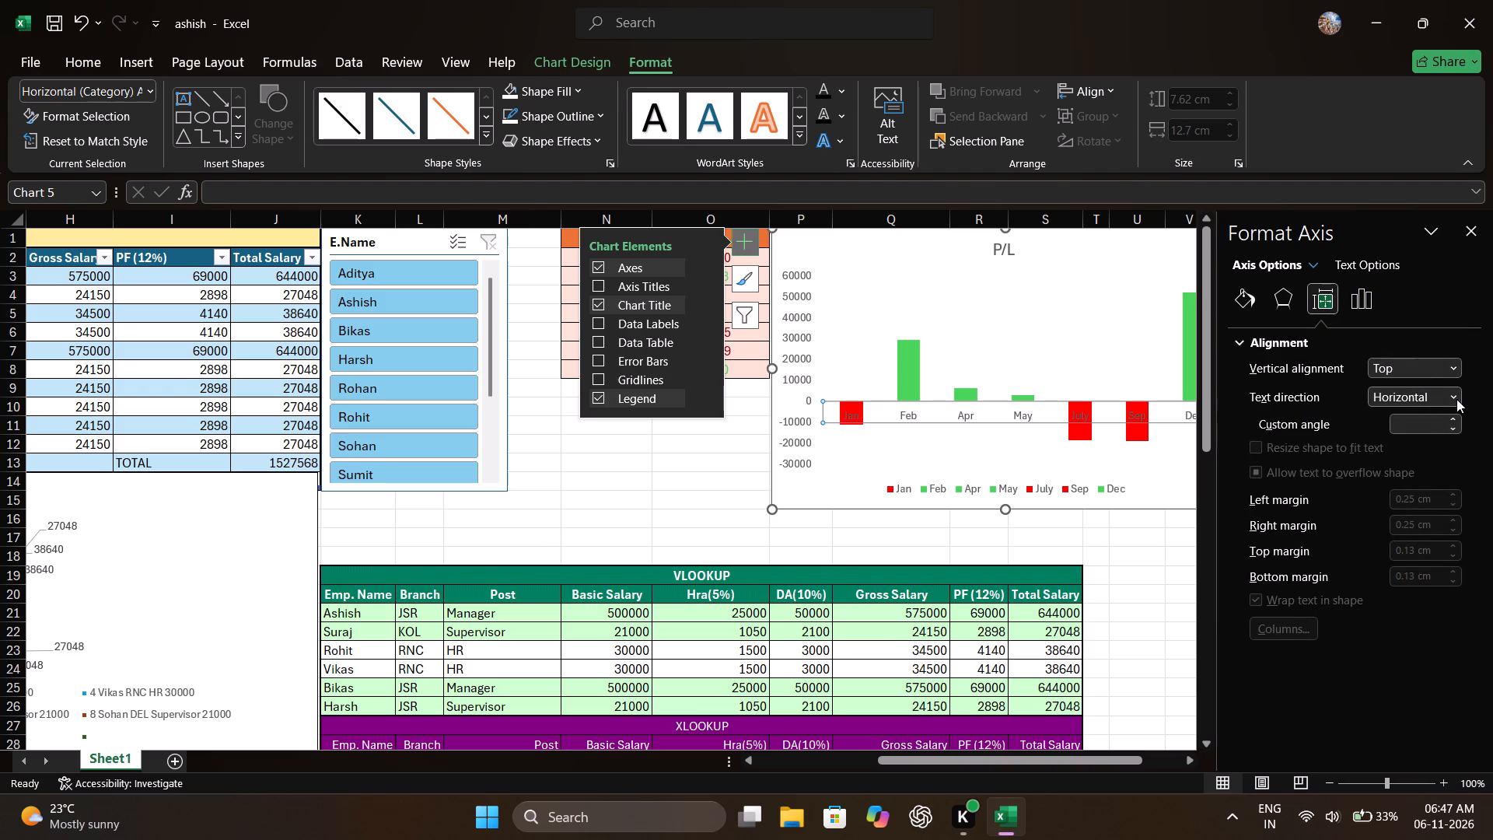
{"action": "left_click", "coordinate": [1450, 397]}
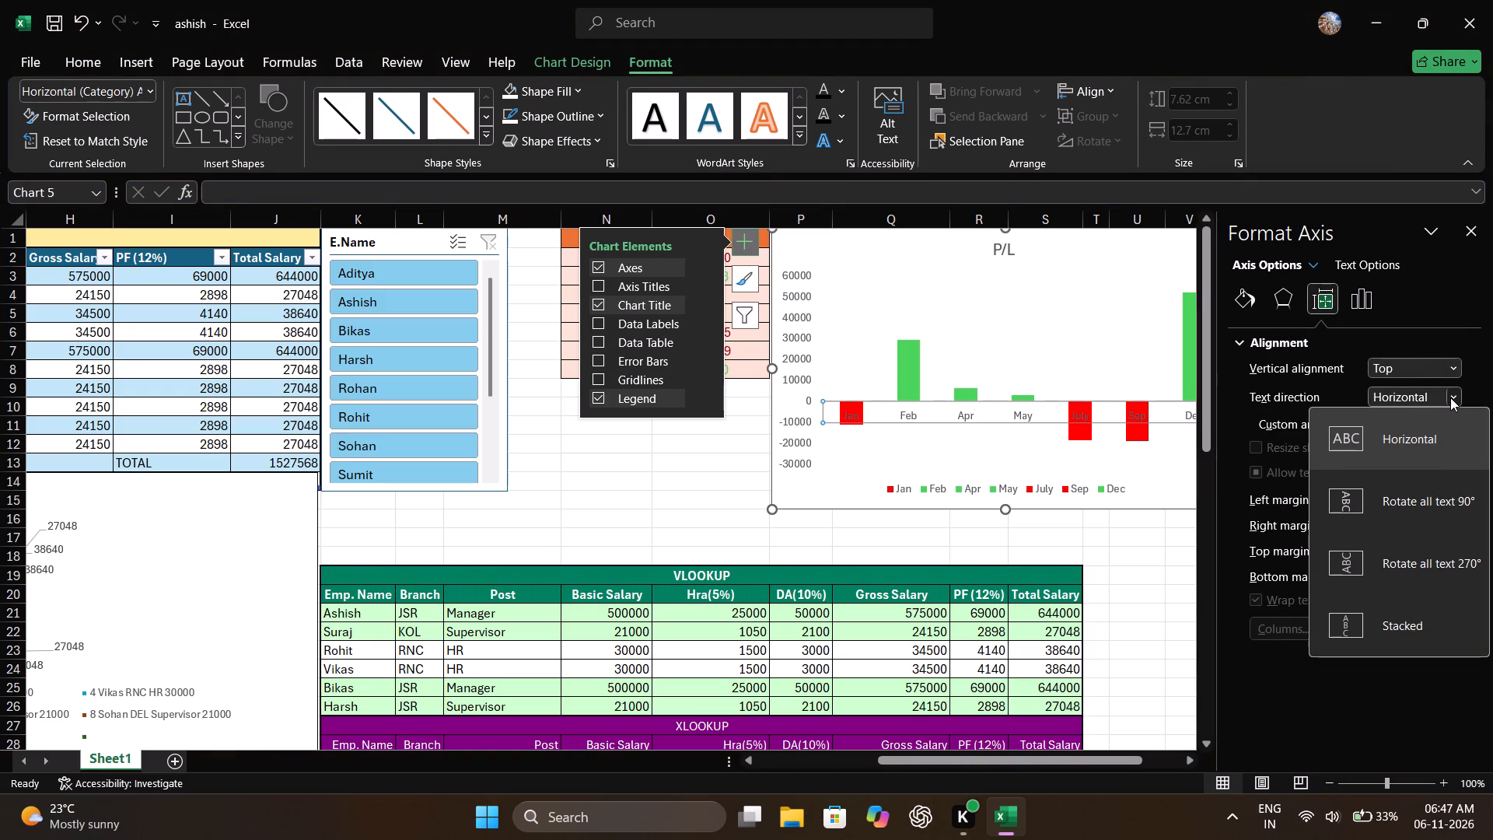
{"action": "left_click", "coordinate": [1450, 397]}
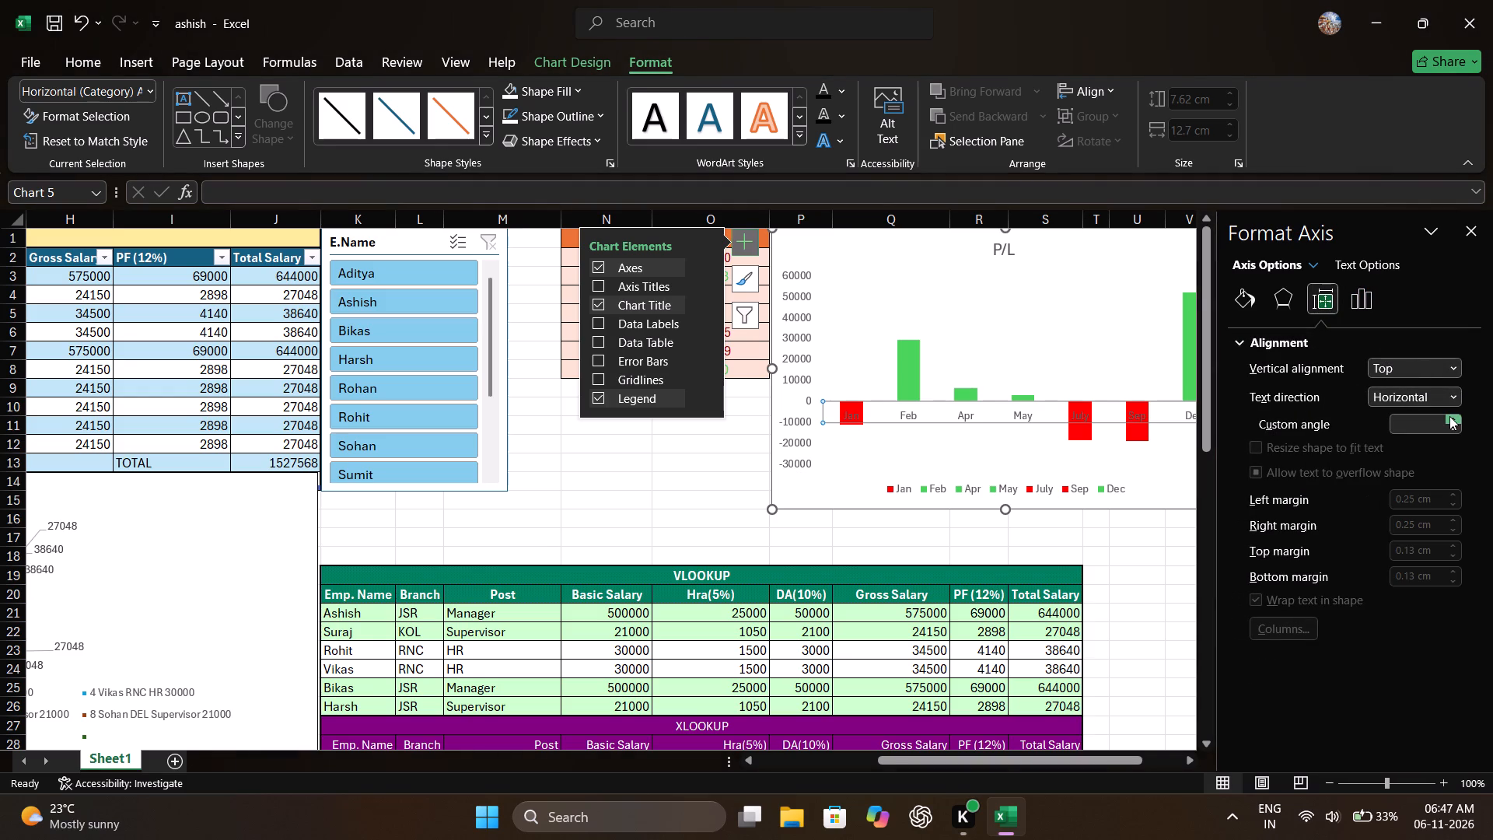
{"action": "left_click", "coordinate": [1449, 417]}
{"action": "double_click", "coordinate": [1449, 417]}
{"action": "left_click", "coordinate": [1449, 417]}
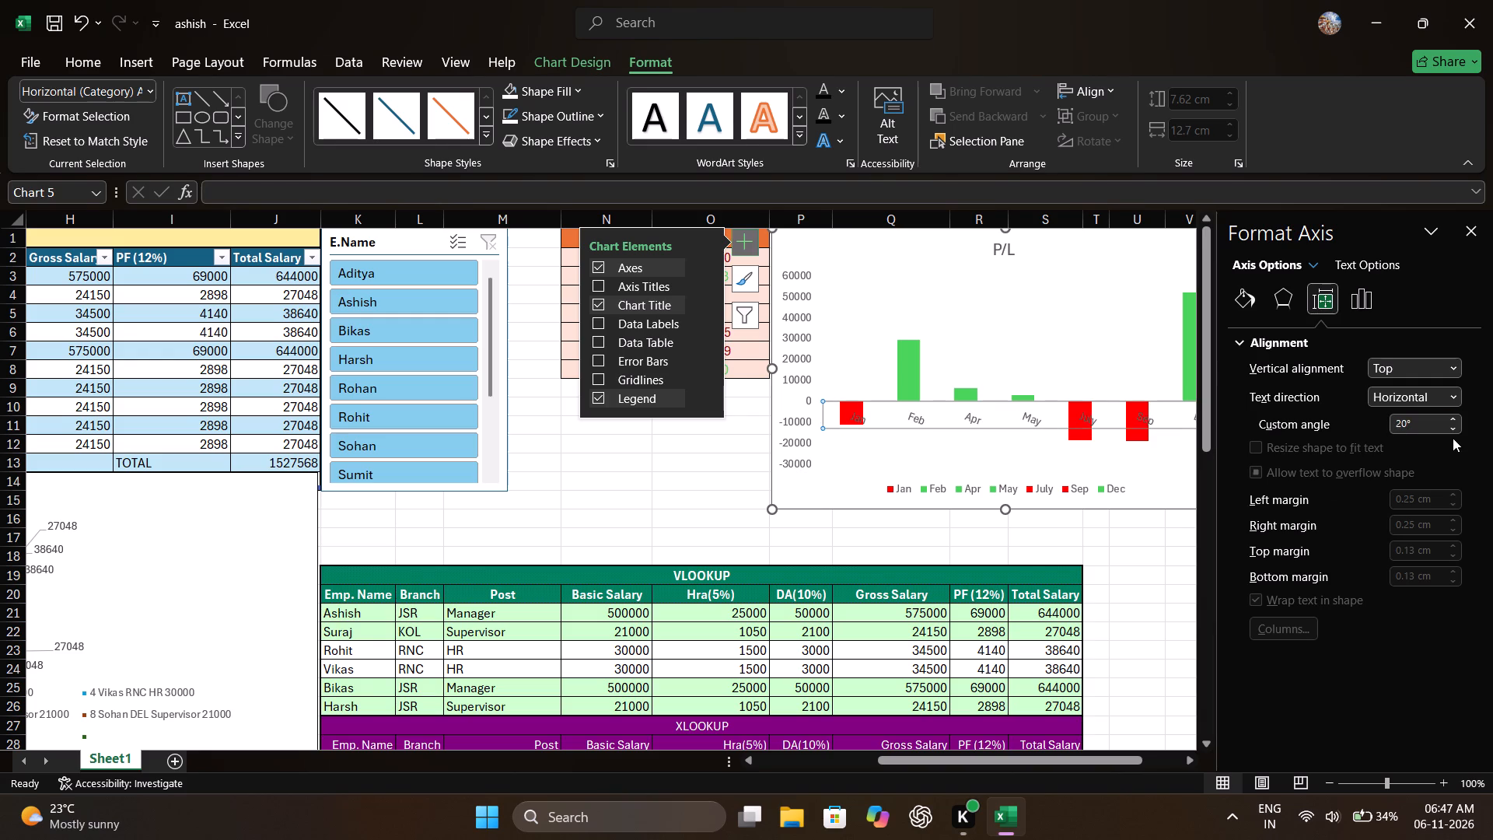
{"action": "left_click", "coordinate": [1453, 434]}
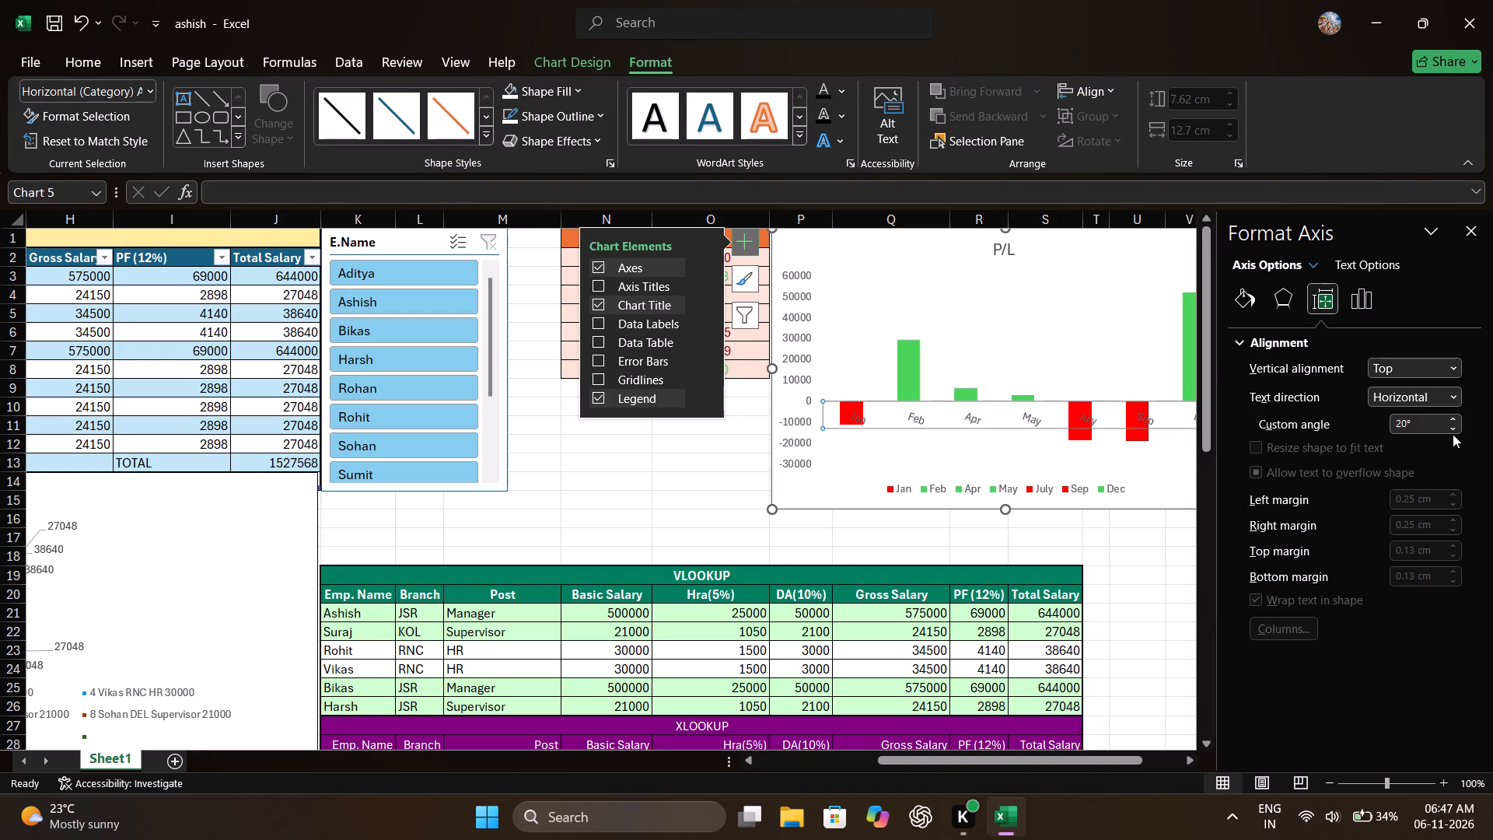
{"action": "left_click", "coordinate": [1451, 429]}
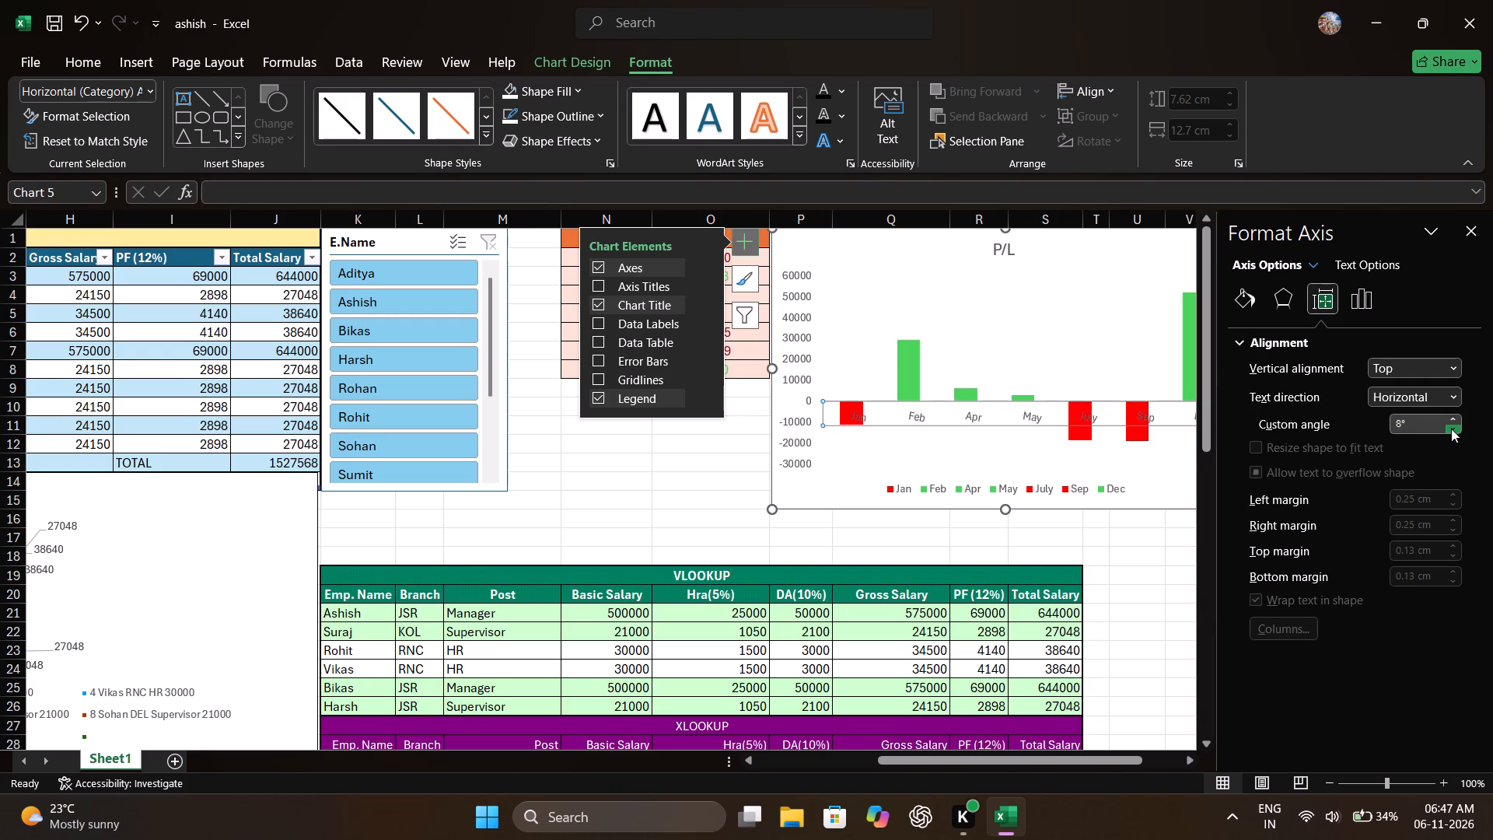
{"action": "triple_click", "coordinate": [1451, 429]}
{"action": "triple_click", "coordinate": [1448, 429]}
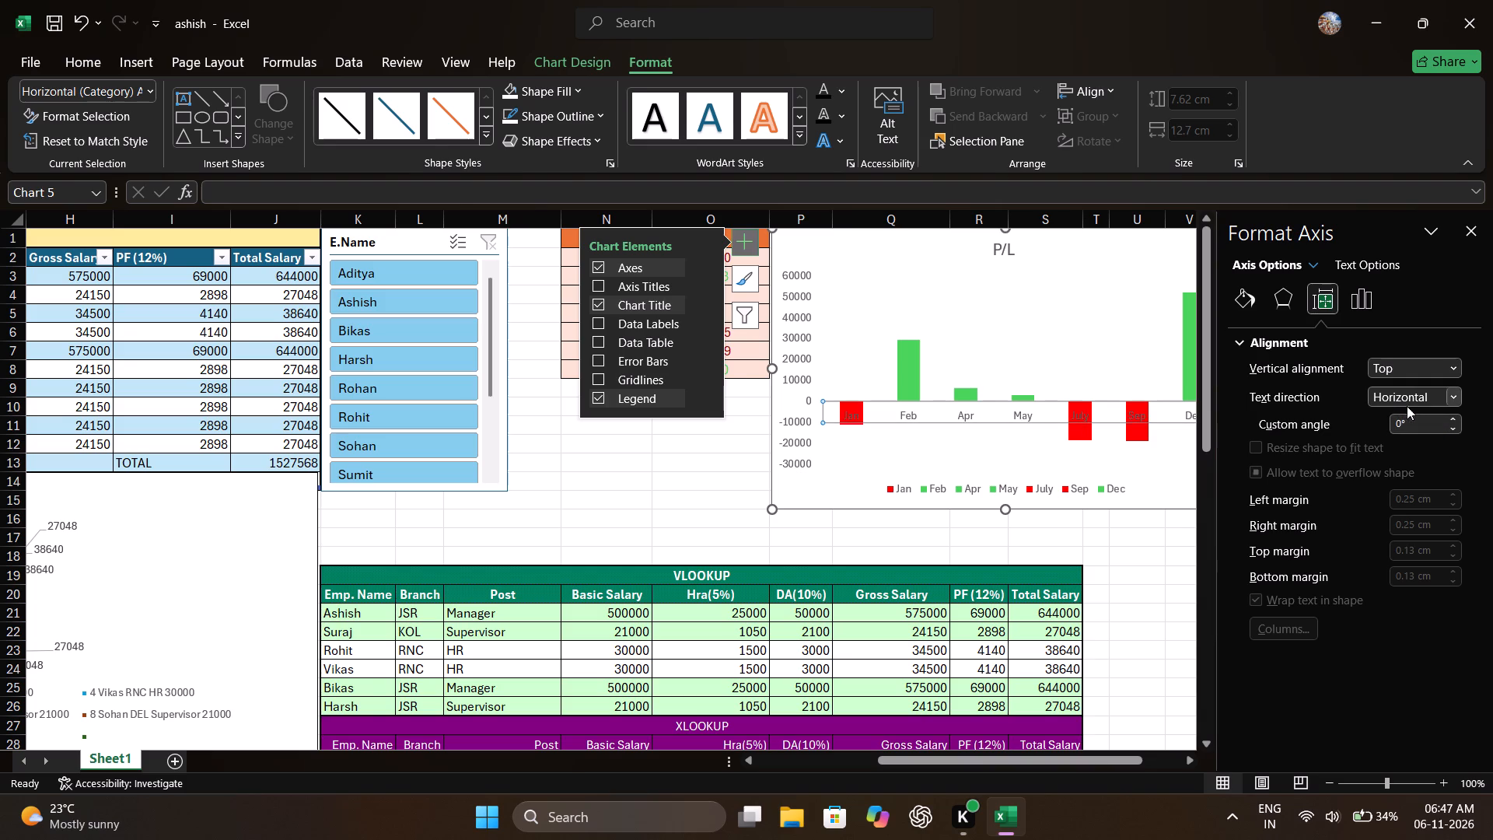
Set the vertical alignment of the P/L chart's horizontal axis labels to Top Centered, and finish formatting the axis.
{"action": "left_click", "coordinate": [1460, 362]}
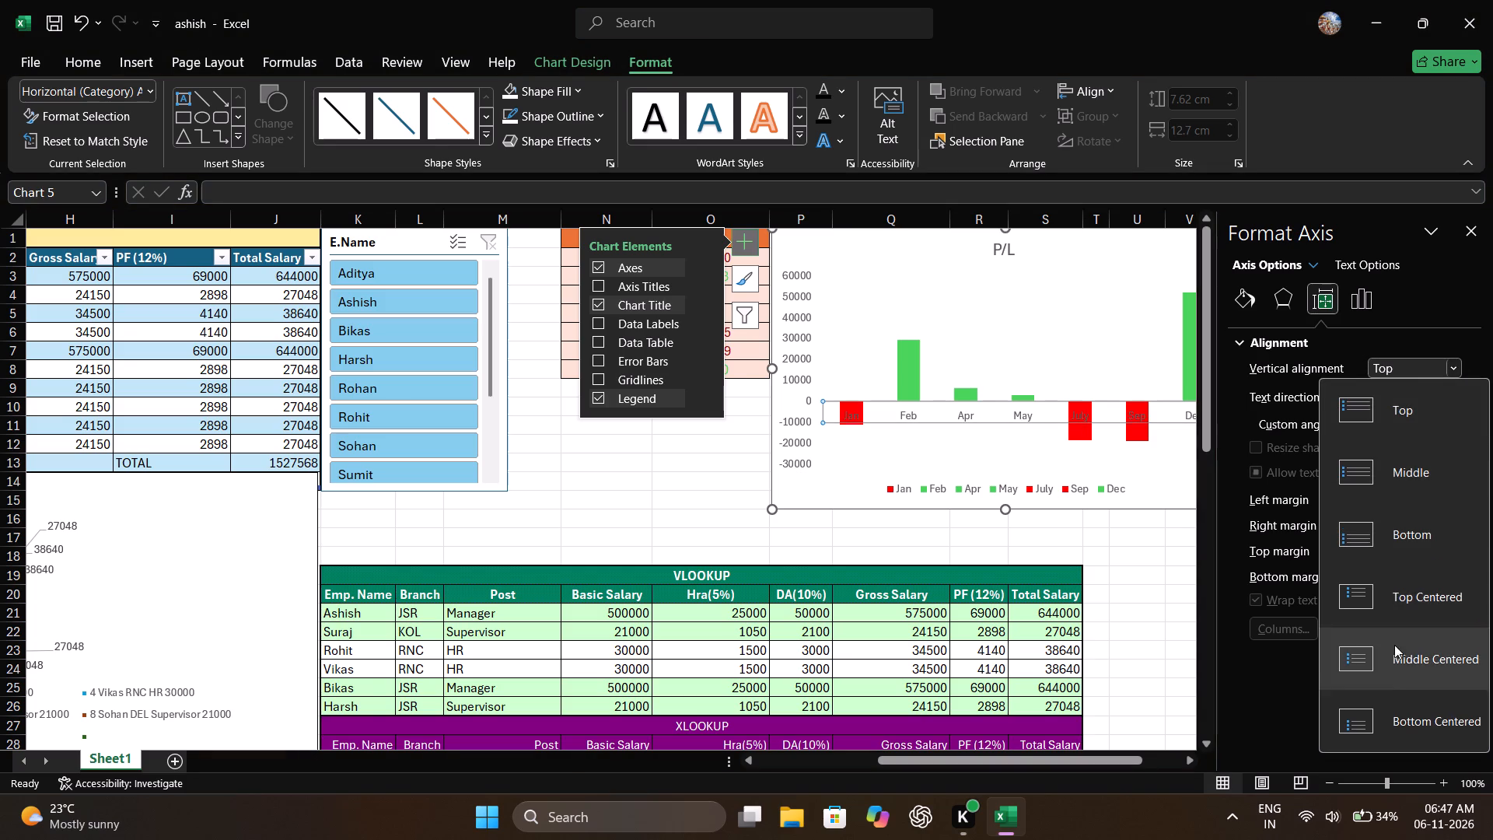
{"action": "left_click", "coordinate": [1418, 590]}
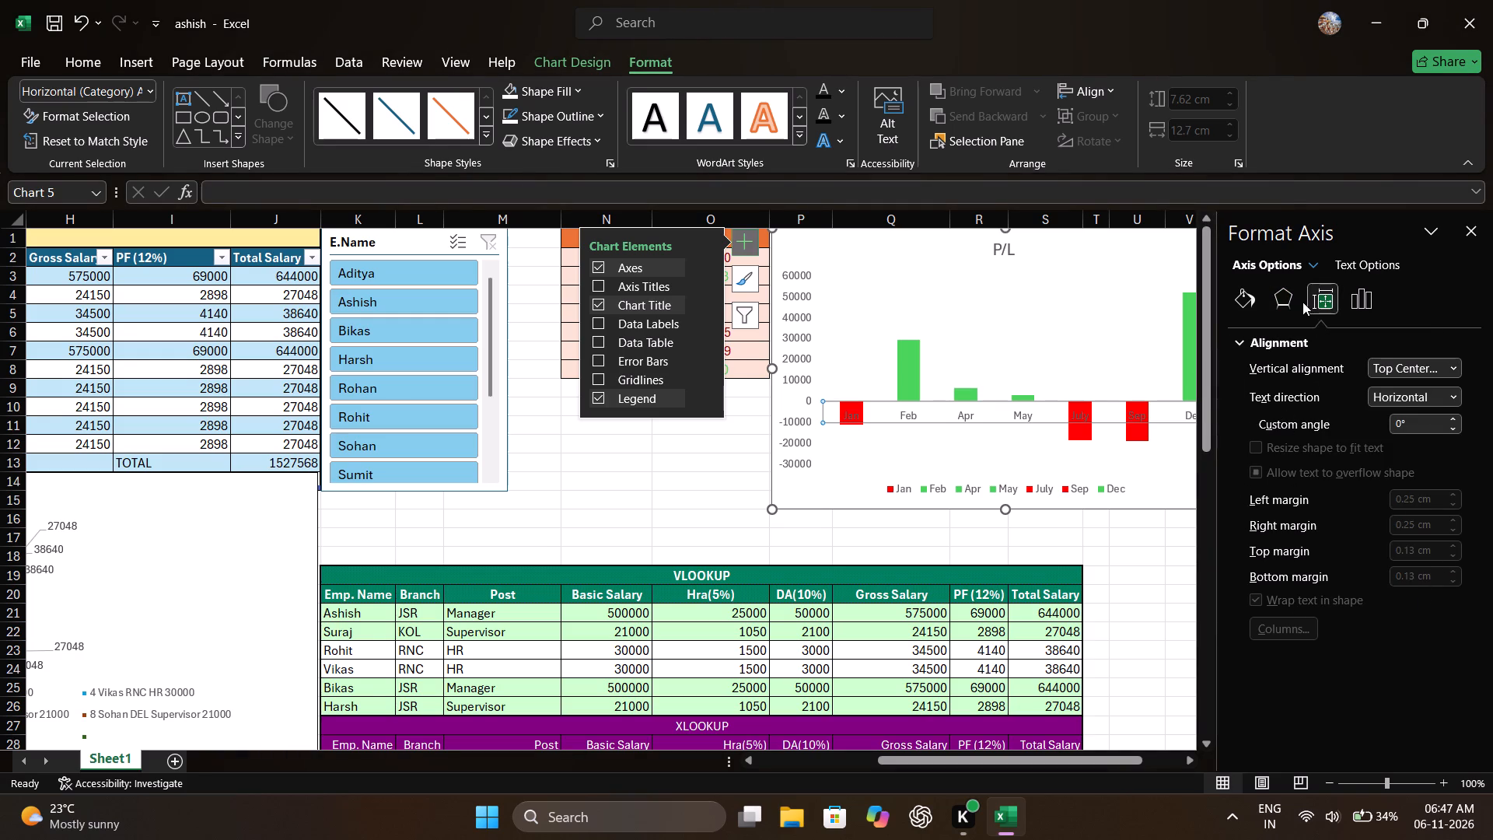
{"action": "left_click", "coordinate": [1281, 309]}
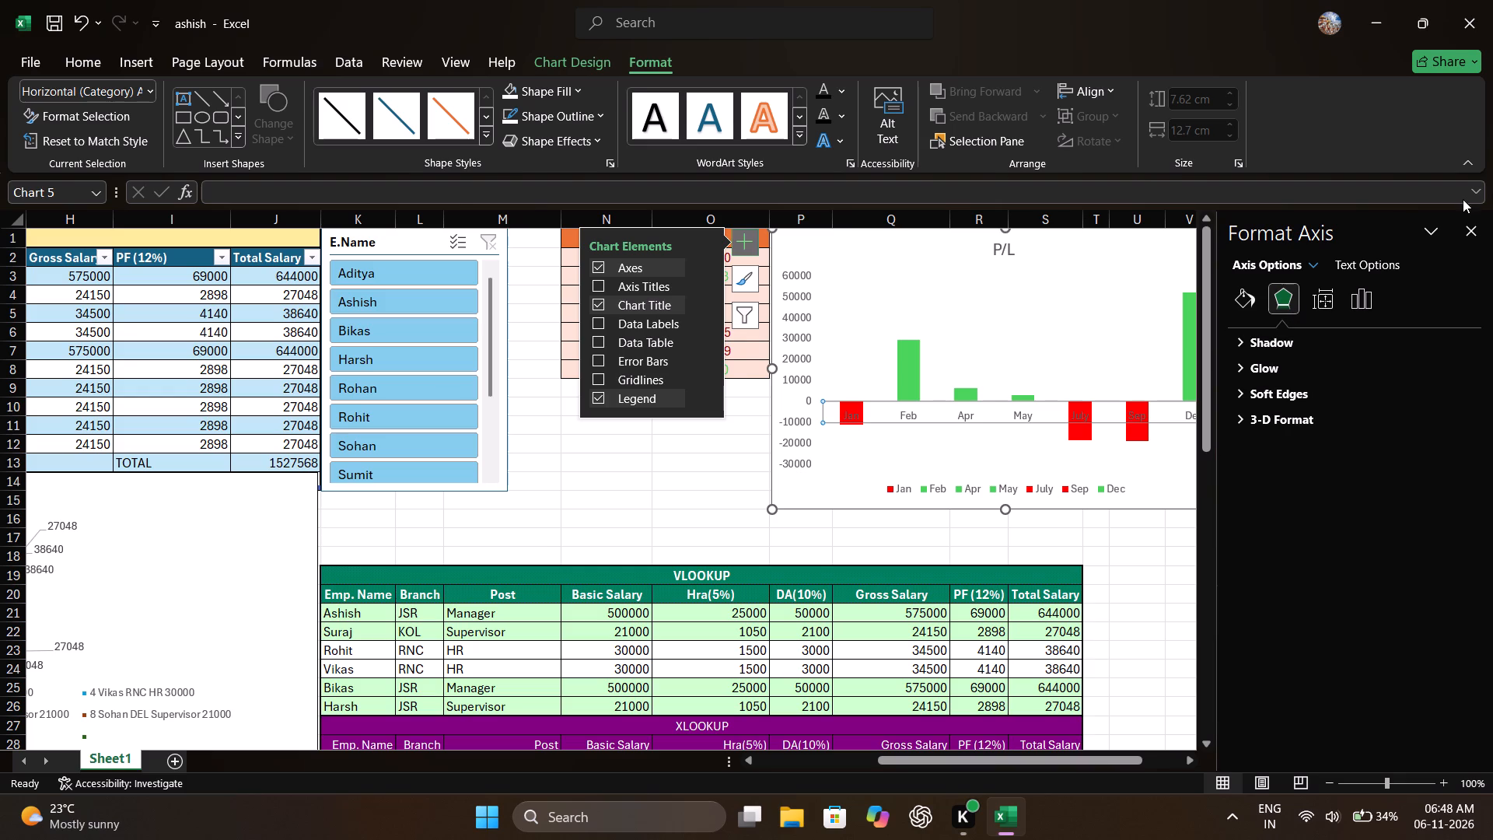
{"action": "left_click", "coordinate": [1460, 235]}
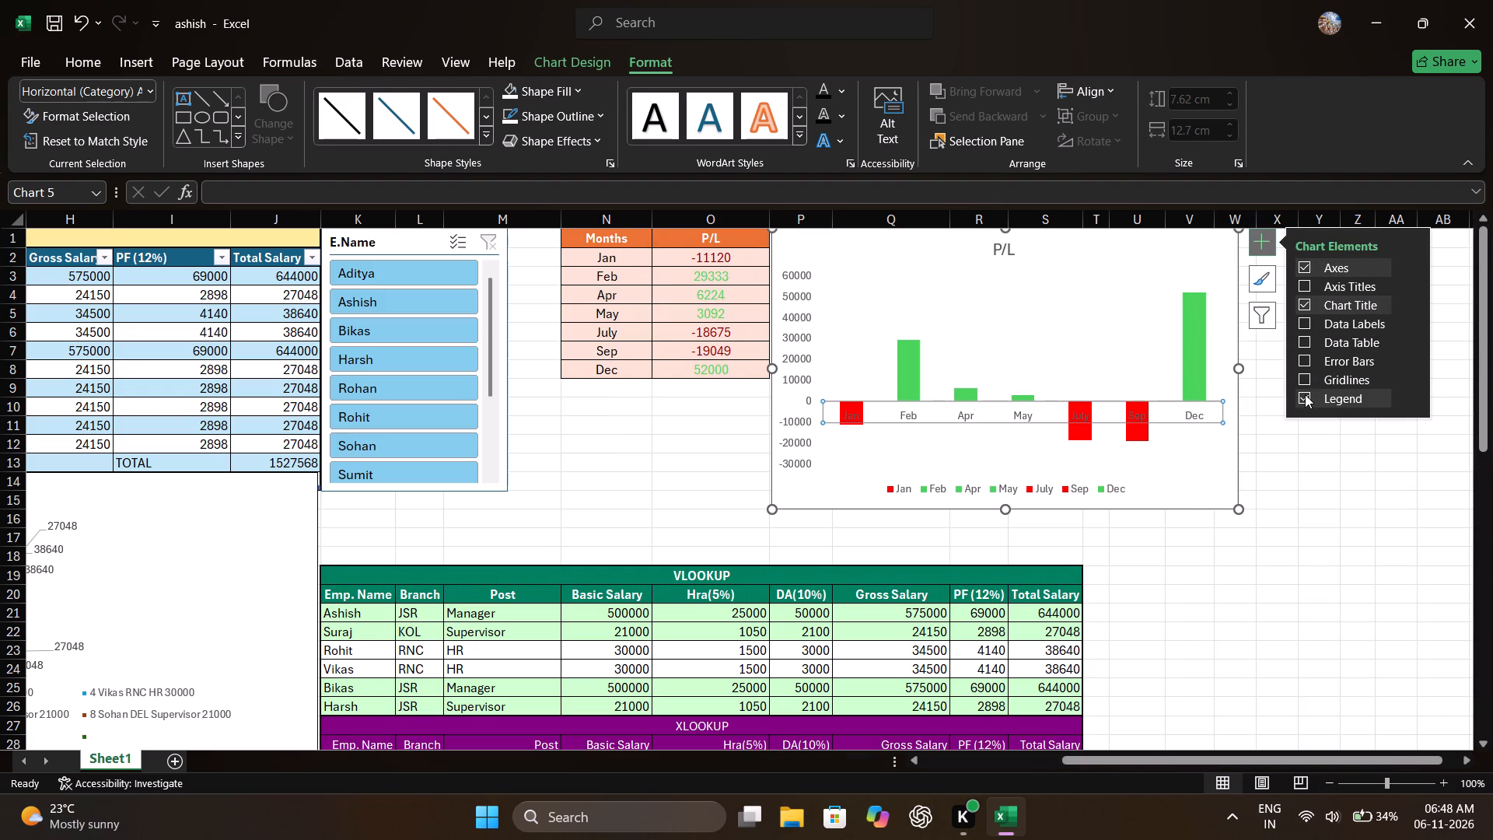
Remove the legend from the P/L chart.
{"action": "left_click", "coordinate": [1305, 394]}
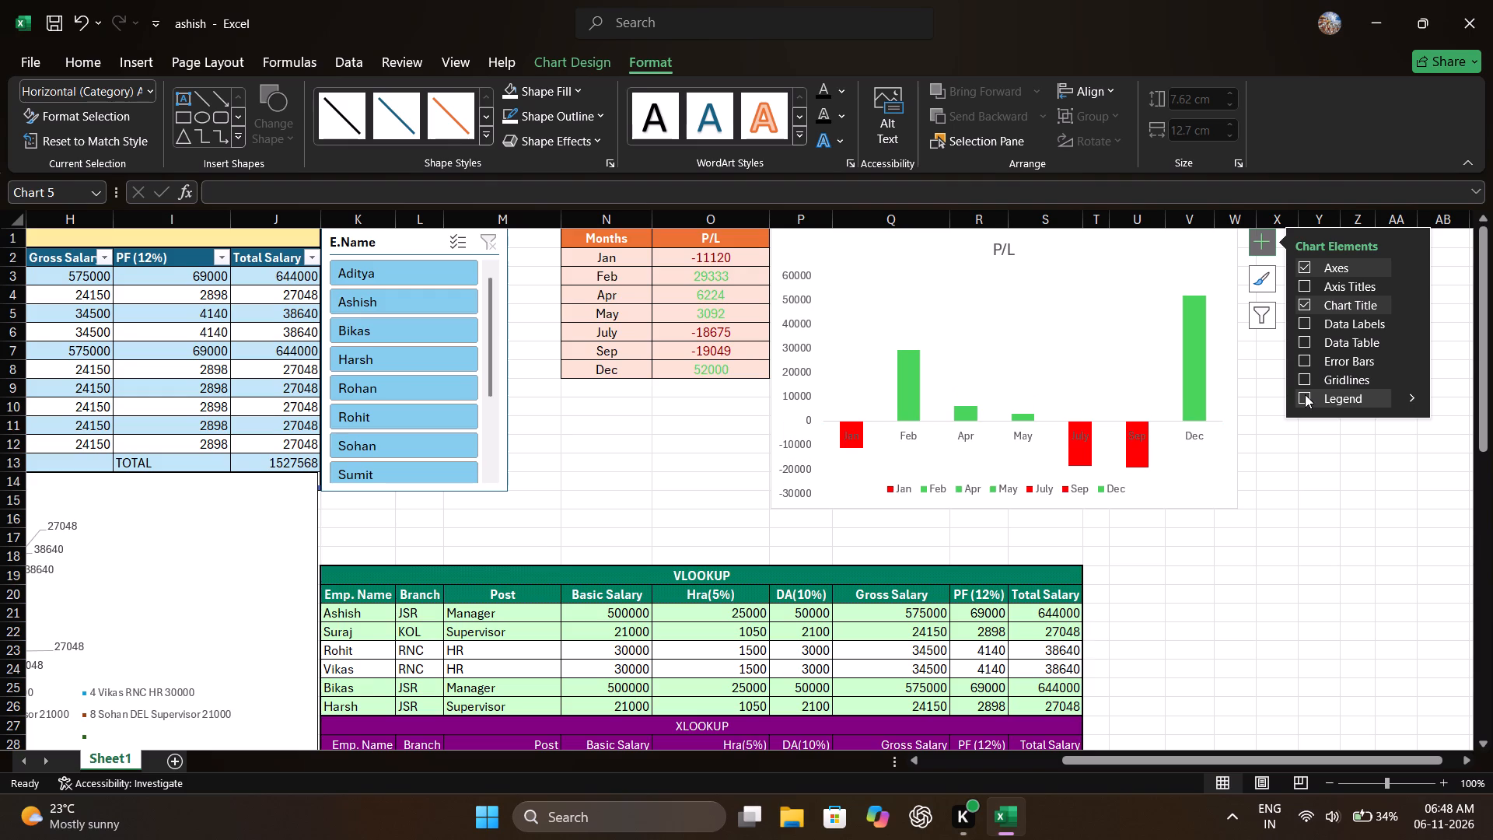
Examine the P/L chart title's placement choices and its fill, effects and alignment settings.
{"action": "left_click", "coordinate": [1408, 304]}
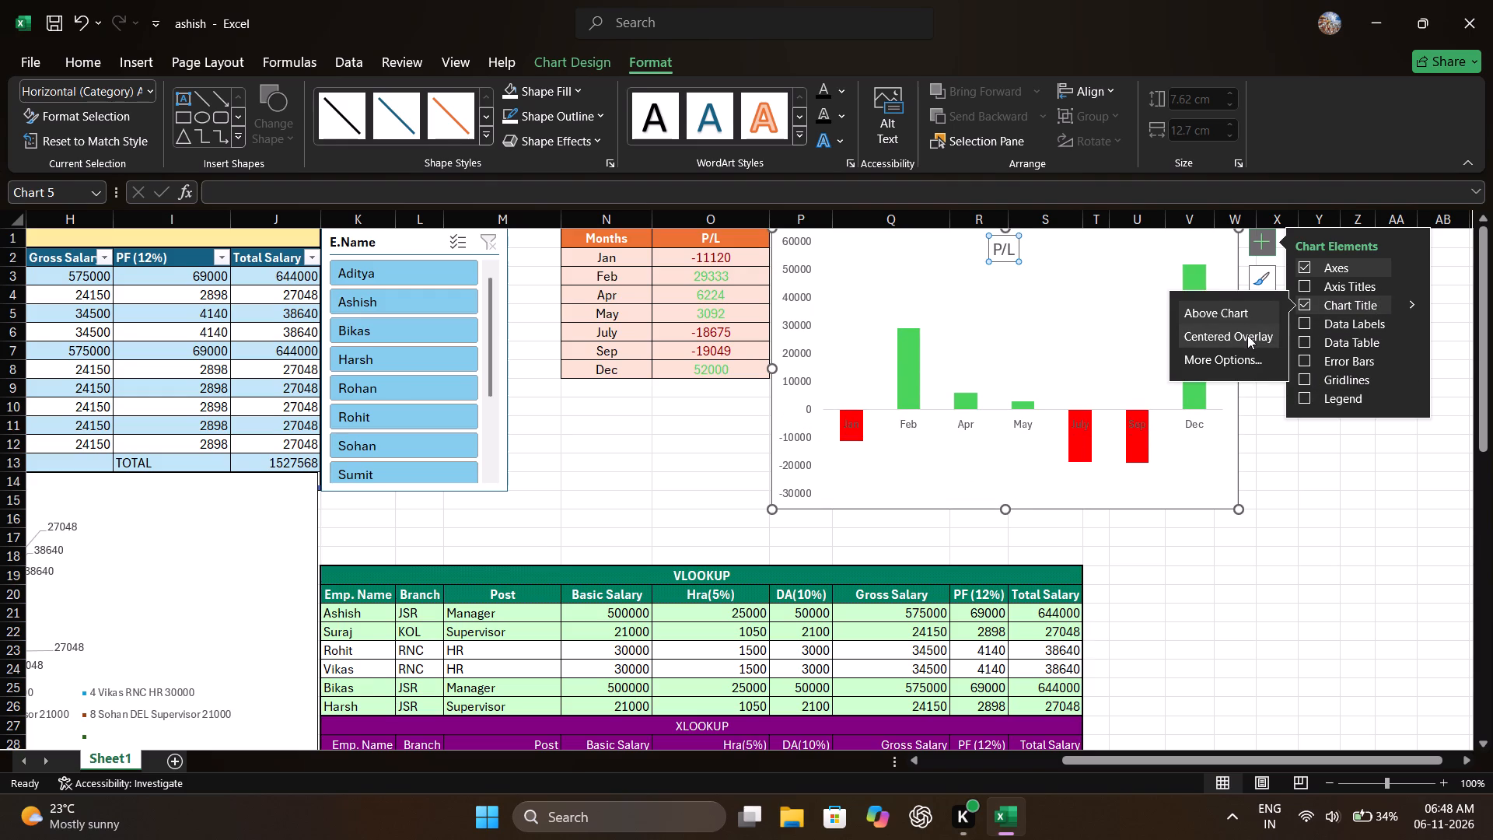
{"action": "left_click", "coordinate": [1239, 360]}
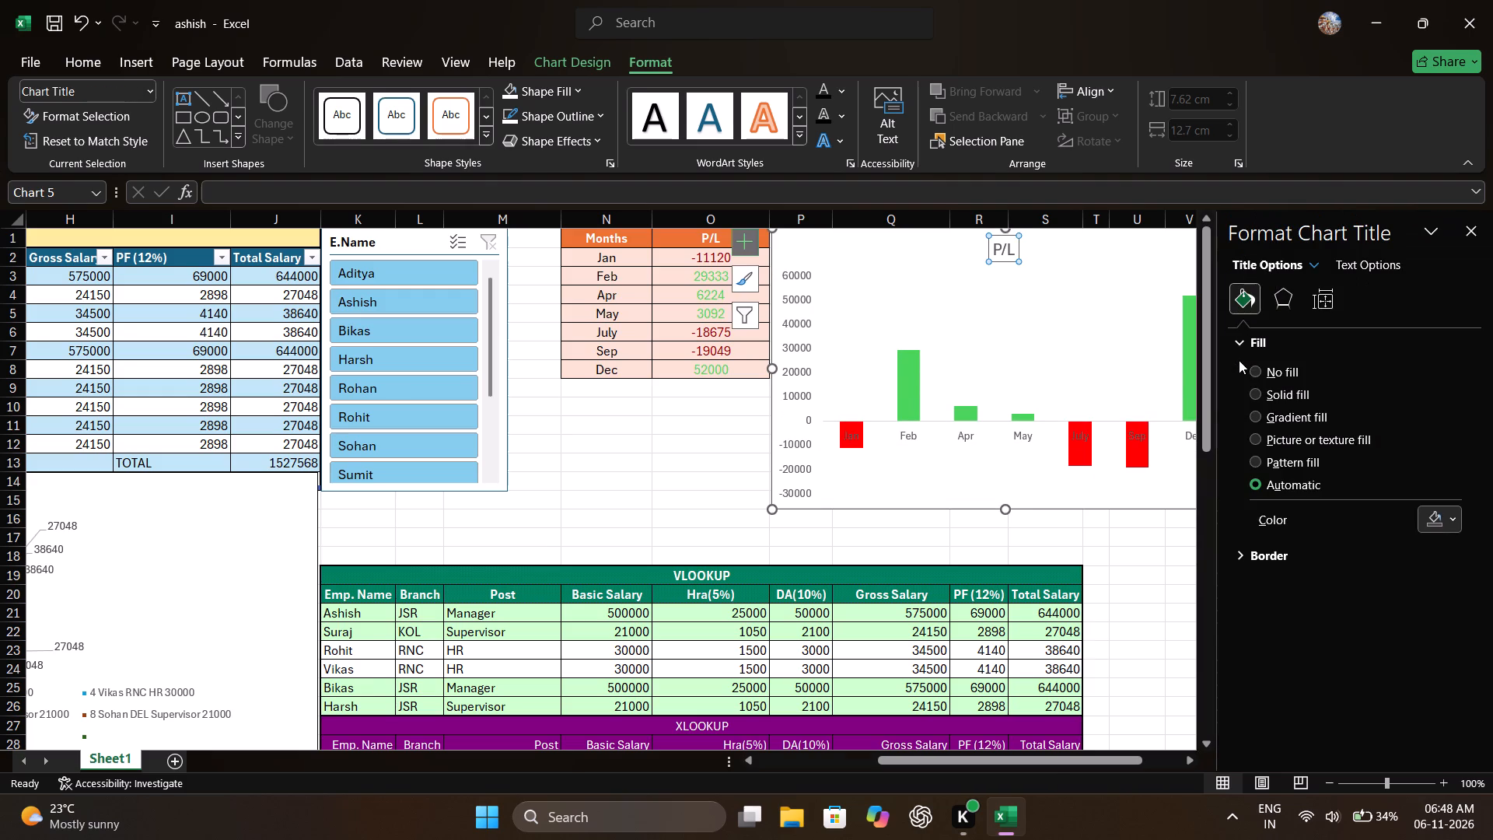
{"action": "left_click", "coordinate": [1278, 306]}
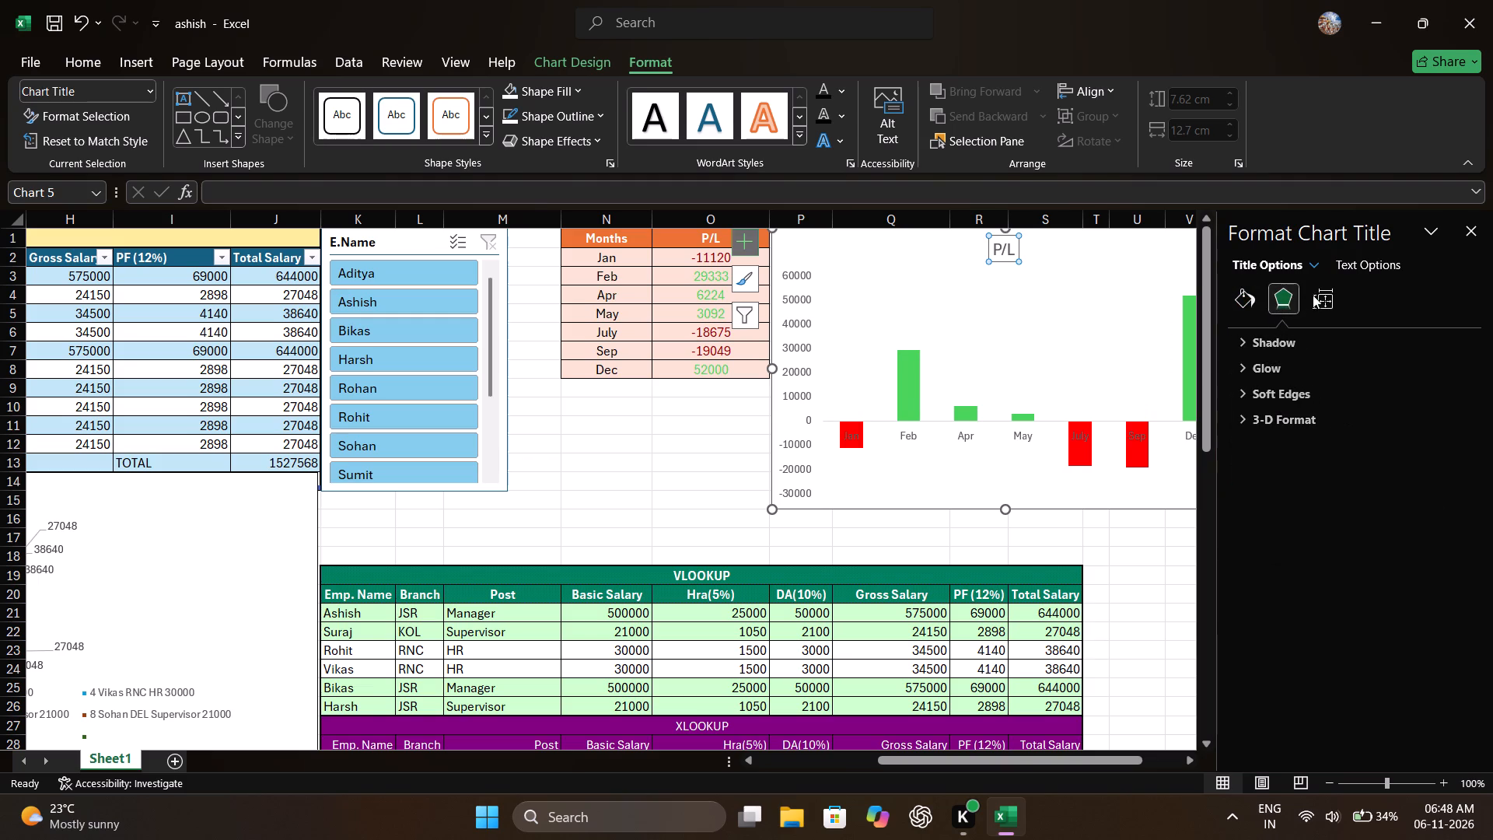
{"action": "left_click", "coordinate": [1321, 294]}
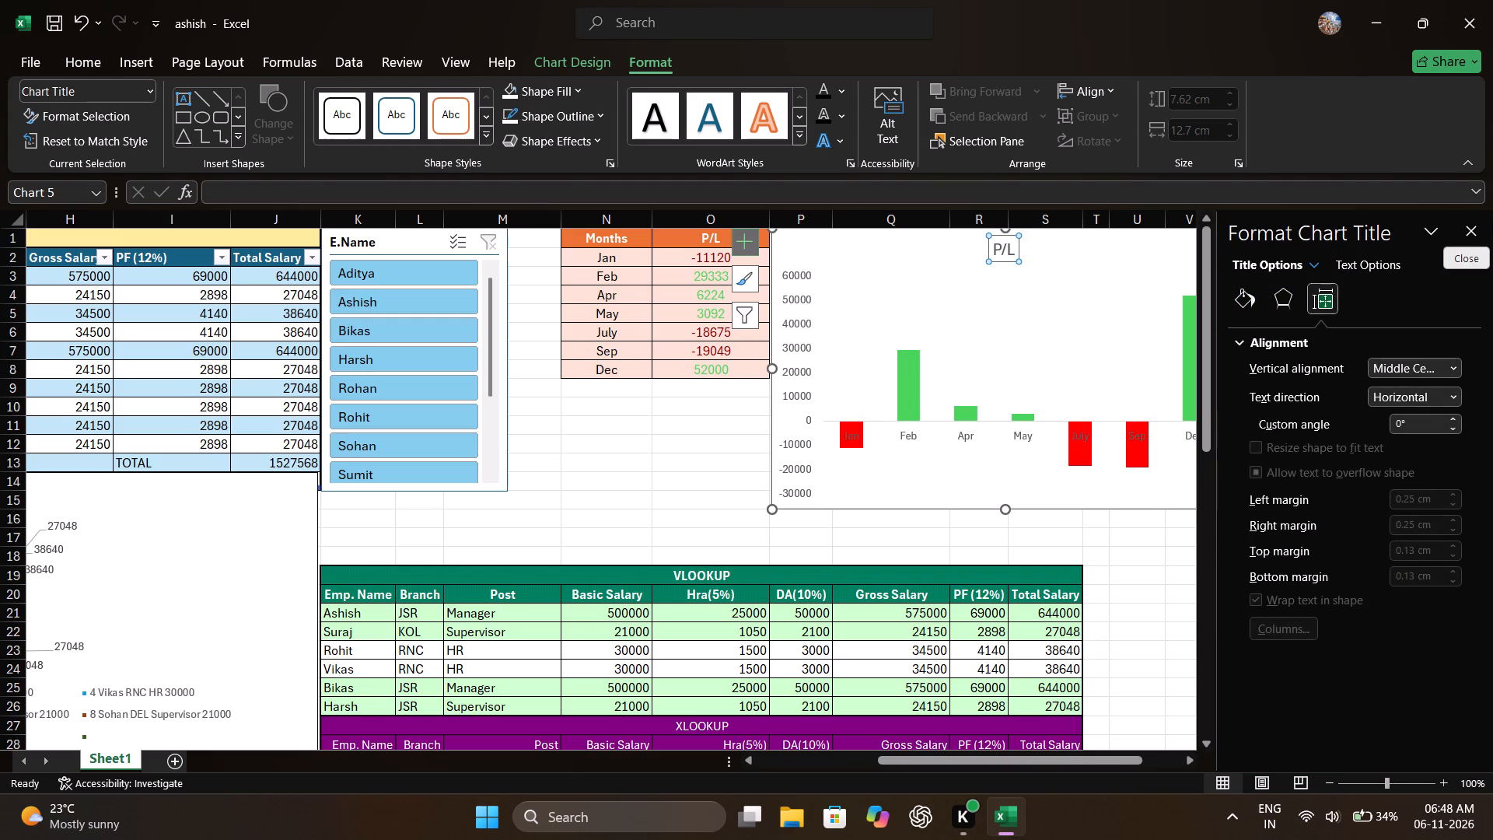
{"action": "left_click", "coordinate": [1473, 236]}
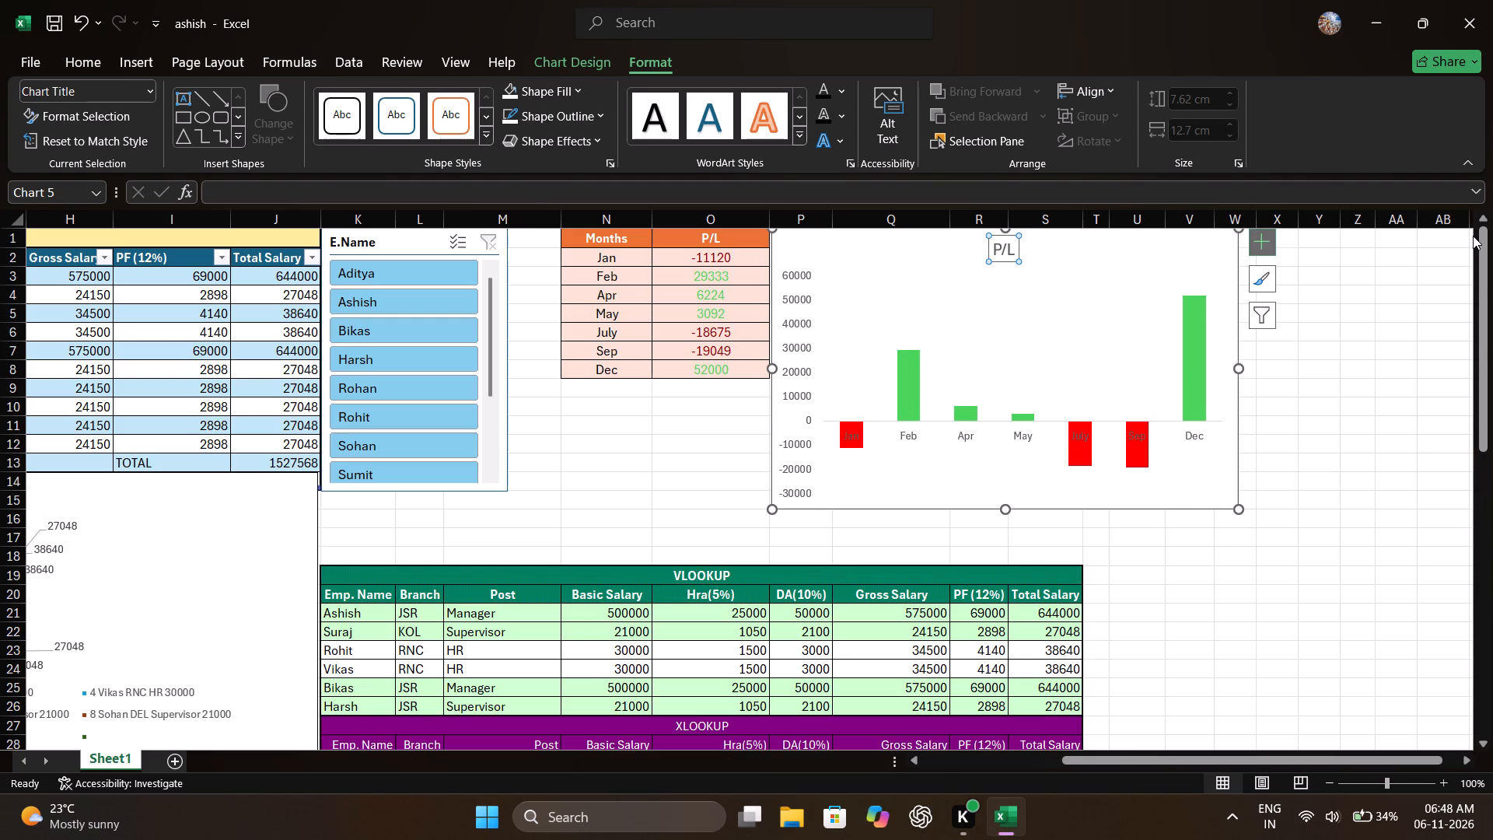
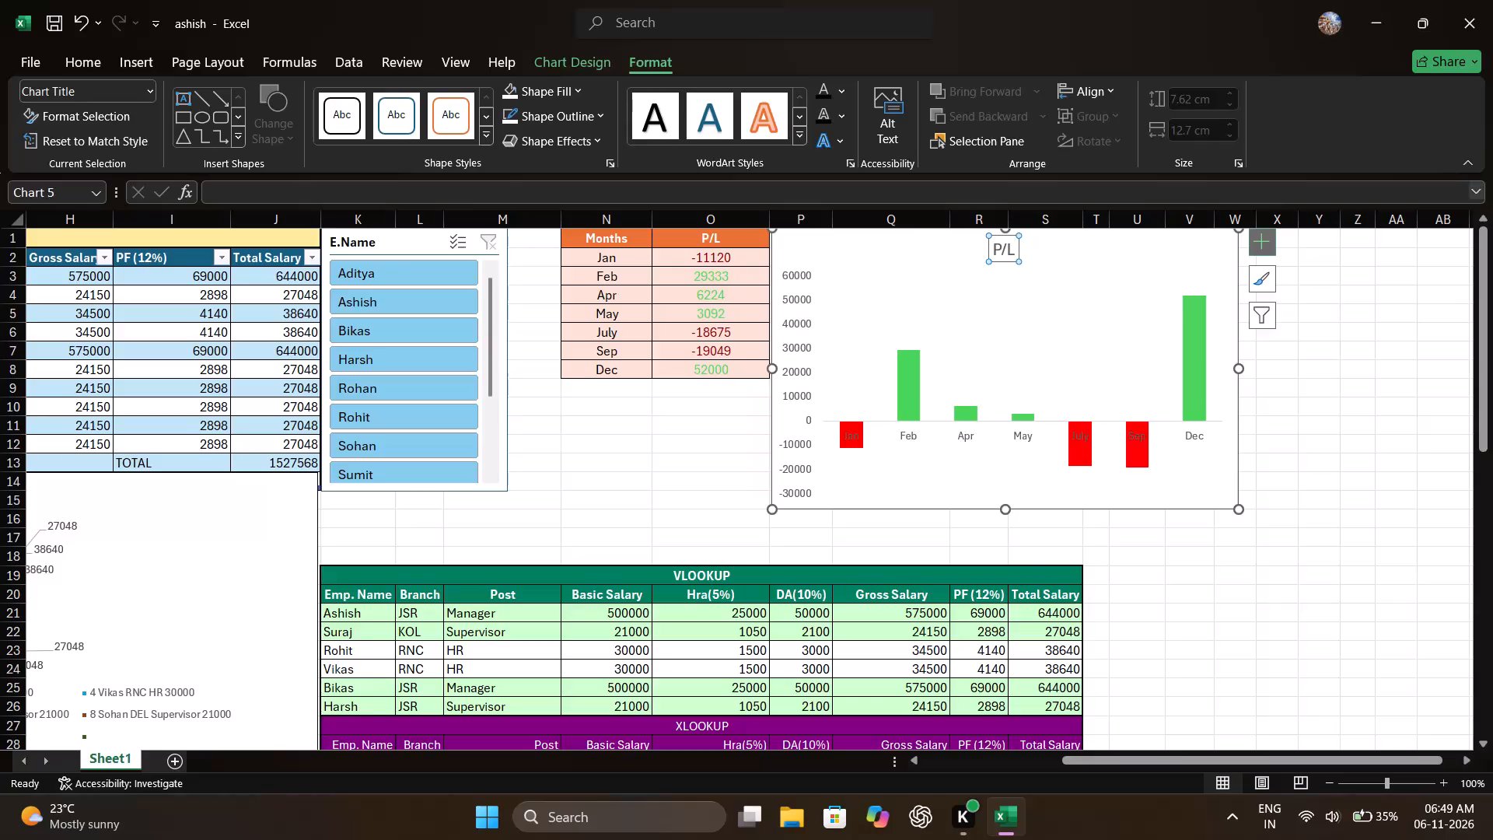
Set the label position of the P/L chart's horizontal axis to High, and finish formatting the axis.
{"action": "left_click", "coordinate": [1003, 445]}
{"action": "left_click", "coordinate": [1009, 432]}
{"action": "left_click", "coordinate": [1008, 435]}
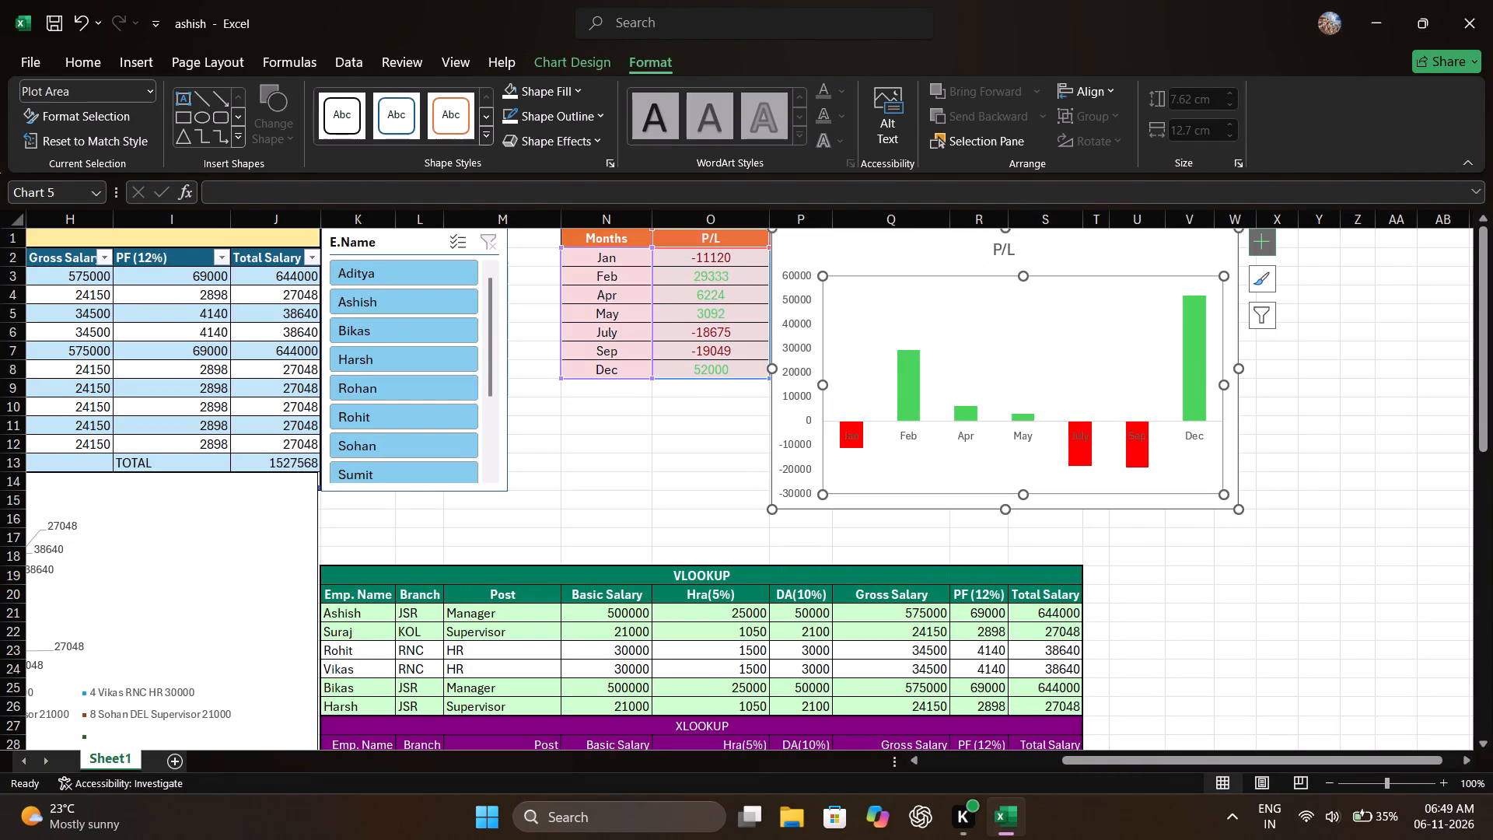
{"action": "left_click", "coordinate": [1012, 438]}
{"action": "right_click", "coordinate": [1012, 438]}
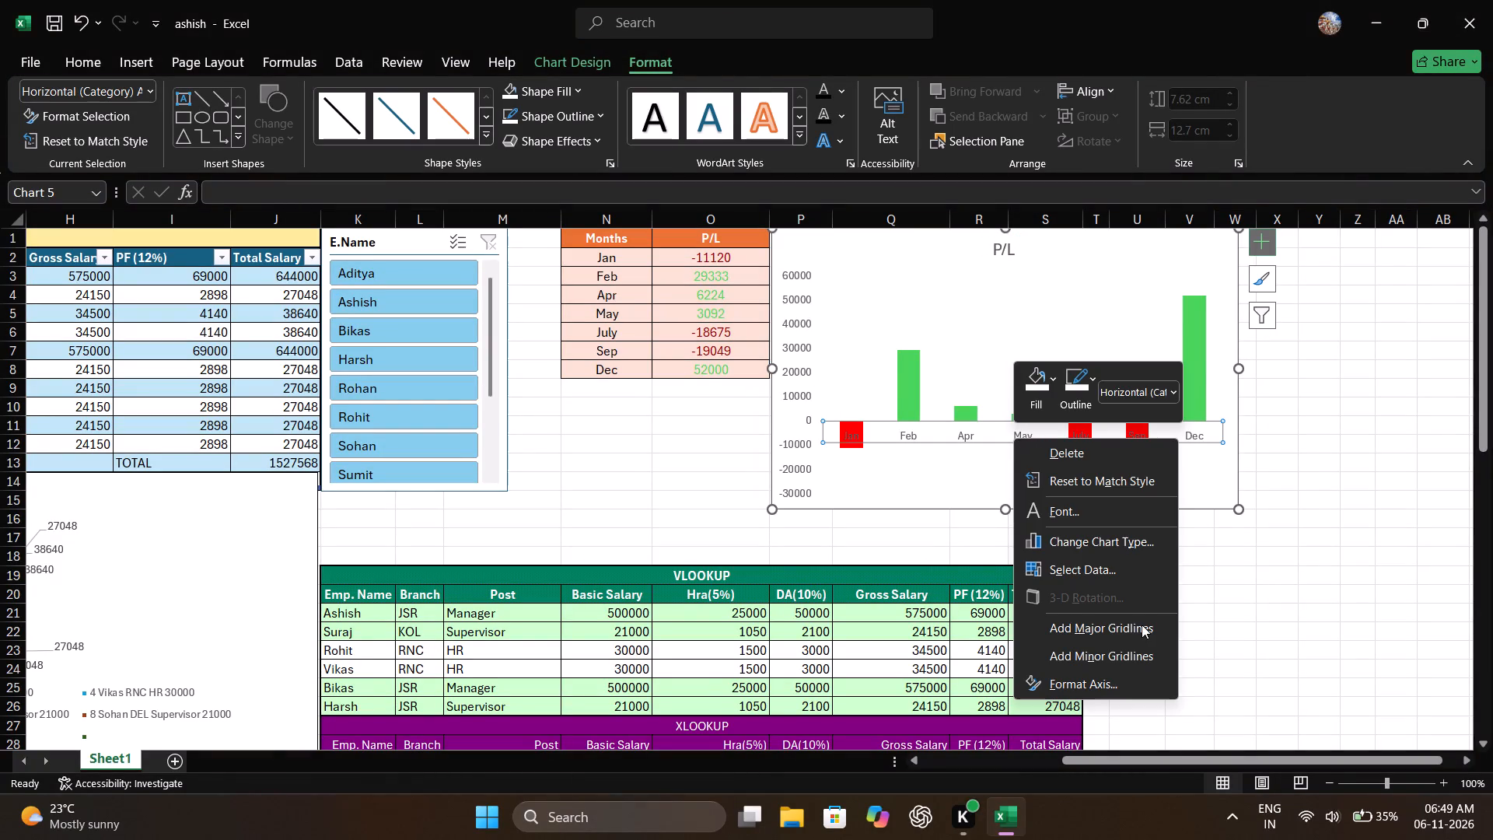
{"action": "left_click", "coordinate": [1125, 681]}
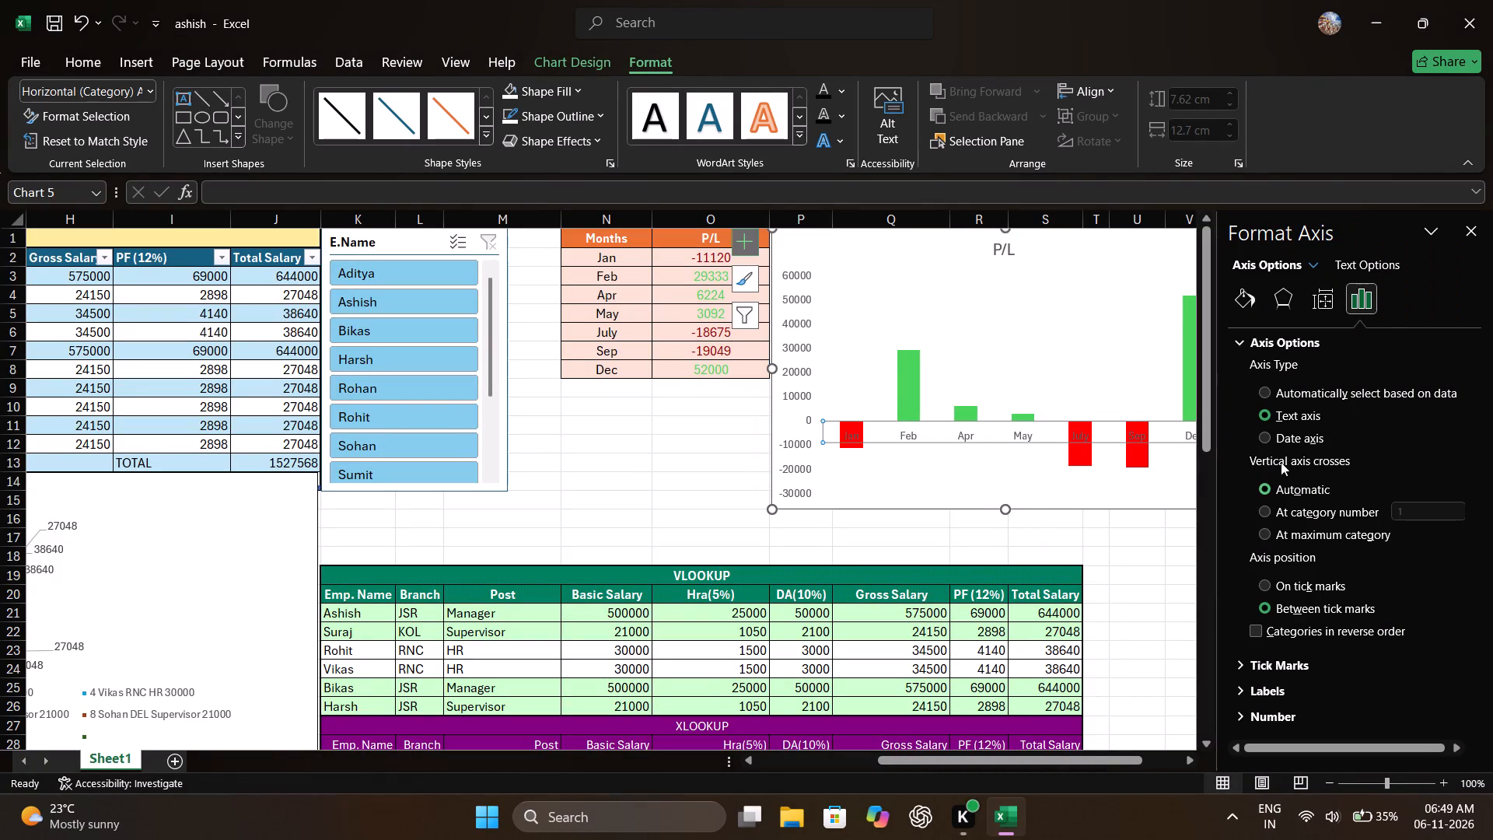
{"action": "left_click", "coordinate": [1246, 686]}
{"action": "scroll", "coordinate": [1318, 670], "scroll_direction": "down", "scroll_amount": 4}
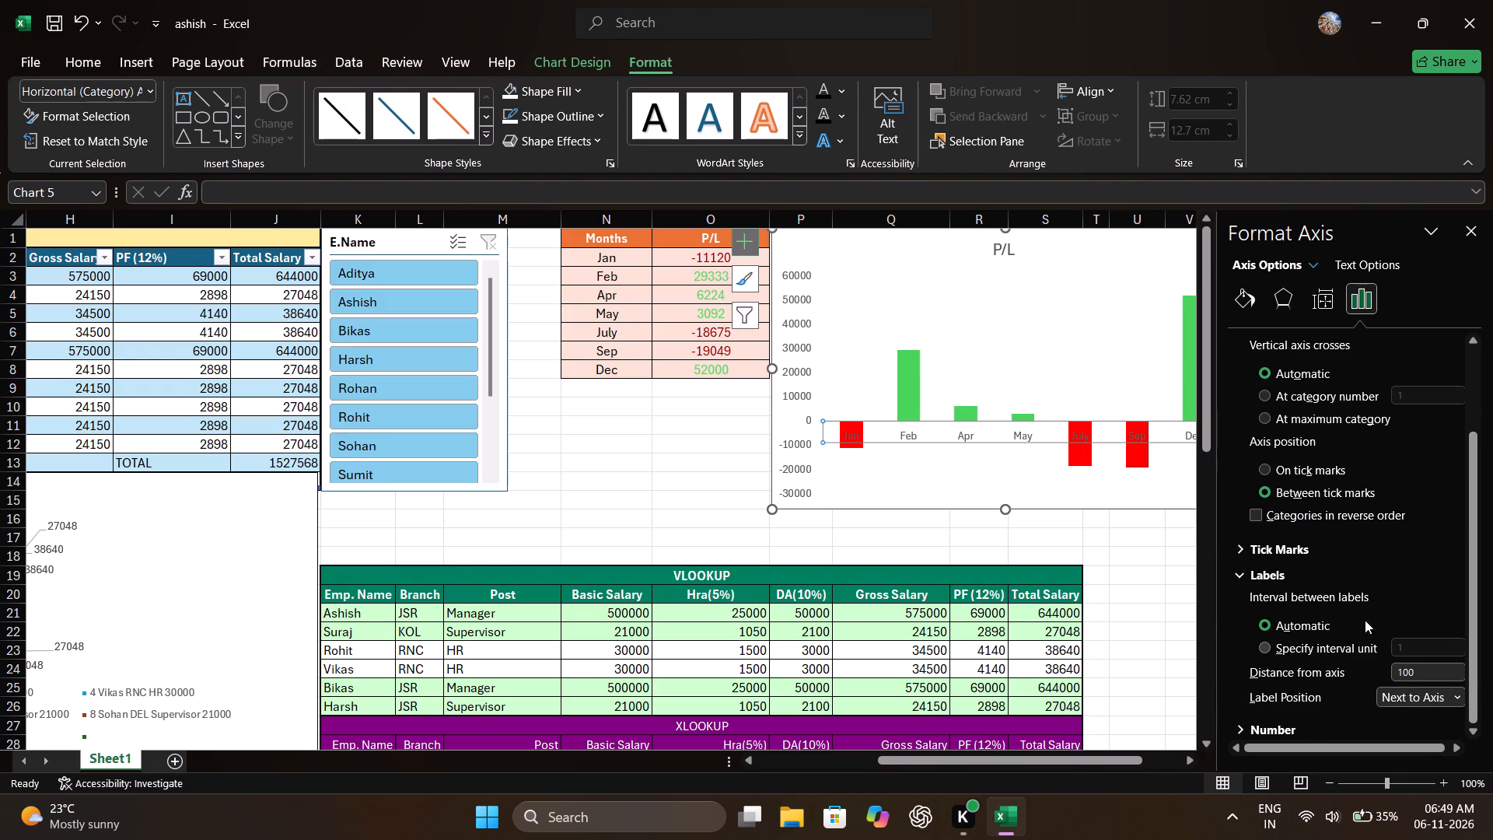
{"action": "left_click", "coordinate": [1462, 695]}
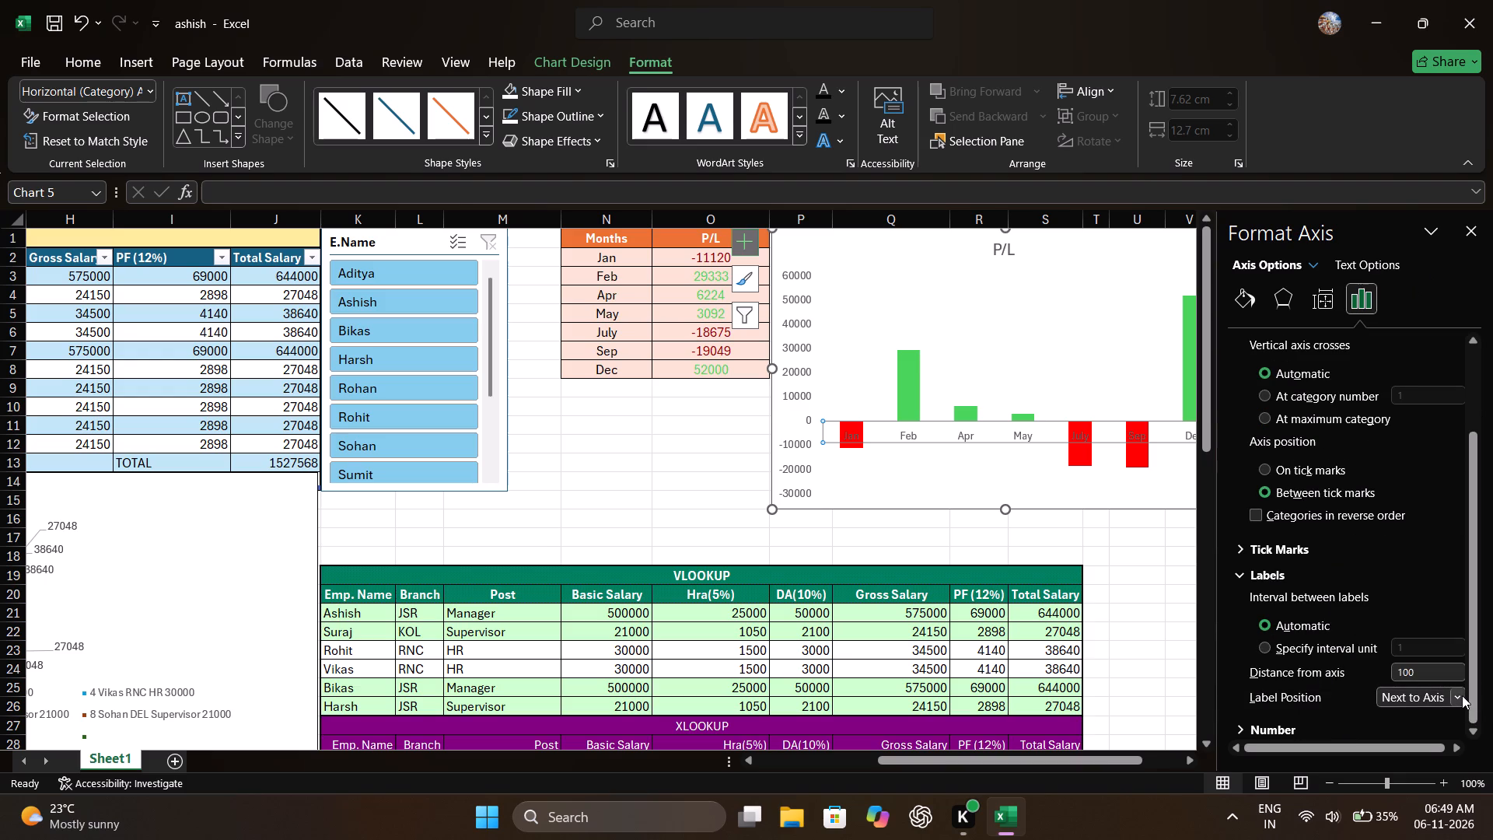
{"action": "left_click", "coordinate": [1462, 695]}
{"action": "left_click", "coordinate": [1429, 734]}
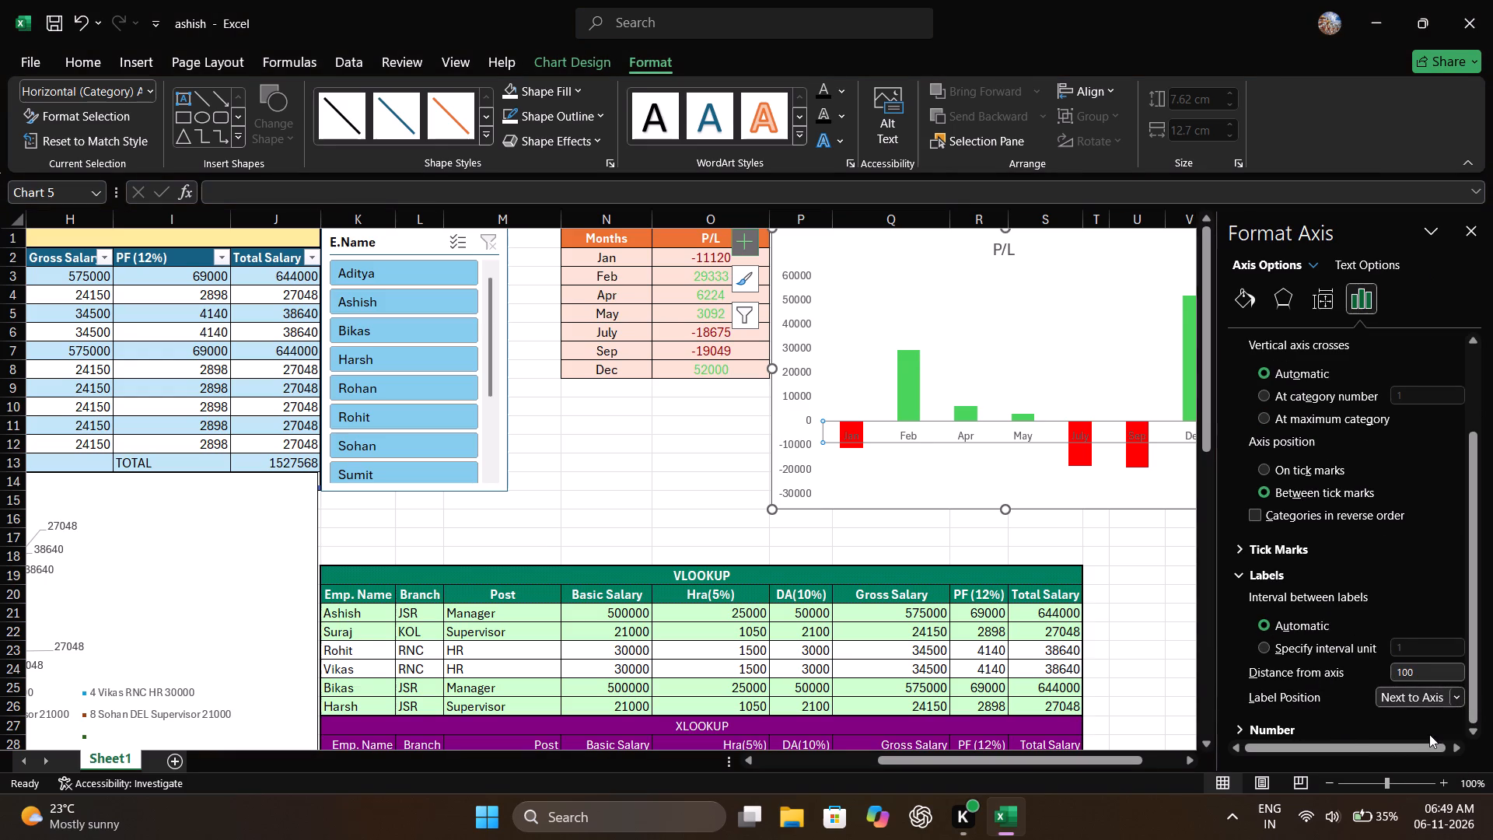
{"action": "left_click", "coordinate": [1468, 225]}
{"action": "left_click", "coordinate": [1390, 518]}
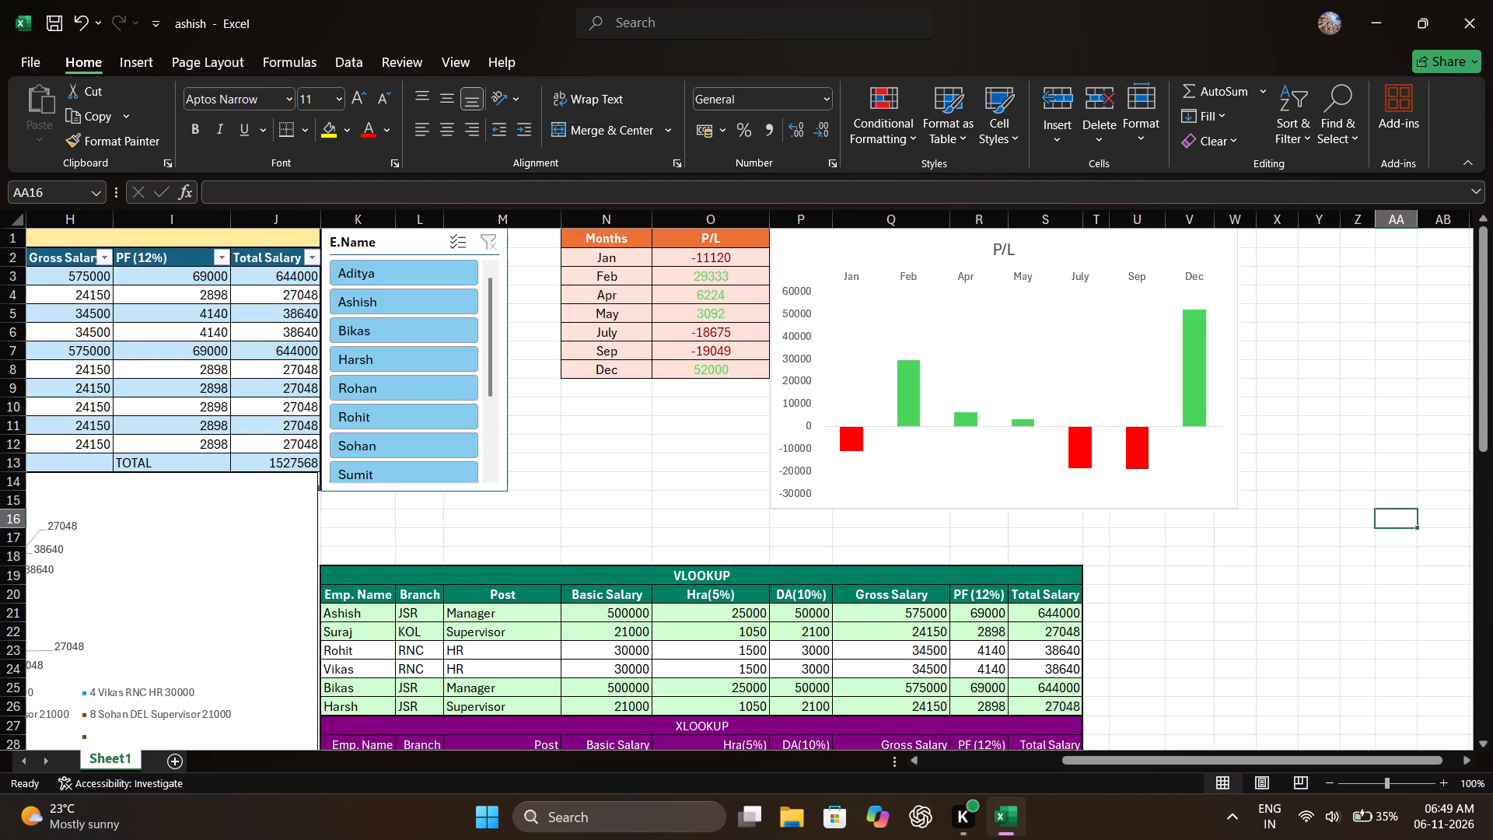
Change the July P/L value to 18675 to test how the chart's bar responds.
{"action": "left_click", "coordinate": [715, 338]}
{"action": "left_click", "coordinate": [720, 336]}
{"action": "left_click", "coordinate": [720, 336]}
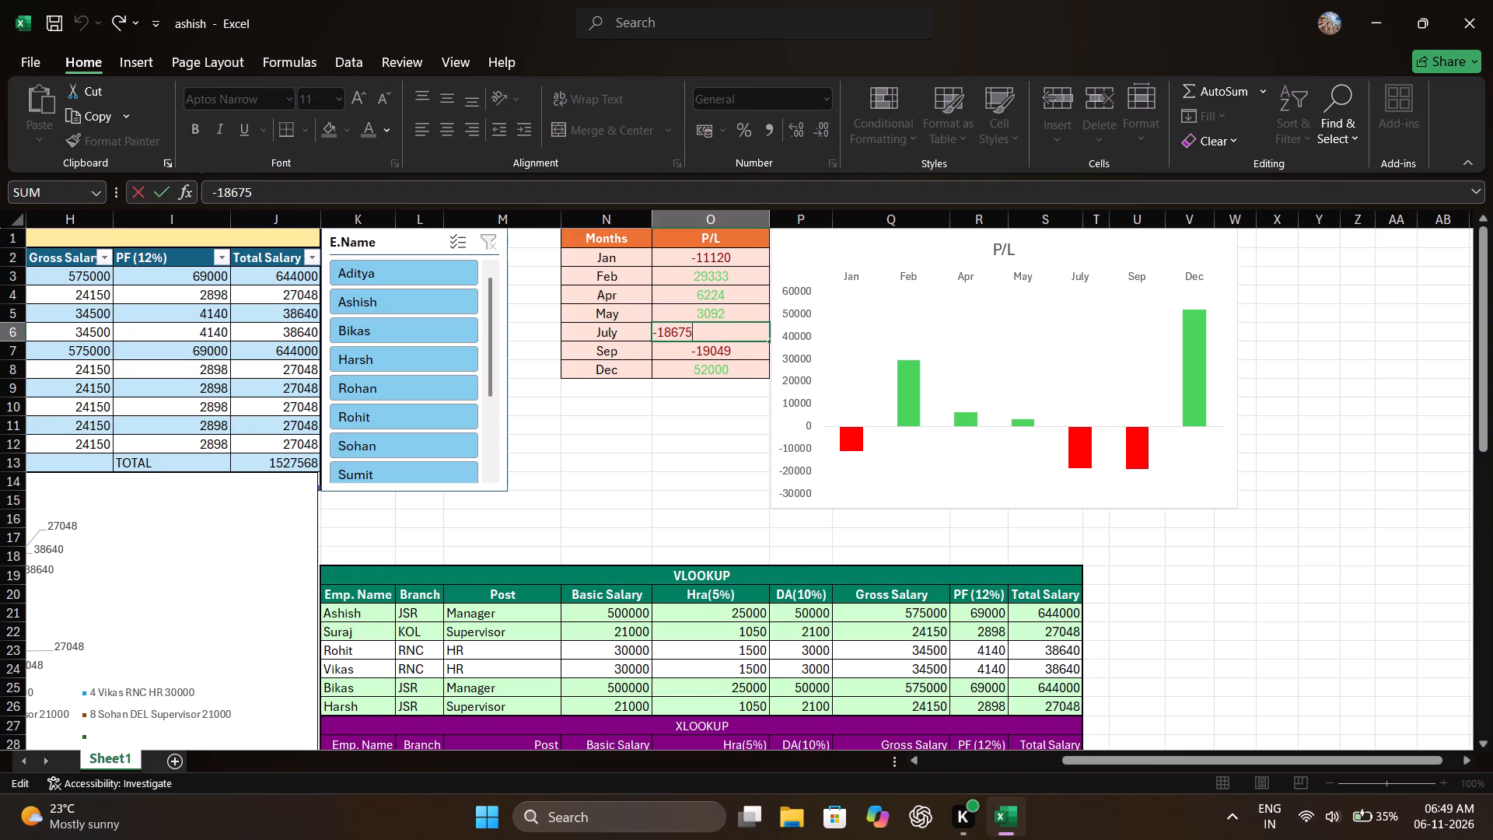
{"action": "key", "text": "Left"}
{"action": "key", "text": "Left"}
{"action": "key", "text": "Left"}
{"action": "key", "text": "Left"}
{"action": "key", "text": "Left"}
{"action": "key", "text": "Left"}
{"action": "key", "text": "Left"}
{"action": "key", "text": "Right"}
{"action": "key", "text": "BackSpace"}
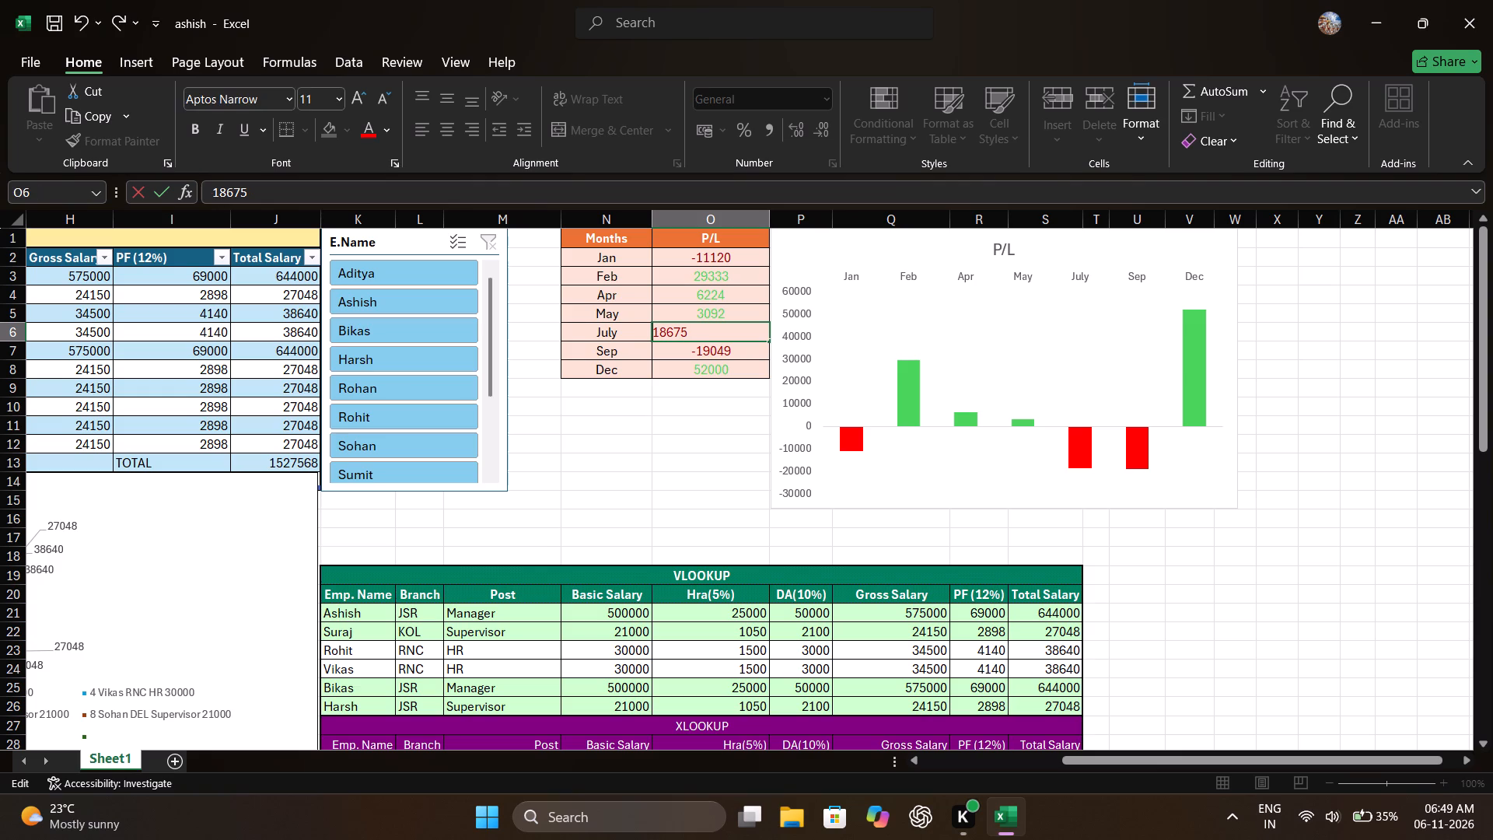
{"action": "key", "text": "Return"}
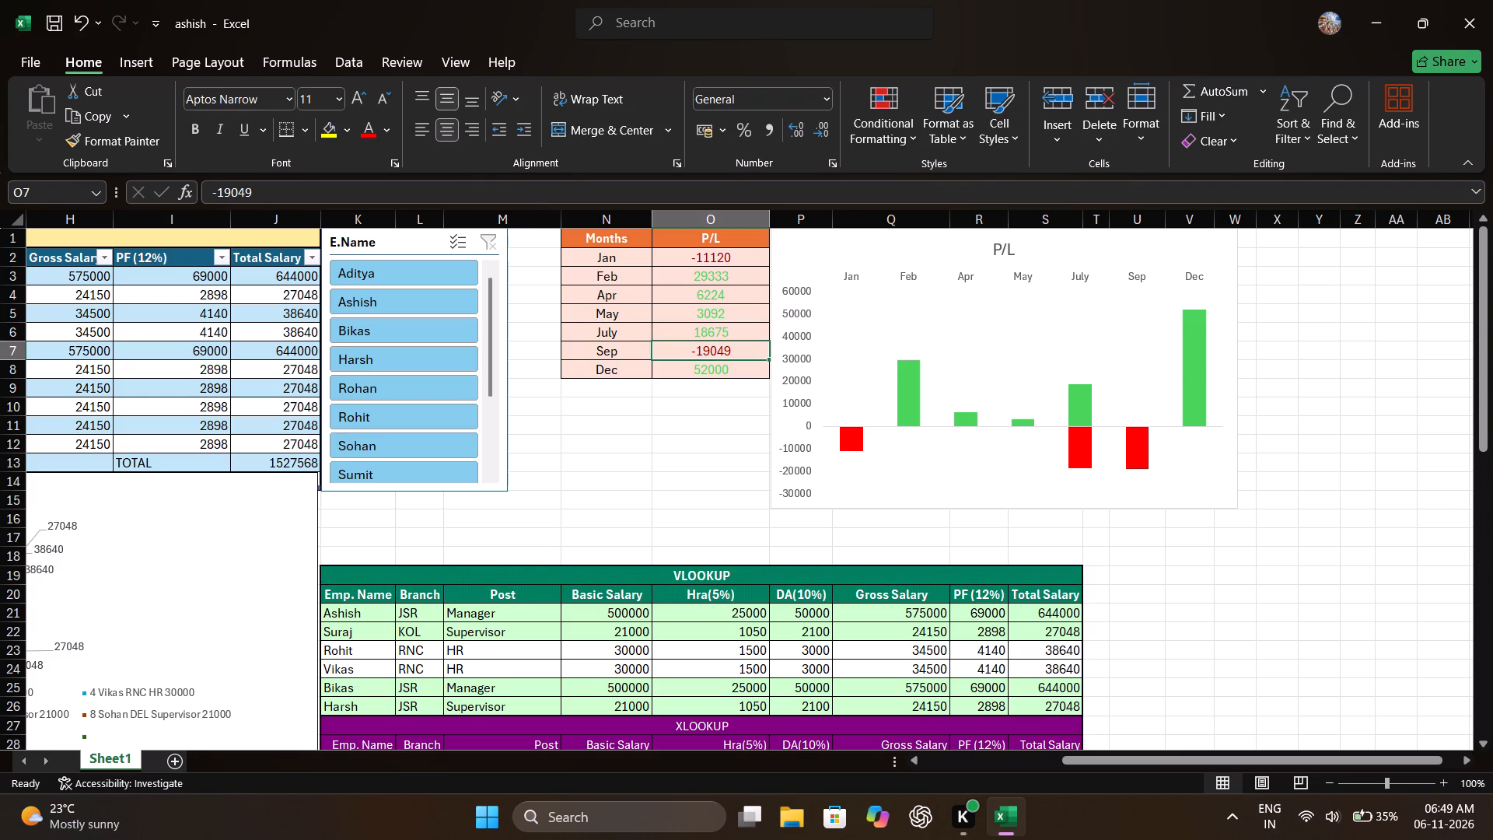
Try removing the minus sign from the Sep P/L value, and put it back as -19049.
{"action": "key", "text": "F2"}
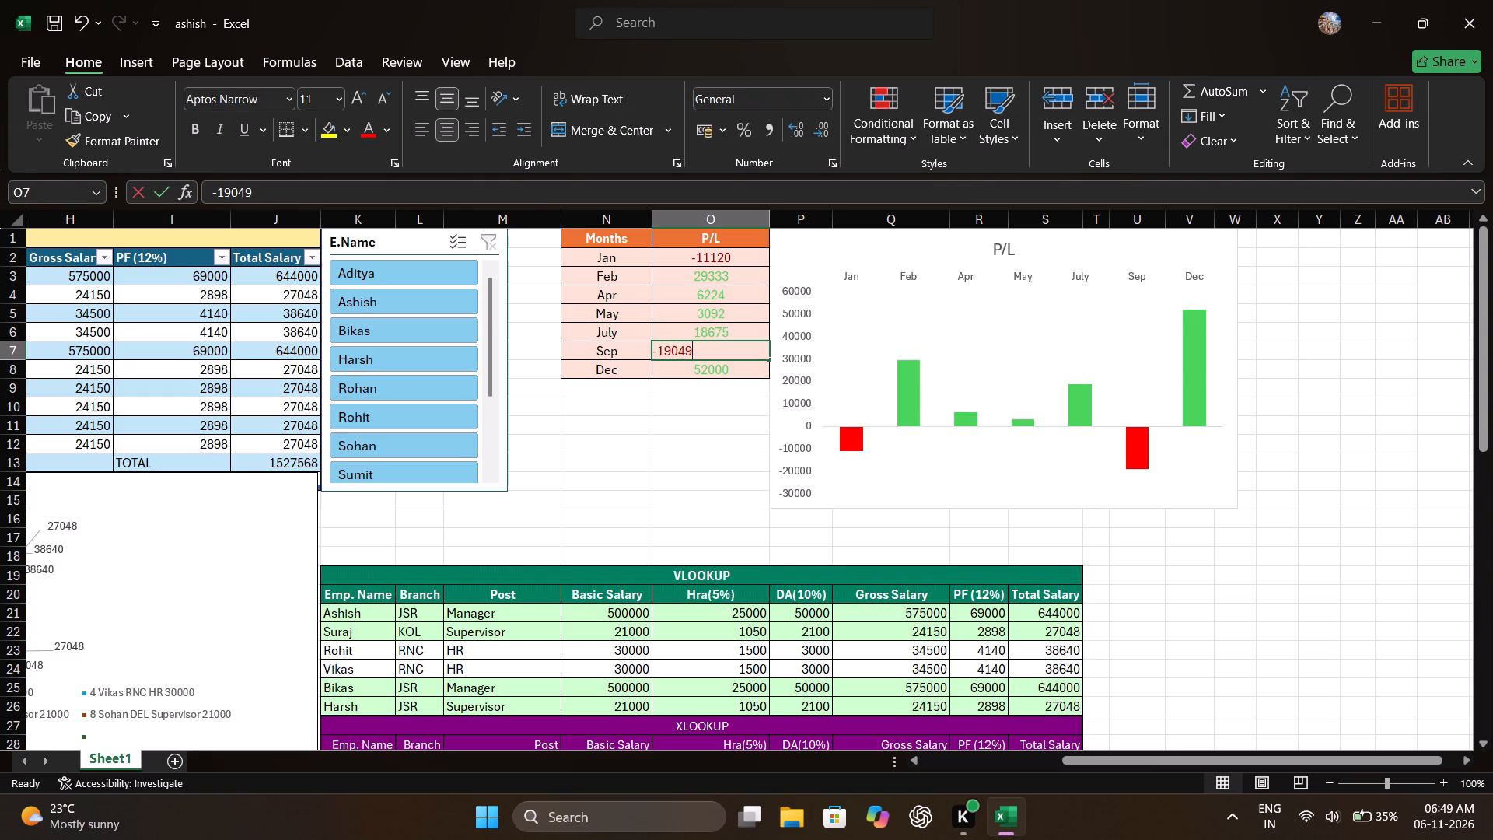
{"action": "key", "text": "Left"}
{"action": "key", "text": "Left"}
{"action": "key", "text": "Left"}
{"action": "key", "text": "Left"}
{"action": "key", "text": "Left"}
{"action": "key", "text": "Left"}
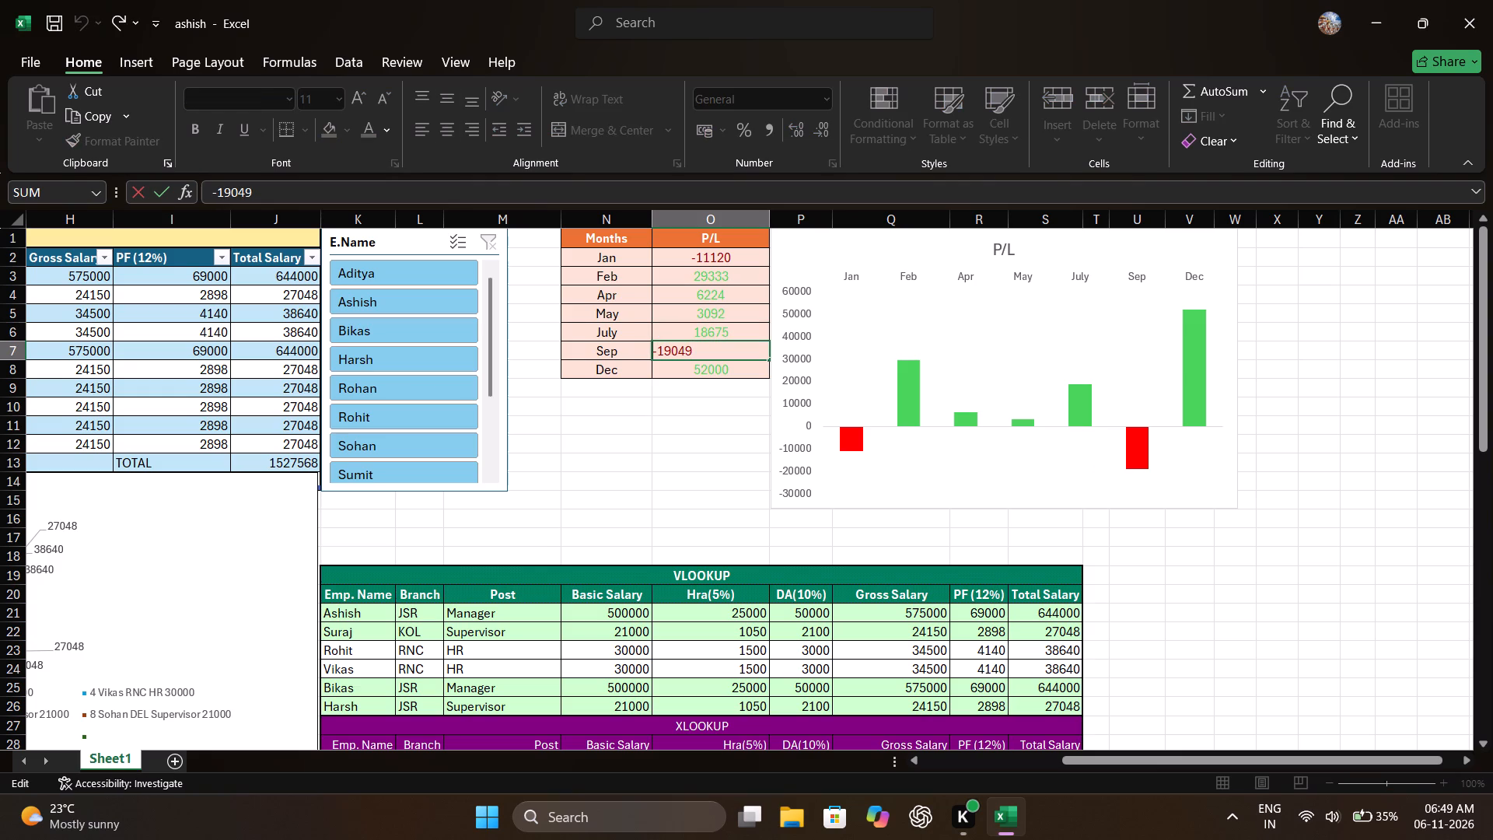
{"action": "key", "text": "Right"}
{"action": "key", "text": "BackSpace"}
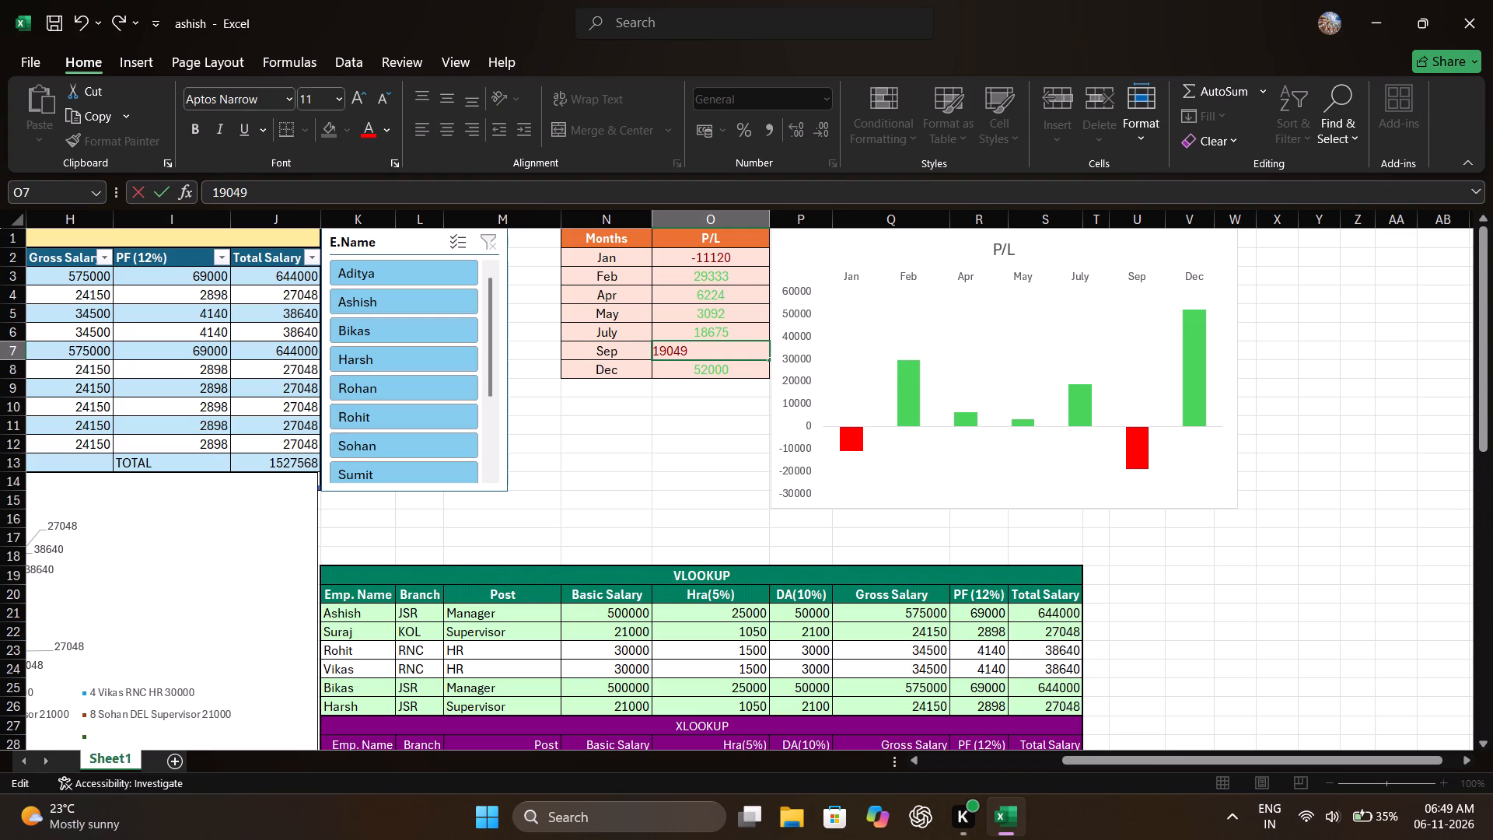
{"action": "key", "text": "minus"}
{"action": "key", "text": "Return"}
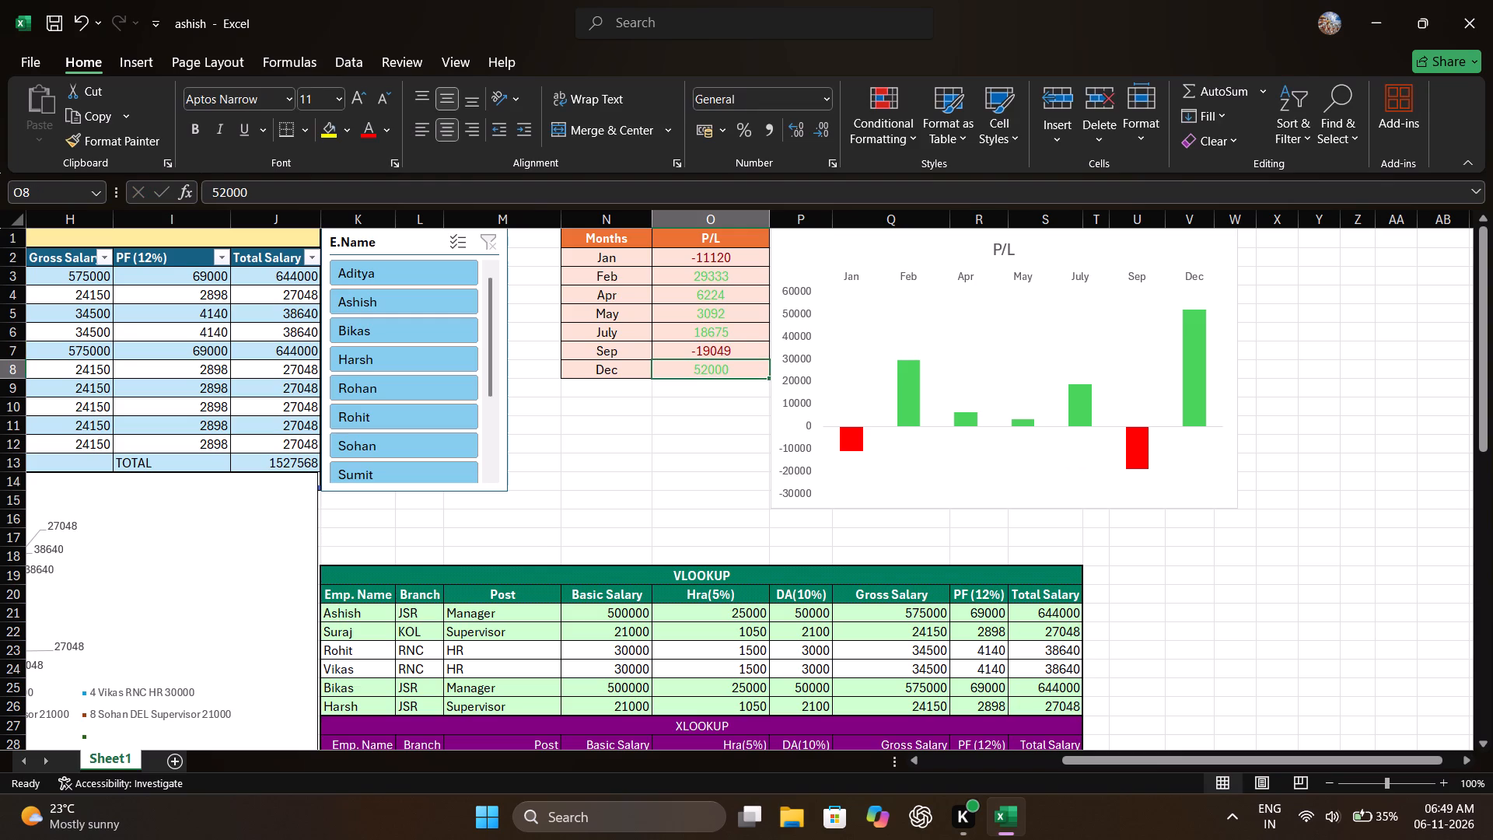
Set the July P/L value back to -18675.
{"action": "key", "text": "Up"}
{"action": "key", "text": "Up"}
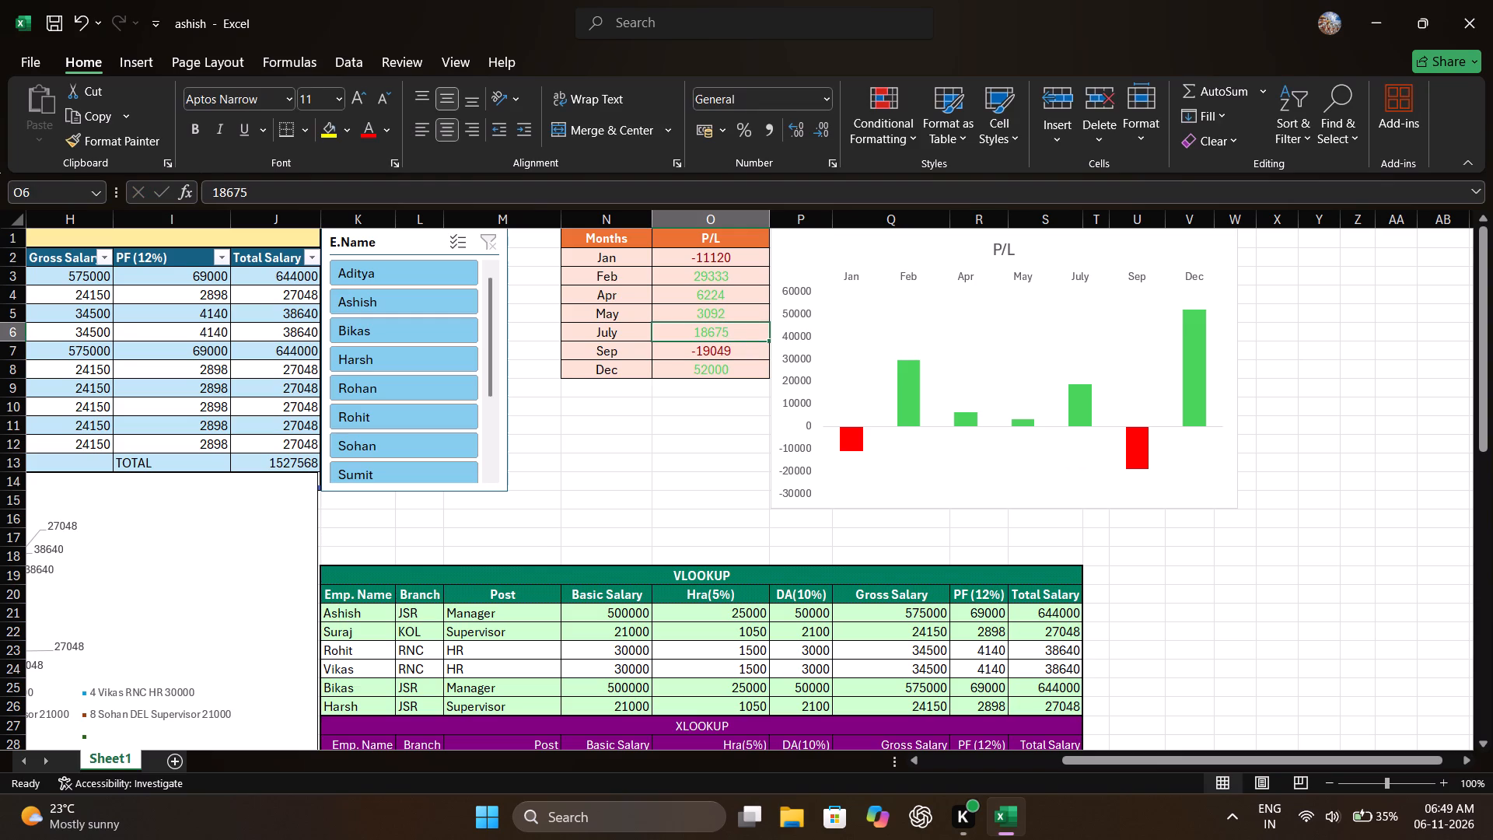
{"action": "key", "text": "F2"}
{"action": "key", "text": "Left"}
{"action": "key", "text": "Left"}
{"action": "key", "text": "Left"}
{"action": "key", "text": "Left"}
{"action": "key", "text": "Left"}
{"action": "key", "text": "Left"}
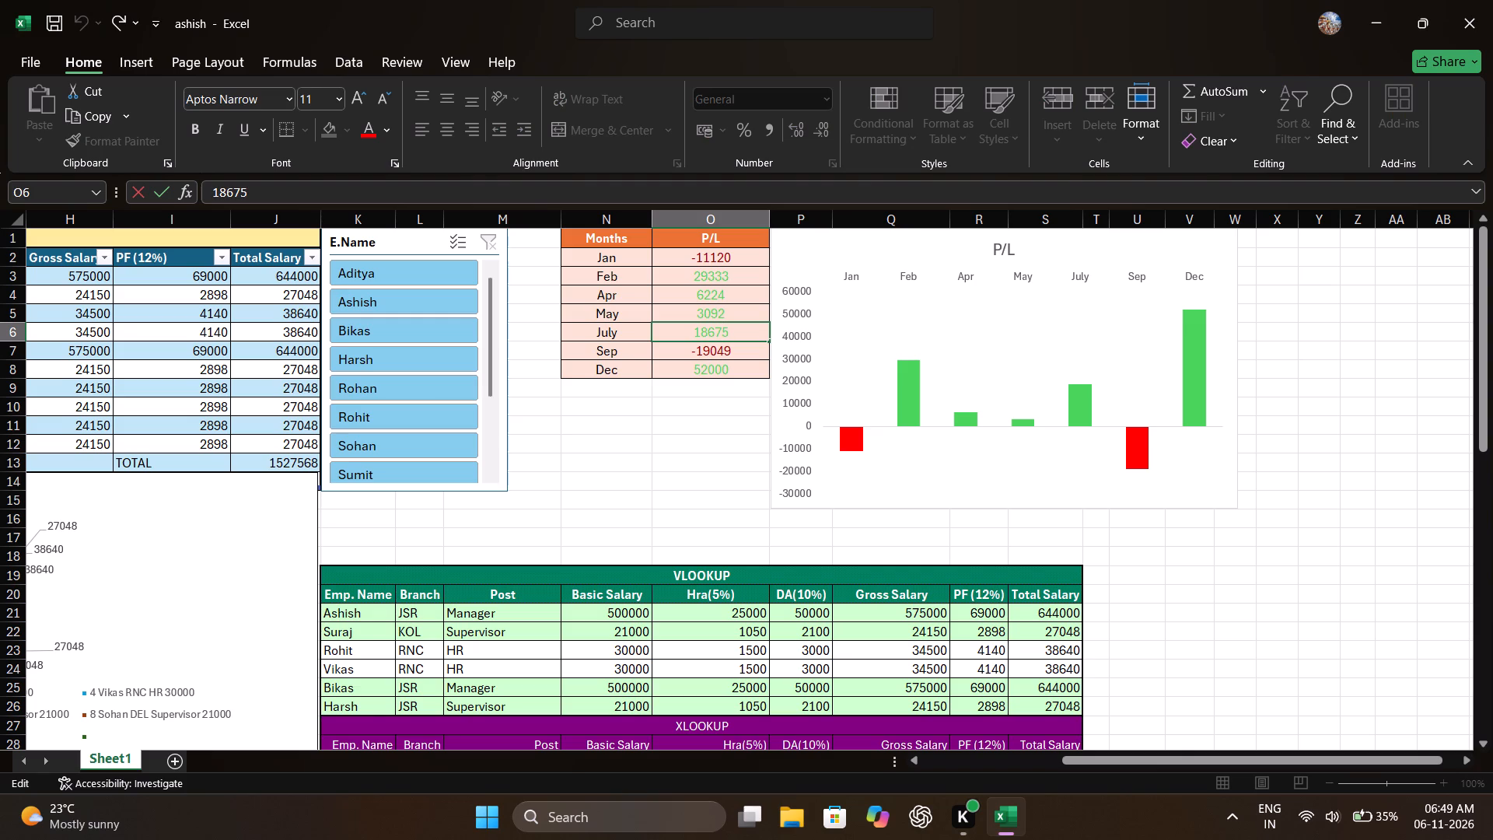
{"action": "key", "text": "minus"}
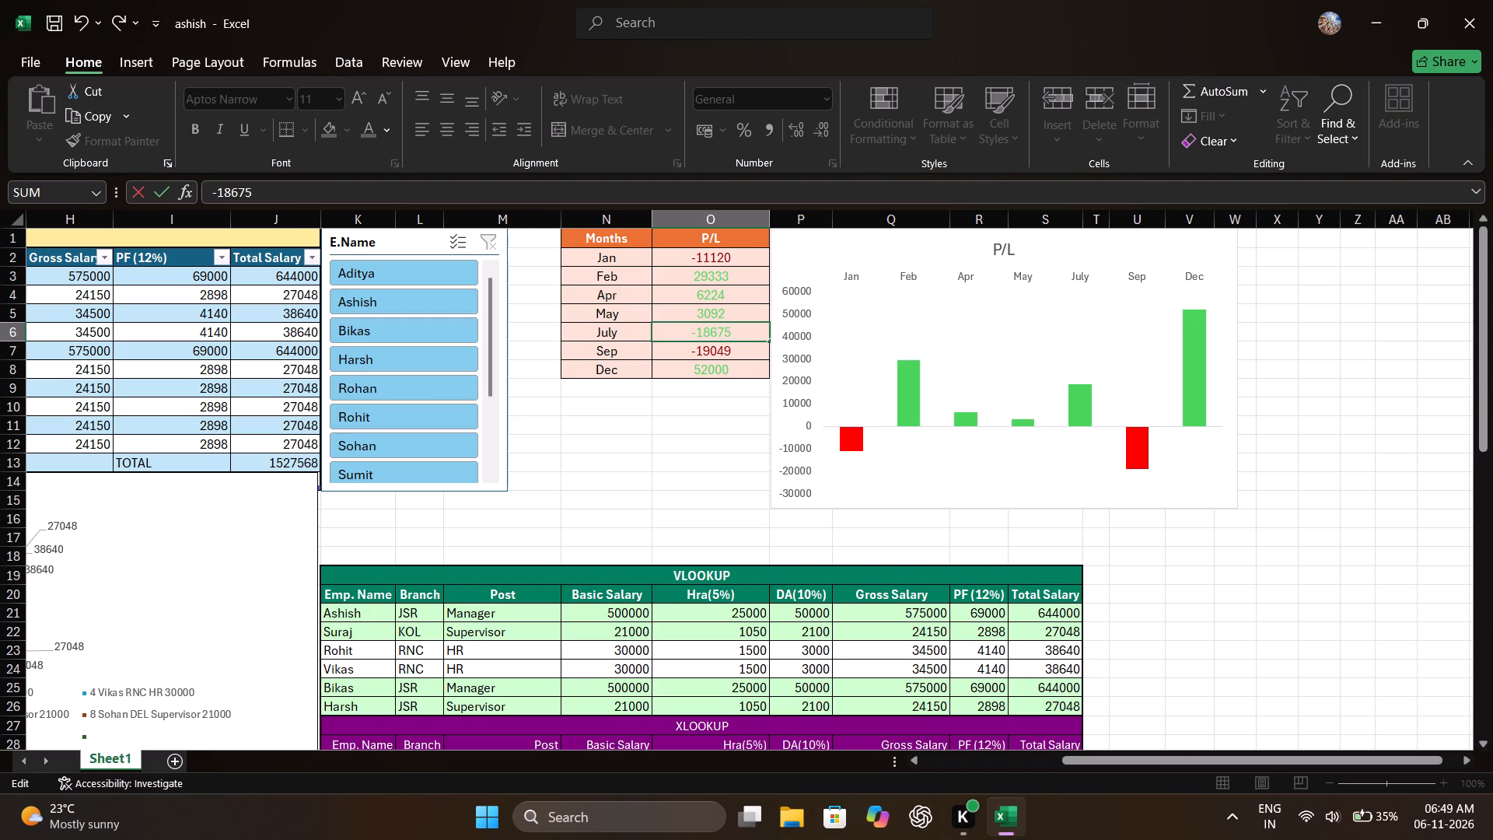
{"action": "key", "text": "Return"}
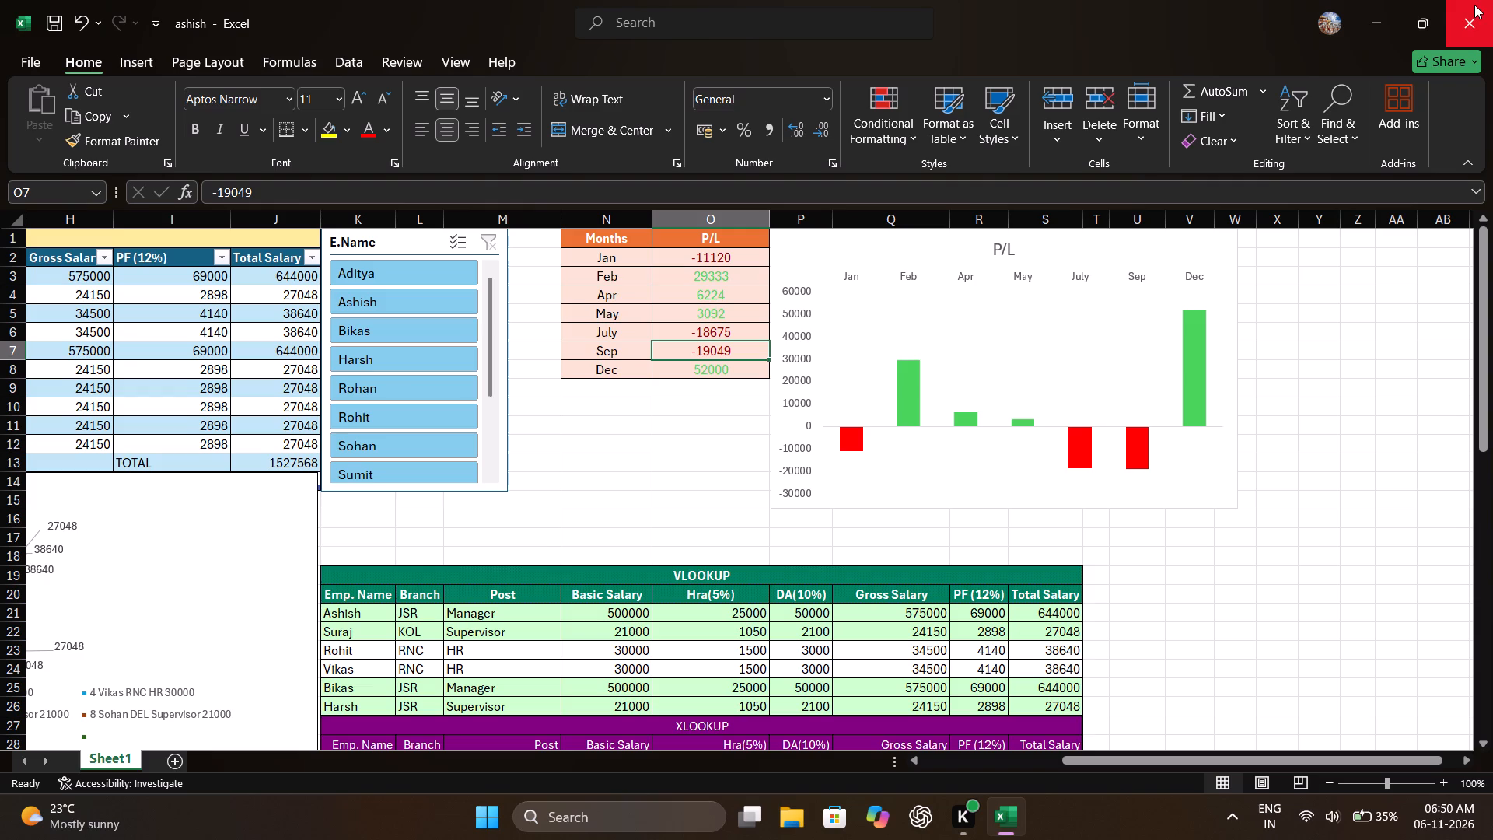
Save the ashish workbook and close it.
{"action": "left_click", "coordinate": [57, 20]}
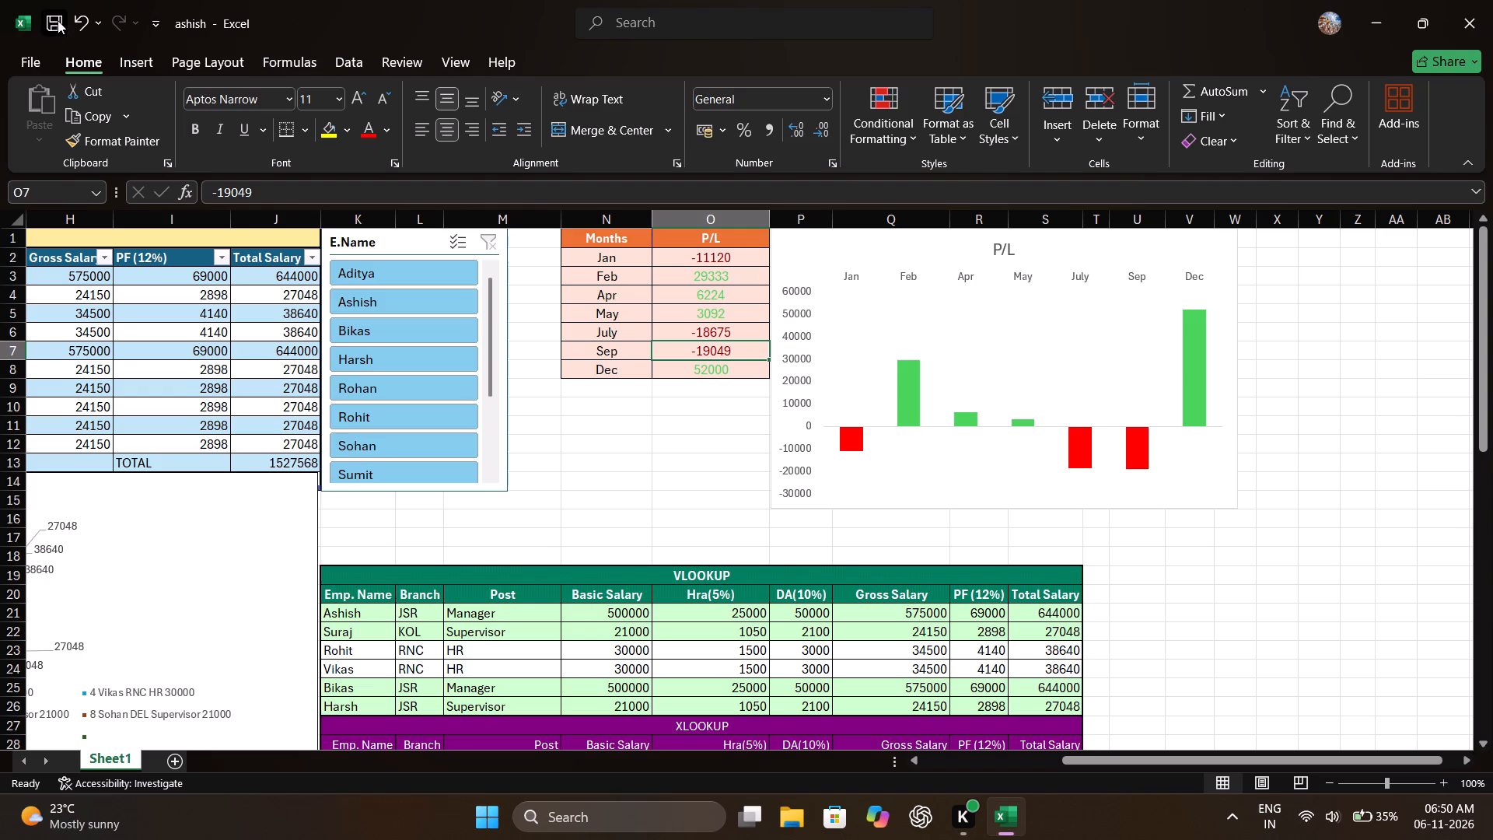
{"action": "left_click", "coordinate": [1488, 22]}
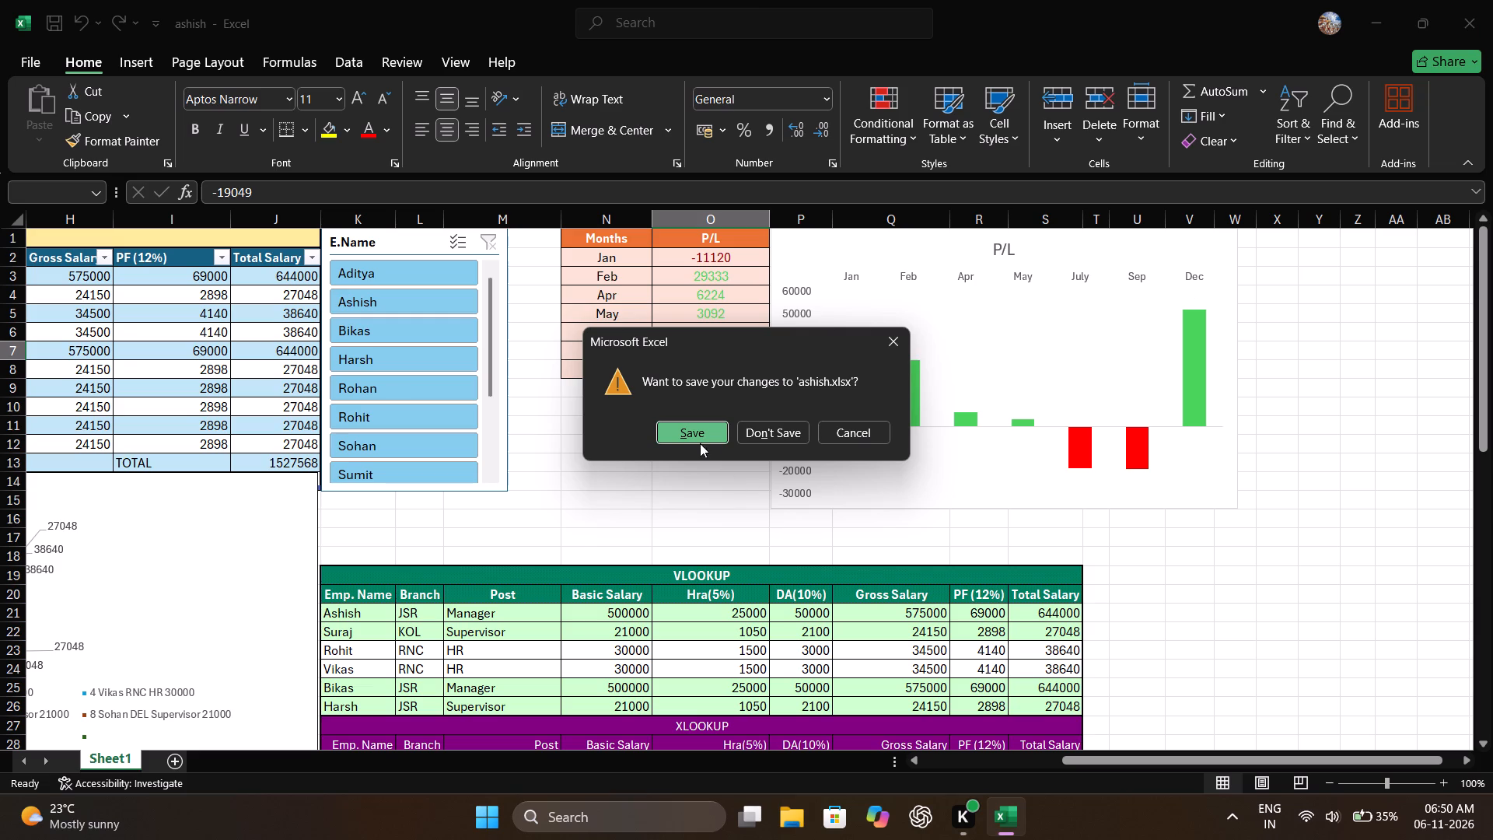
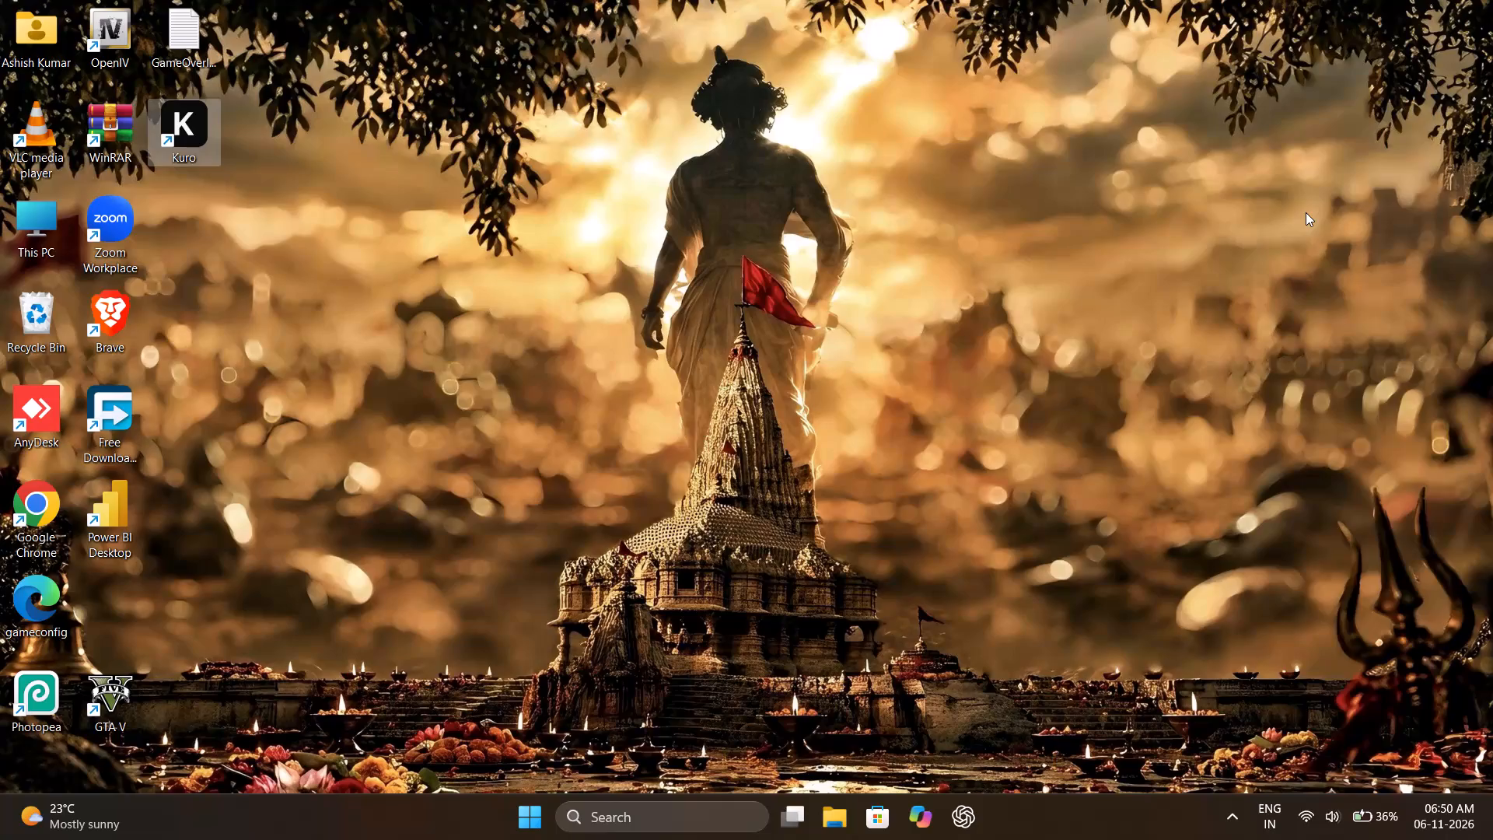
Open the Shut Down Windows dialog from the desktop.
{"action": "key", "text": "alt+F4"}
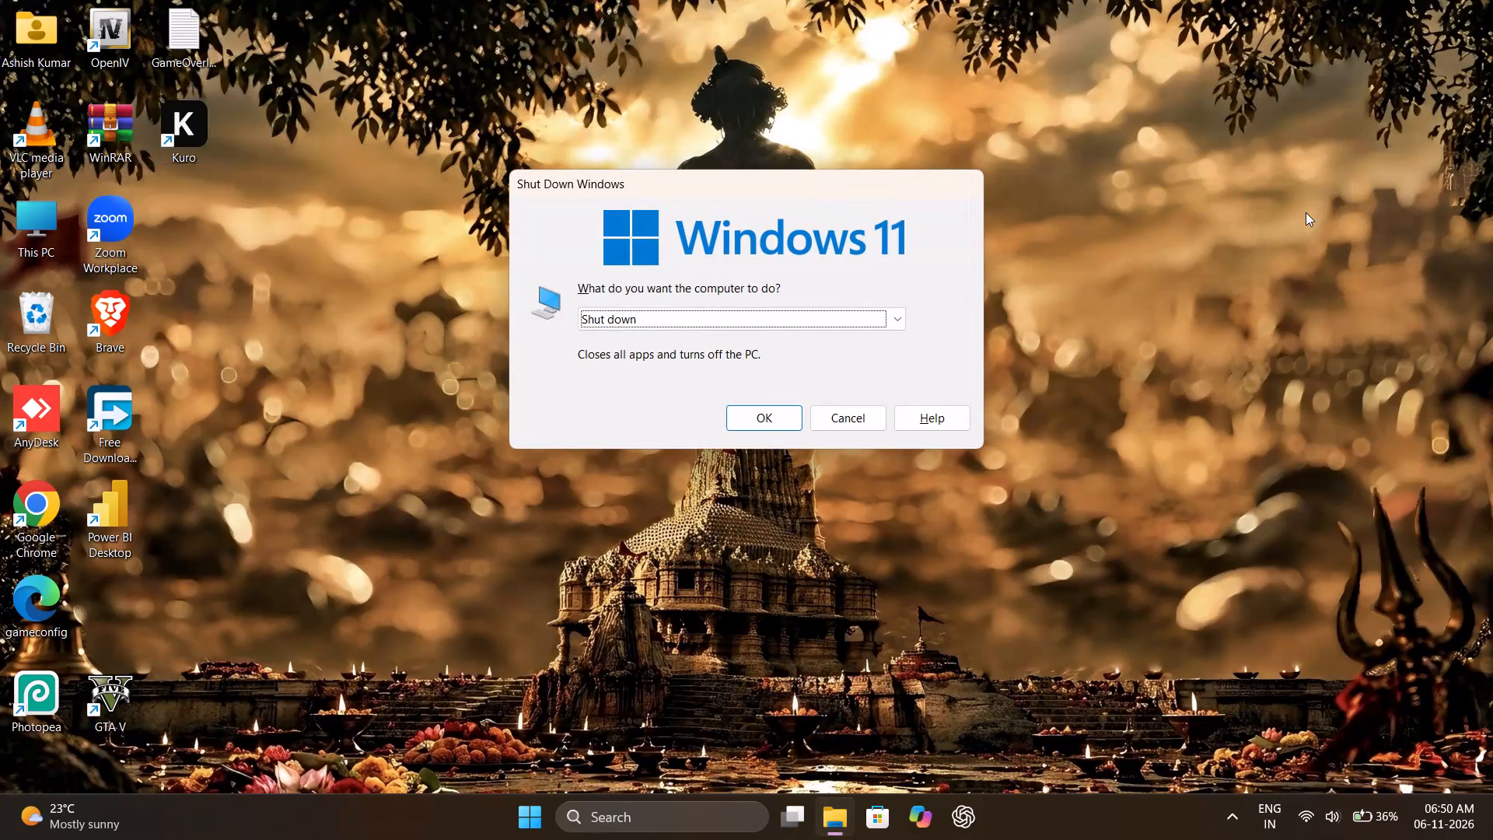